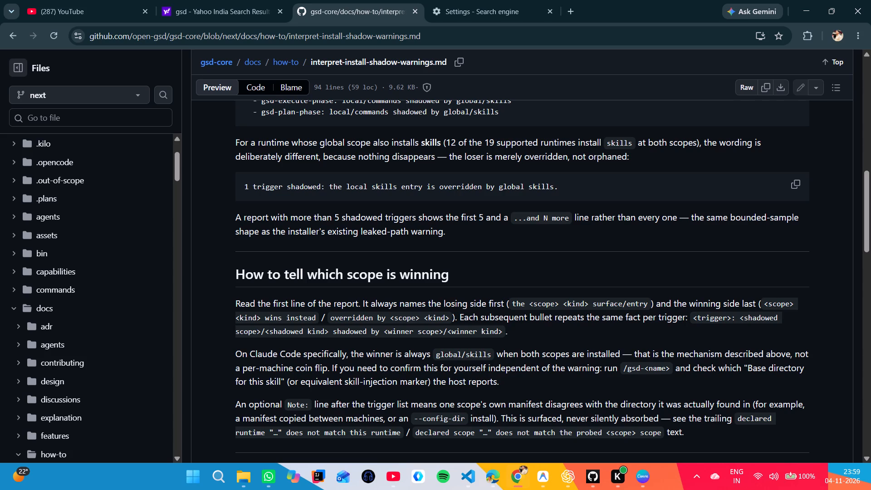
# Switch to the Canva Dhanteras post and delete the "Northline Group" text.
pyautogui.click(650, 477)
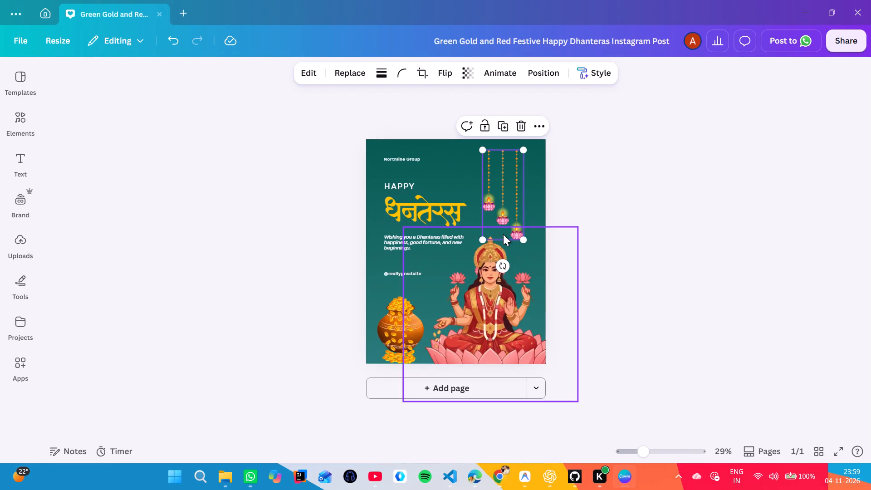
pyautogui.scroll(1, 503, 234)
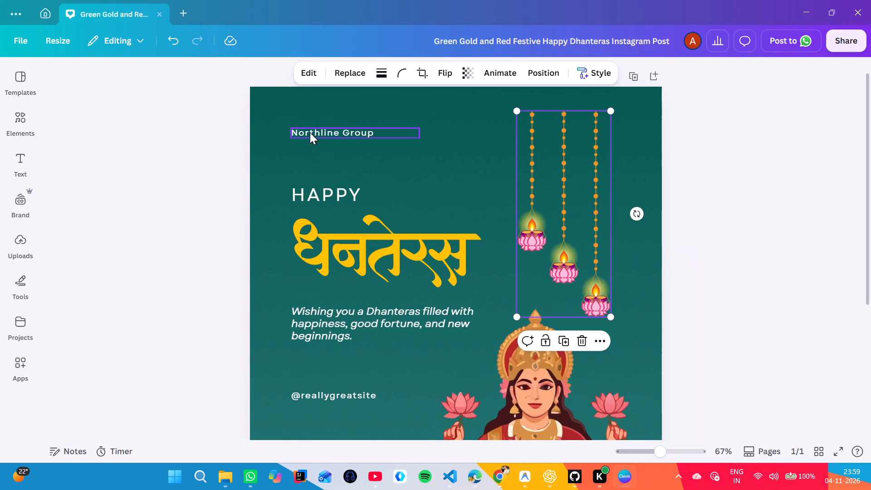
pyautogui.click(310, 132)
pyautogui.click(372, 103)
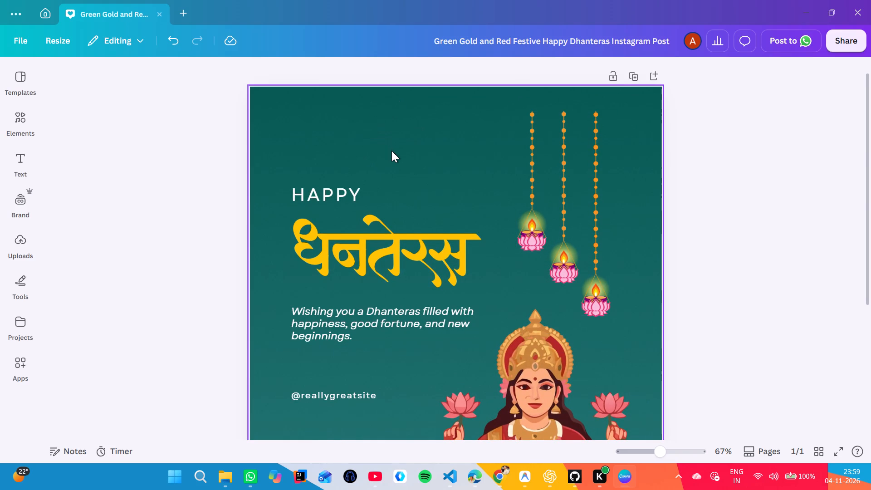
pyautogui.scroll(-2, 391, 151)
pyautogui.moveTo(305, 183); pyautogui.dragTo(305, 184)
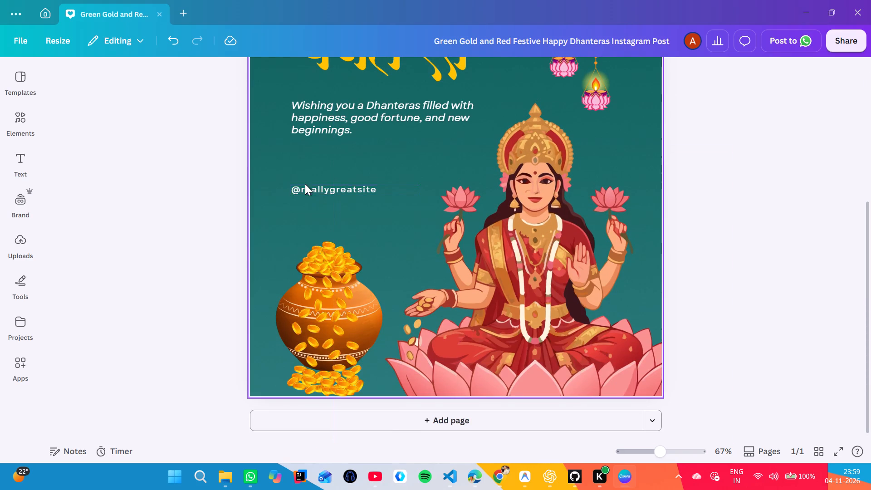
pyautogui.moveTo(305, 184); pyautogui.dragTo(309, 188)
pyautogui.click(309, 188)
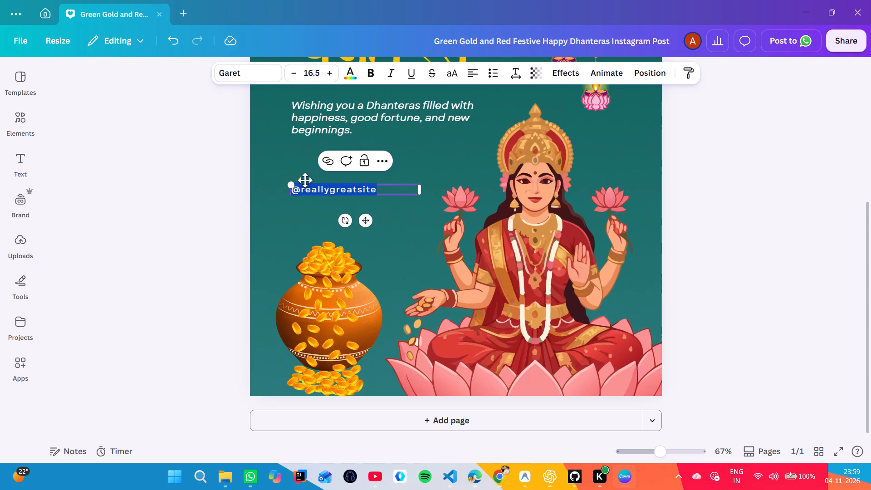
pyautogui.click(296, 176)
pyautogui.click(303, 186)
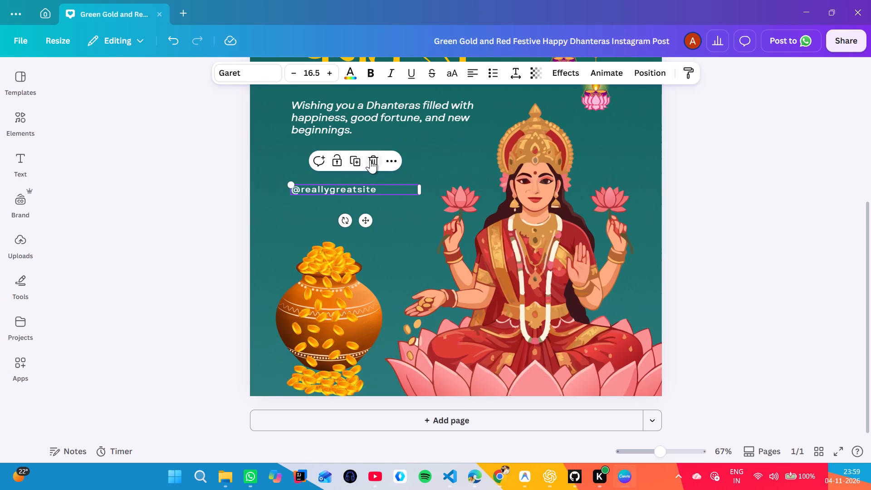
pyautogui.click(370, 160)
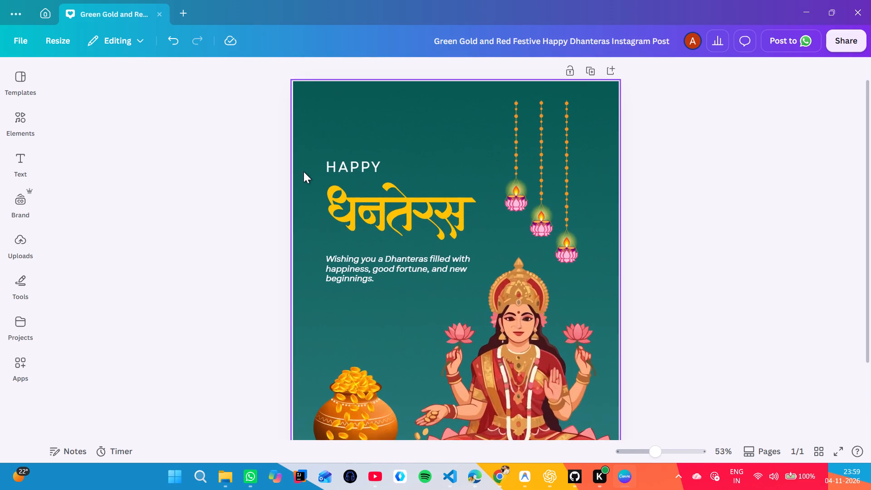
# Enlarge the "Wishing you a Dhanteras..." message to font size 21.7 and shift it slightly down.
pyautogui.click(328, 302)
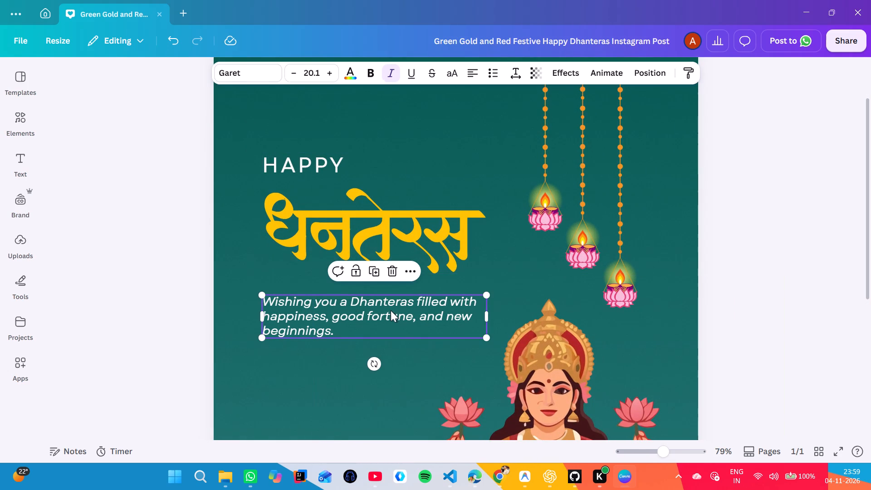
pyautogui.moveTo(259, 297); pyautogui.dragTo(239, 289)
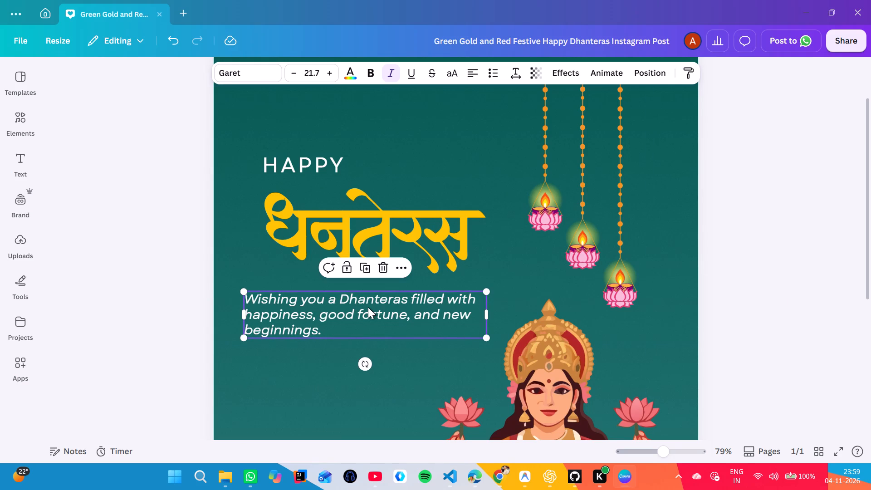
pyautogui.moveTo(368, 307); pyautogui.dragTo(367, 319)
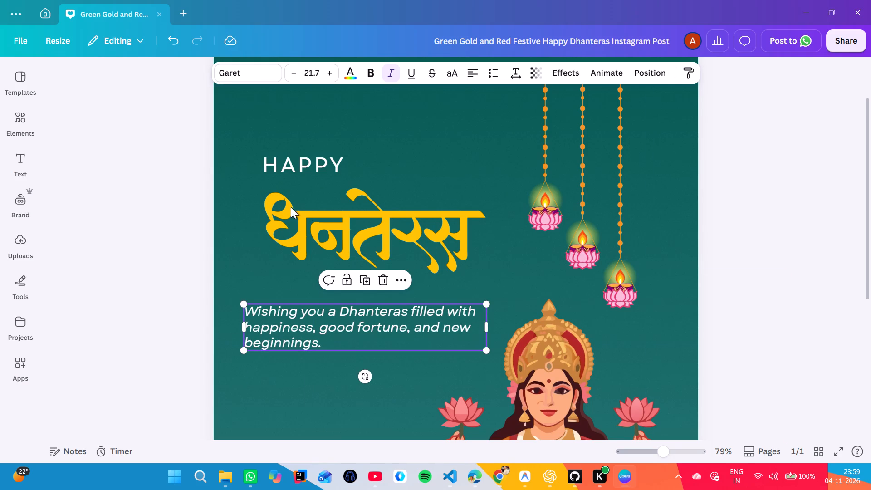
# Nudge the yellow Hindi Dhanteras lettering and the "HAPPY" text slightly down.
pyautogui.moveTo(305, 213); pyautogui.dragTo(304, 220)
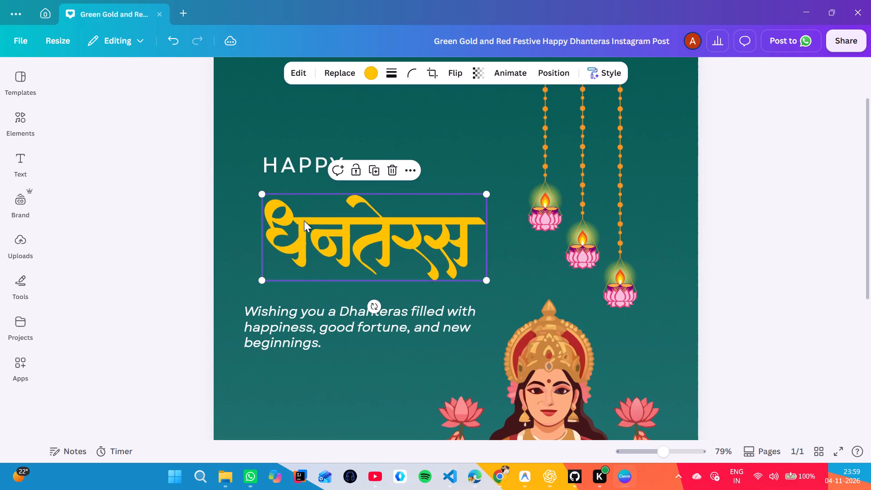
pyautogui.moveTo(290, 170); pyautogui.dragTo(290, 175)
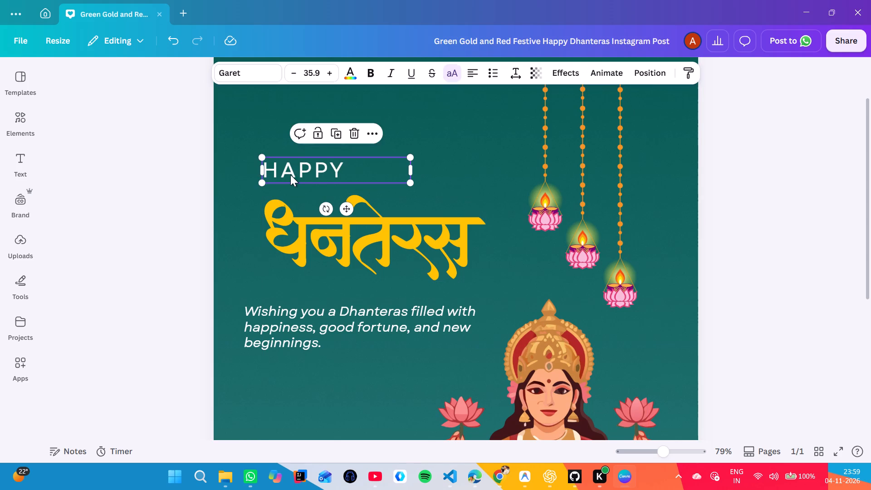
pyautogui.scroll(3, 290, 175)
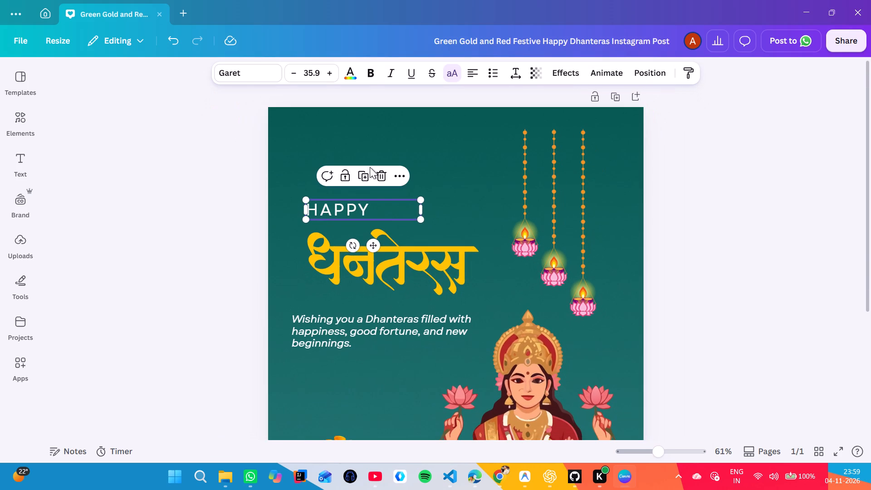
pyautogui.click(423, 154)
# Add the red and blue RKGITM college logo from the uploaded images to the post.
pyautogui.click(29, 244)
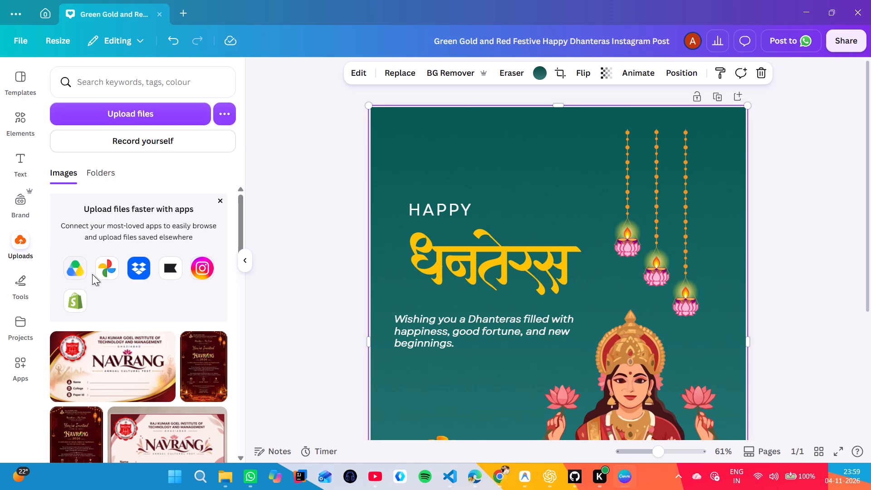
pyautogui.click(220, 198)
pyautogui.scroll(-1, 184, 276)
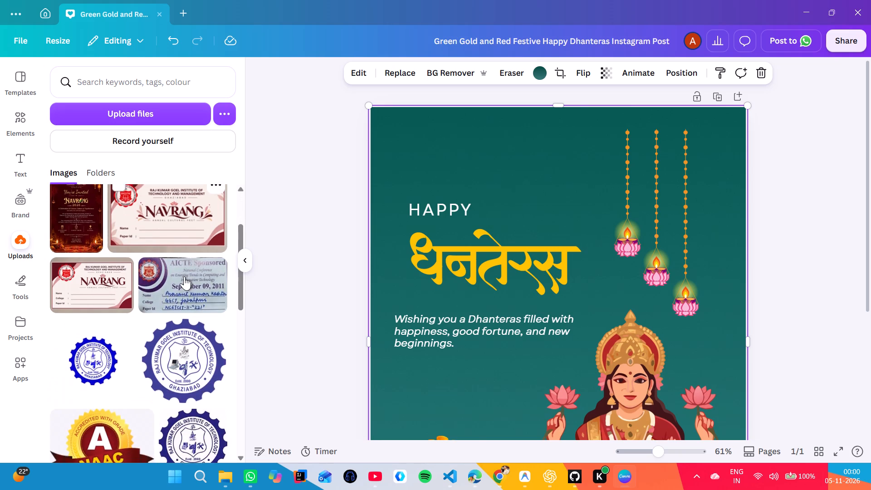
pyautogui.scroll(-2, 184, 276)
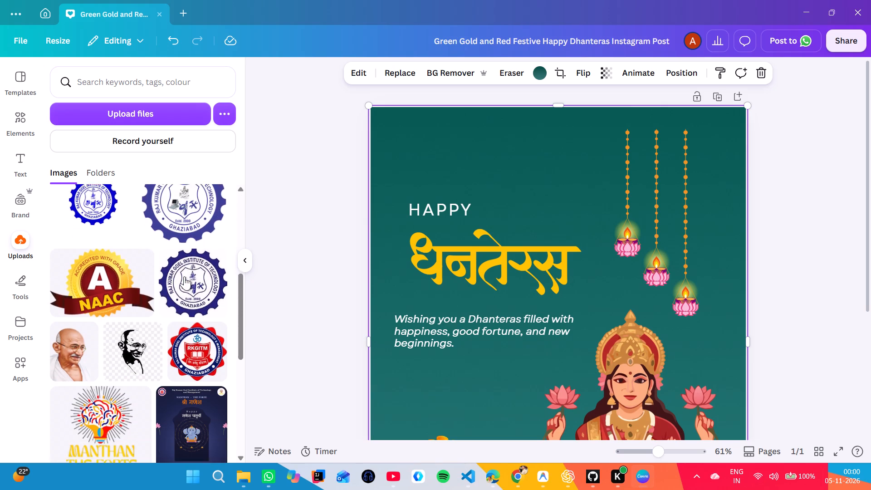
pyautogui.scroll(-2, 184, 276)
pyautogui.click(198, 335)
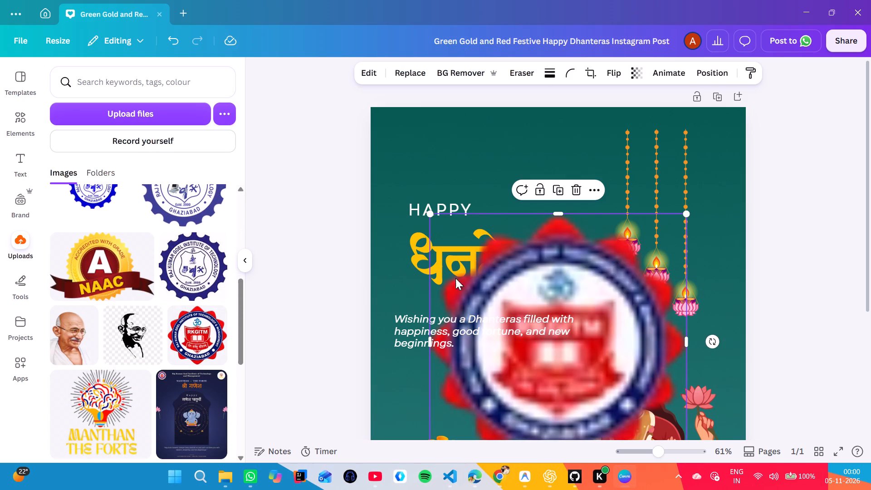
# Shrink the RKGITM logo to about 92 × 92 and place it in the design's top-left corner.
pyautogui.moveTo(504, 280); pyautogui.dragTo(431, 184)
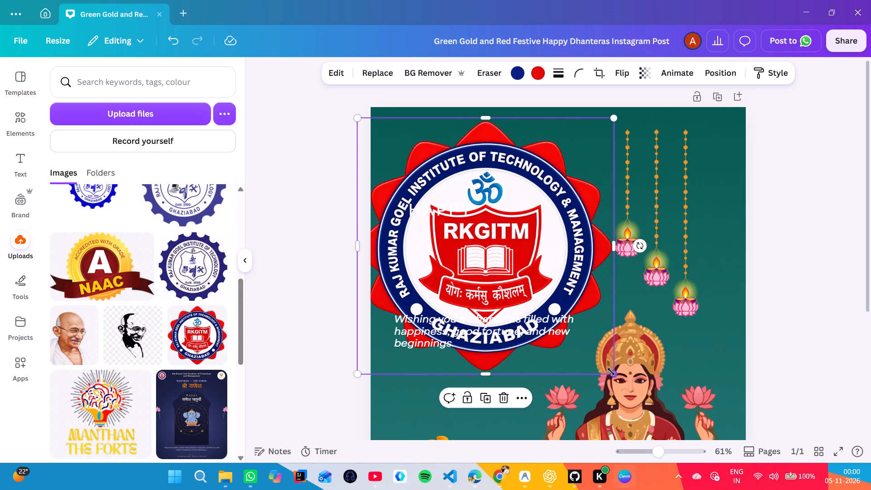
pyautogui.moveTo(611, 372); pyautogui.dragTo(440, 210)
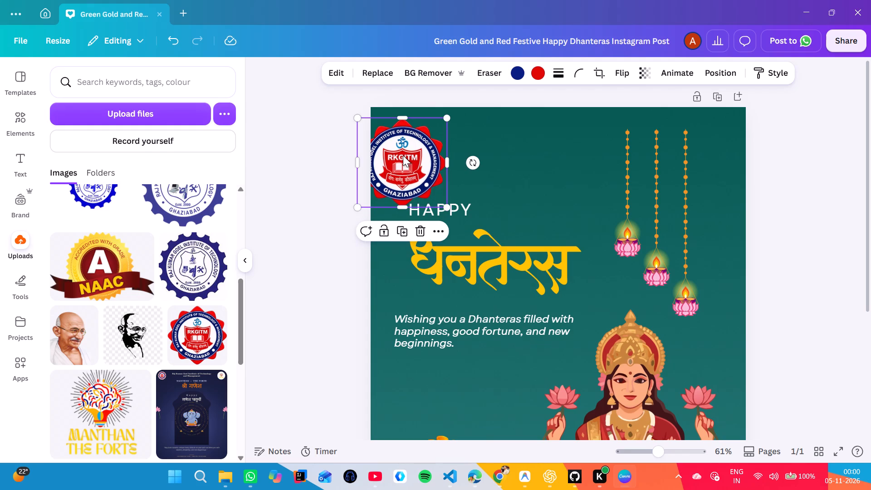
pyautogui.moveTo(403, 155); pyautogui.dragTo(415, 143)
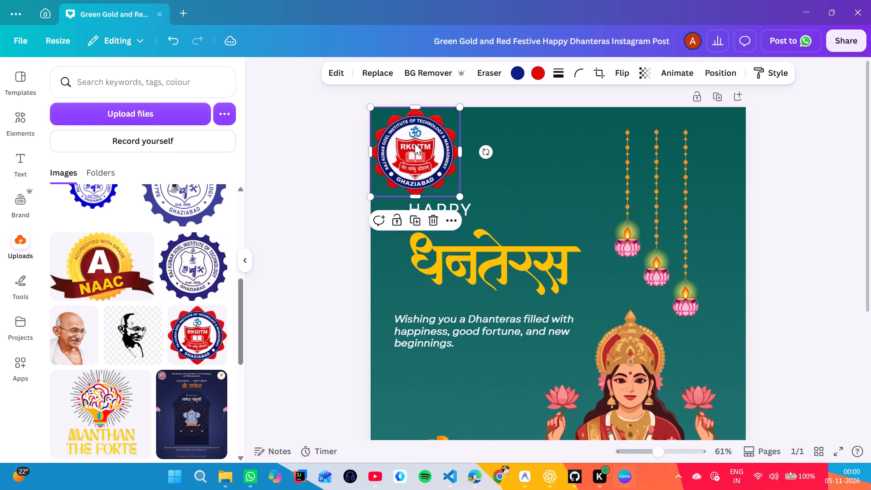
pyautogui.moveTo(460, 197); pyautogui.dragTo(427, 165)
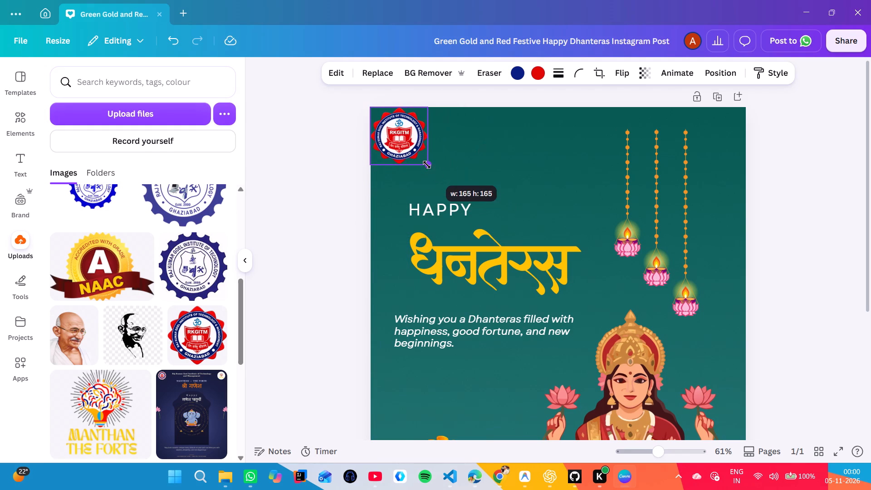
pyautogui.moveTo(427, 165); pyautogui.dragTo(401, 142)
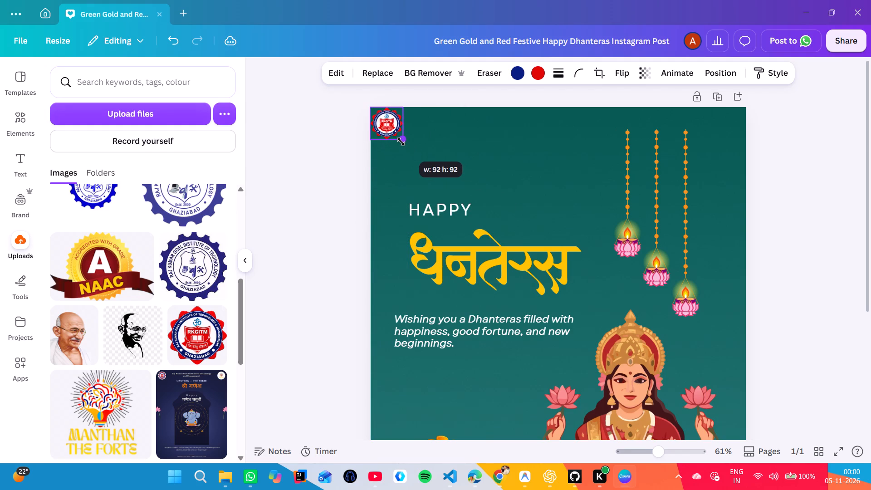
pyautogui.moveTo(401, 142); pyautogui.dragTo(403, 142)
pyautogui.moveTo(384, 124); pyautogui.dragTo(389, 127)
pyautogui.click(309, 127)
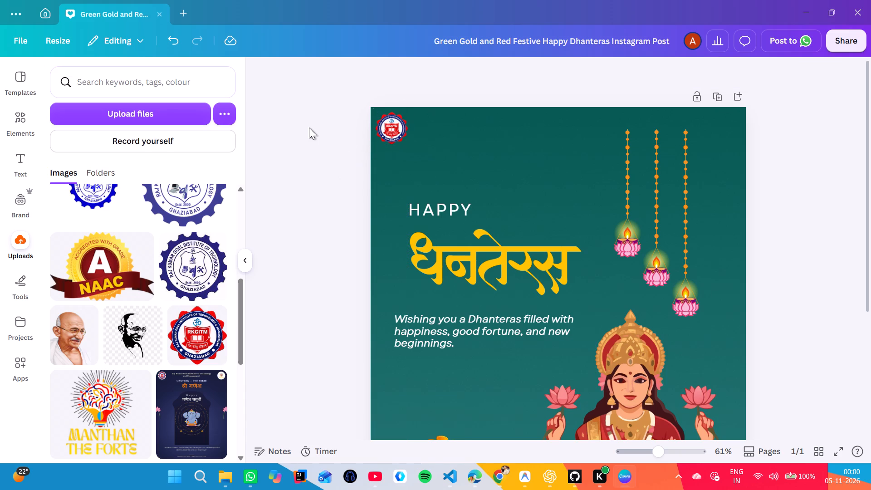
# Add the standalone "Manthan The Forte" logo from the uploaded images and scale it down to a small emblem.
pyautogui.scroll(-2, 179, 275)
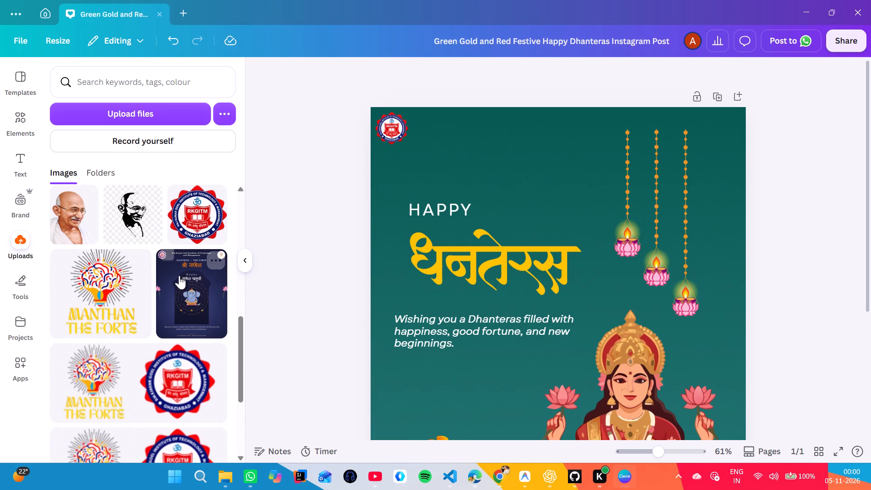
pyautogui.click(120, 307)
pyautogui.click(573, 323)
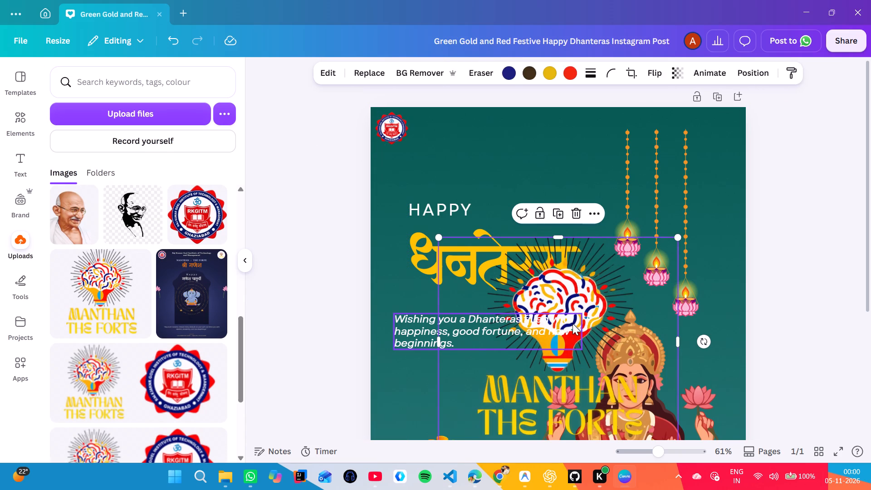
pyautogui.click(565, 285)
pyautogui.moveTo(565, 285); pyautogui.dragTo(538, 203)
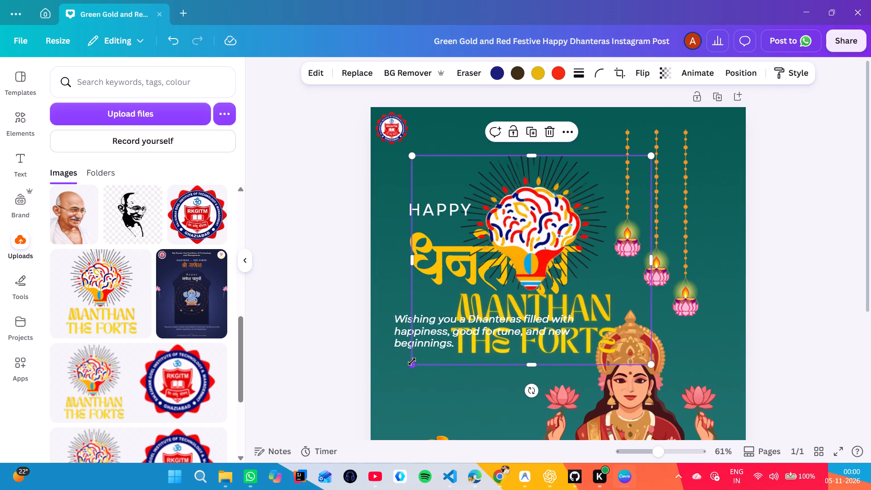
pyautogui.moveTo(412, 362); pyautogui.dragTo(515, 279)
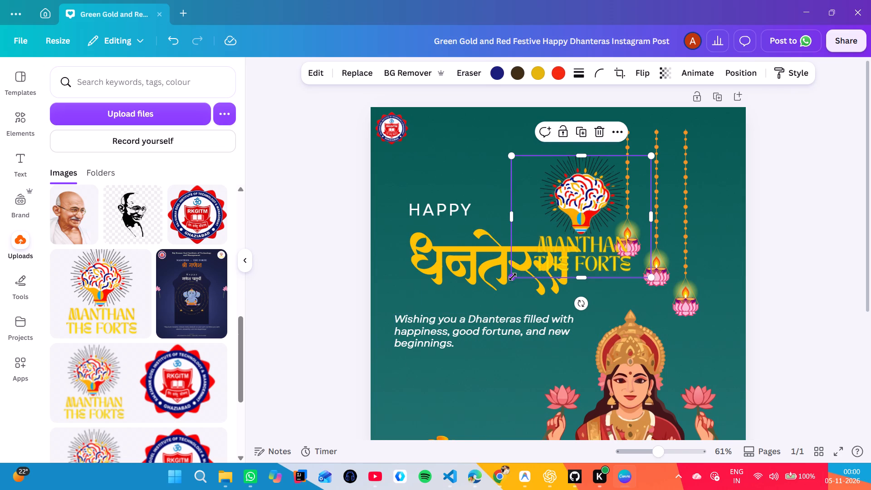
pyautogui.moveTo(513, 277); pyautogui.dragTo(591, 223)
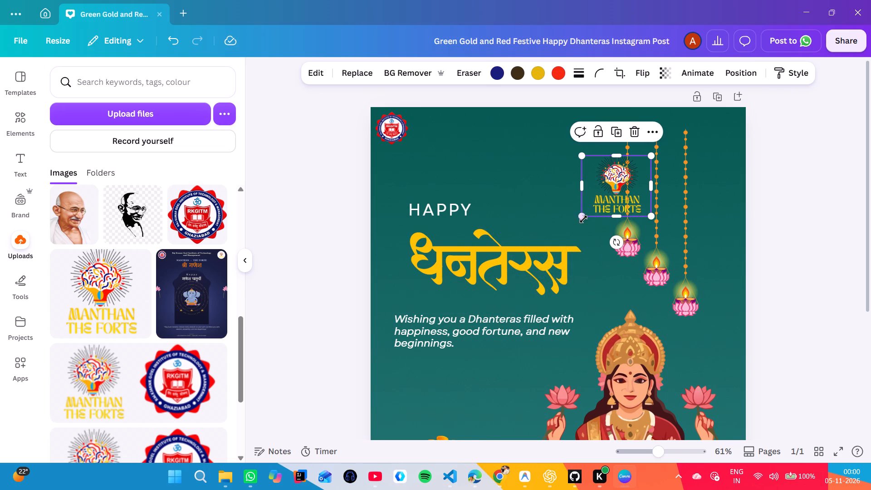
pyautogui.moveTo(582, 216); pyautogui.dragTo(608, 199)
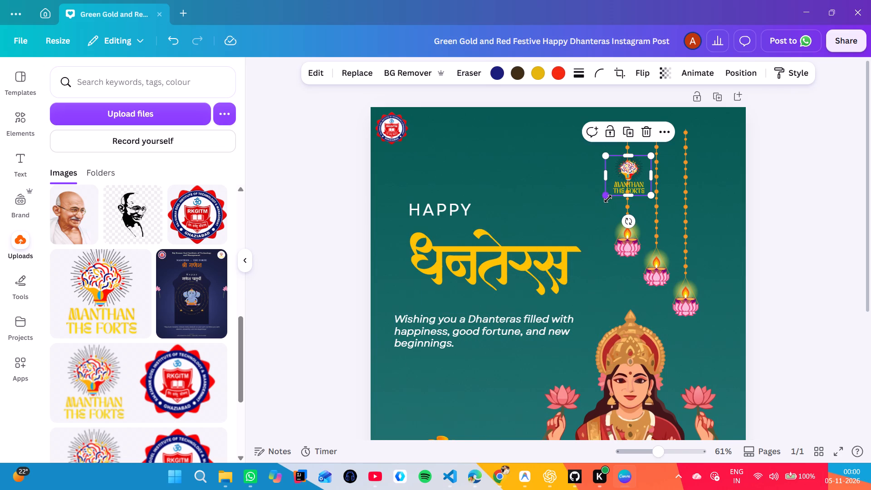
# Move the Manthan The Forte logo to the design's top-right corner and reduce it to about 108 × 95.
pyautogui.doubleClick(629, 173)
pyautogui.moveTo(629, 173); pyautogui.dragTo(722, 120)
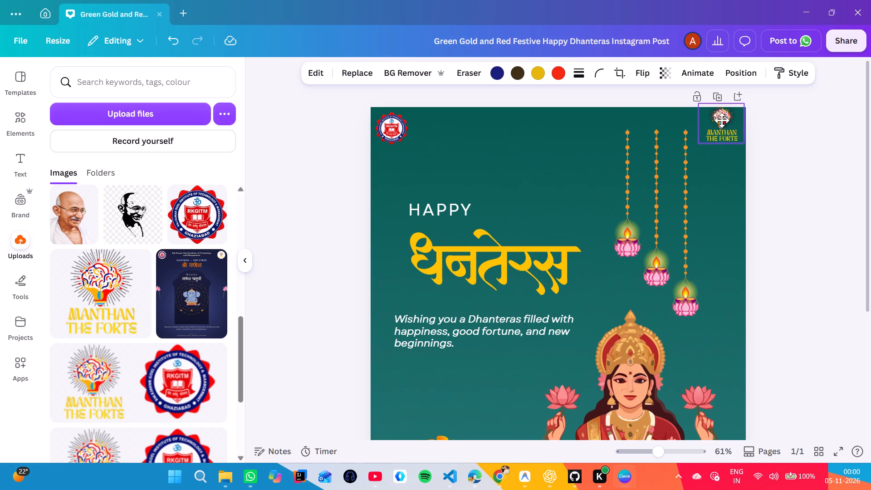
pyautogui.moveTo(722, 120); pyautogui.dragTo(723, 127)
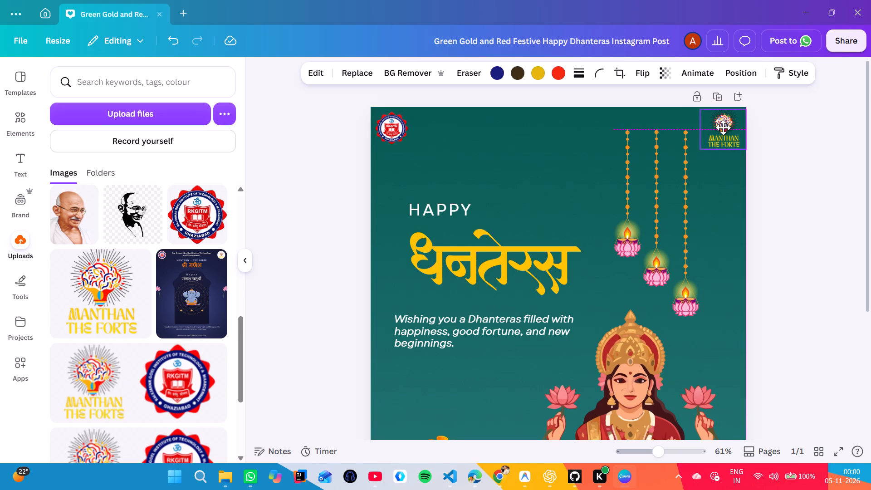
pyautogui.moveTo(723, 127); pyautogui.dragTo(720, 129)
pyautogui.moveTo(699, 148); pyautogui.dragTo(707, 143)
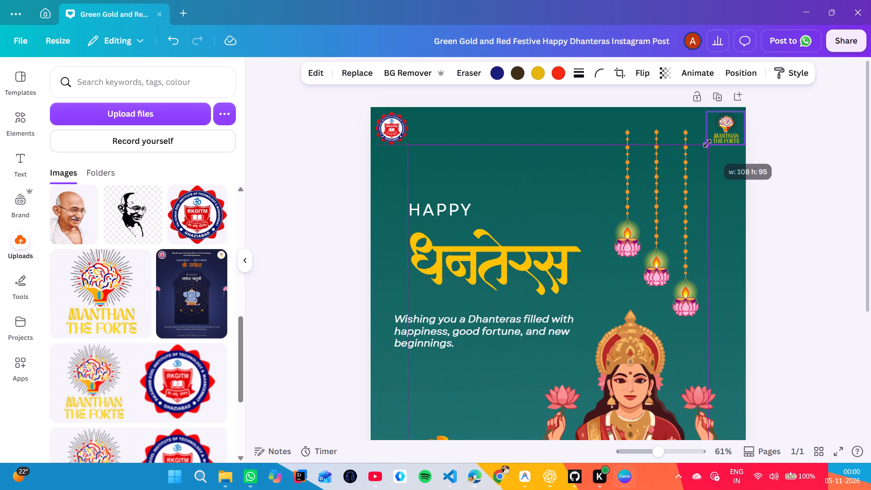
pyautogui.moveTo(707, 143); pyautogui.dragTo(710, 143)
pyautogui.click(720, 135)
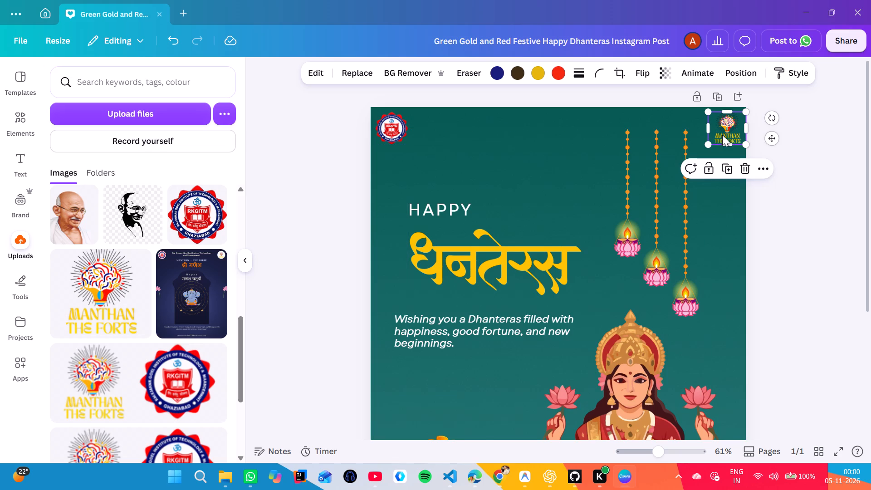
pyautogui.moveTo(722, 135); pyautogui.dragTo(719, 138)
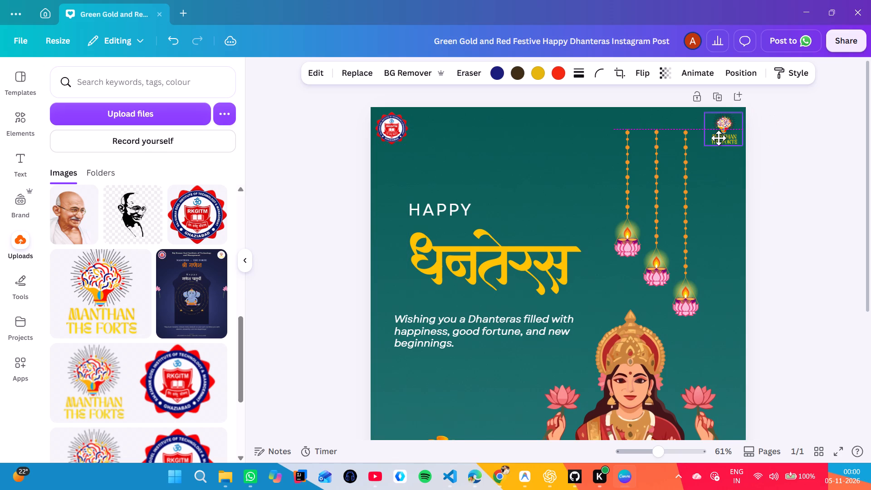
pyautogui.moveTo(719, 138); pyautogui.dragTo(717, 139)
# Move the hanging lotus lamps left and shrink them to a small cluster above the Dhanteras lettering's right end.
pyautogui.moveTo(678, 155); pyautogui.dragTo(644, 159)
pyautogui.moveTo(664, 320); pyautogui.dragTo(622, 171)
# Move the small lotus lamp cluster slightly down and to the right, above the end of the Dhanteras lettering.
pyautogui.click(717, 135)
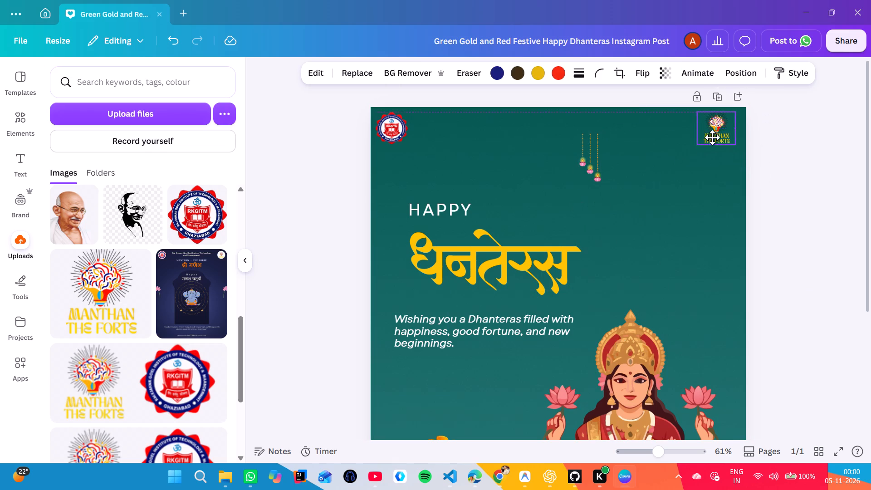
pyautogui.moveTo(594, 146); pyautogui.dragTo(612, 172)
# Fine-tune the Manthan The Forte logo's position in the design's top-right corner, level with the RKGITM logo.
pyautogui.moveTo(715, 134); pyautogui.dragTo(711, 137)
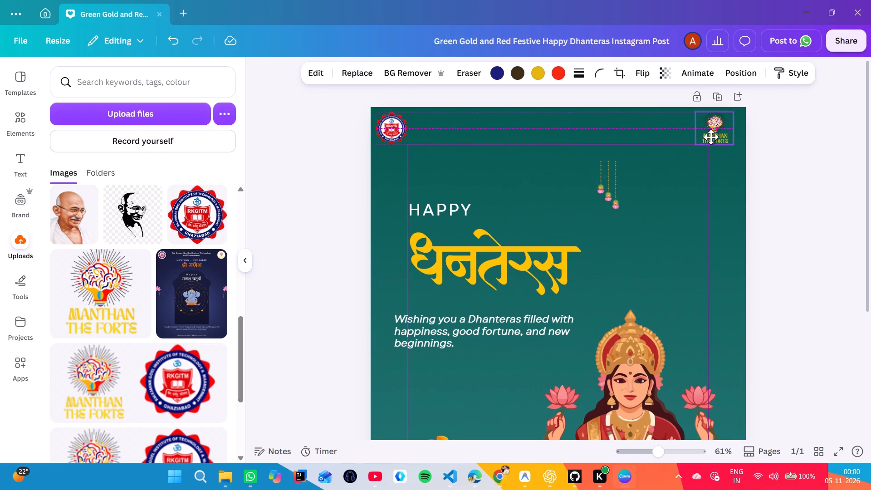
pyautogui.moveTo(711, 137); pyautogui.dragTo(709, 135)
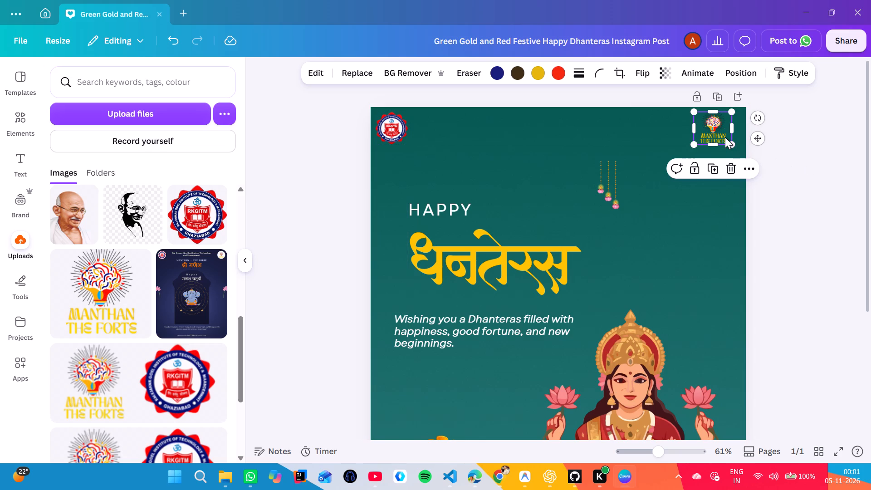
pyautogui.moveTo(725, 137); pyautogui.dragTo(730, 136)
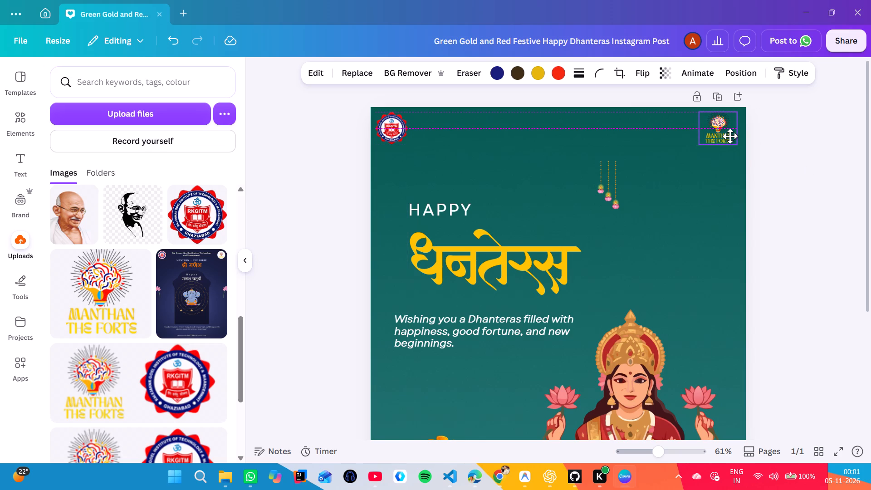
pyautogui.moveTo(730, 136); pyautogui.dragTo(731, 138)
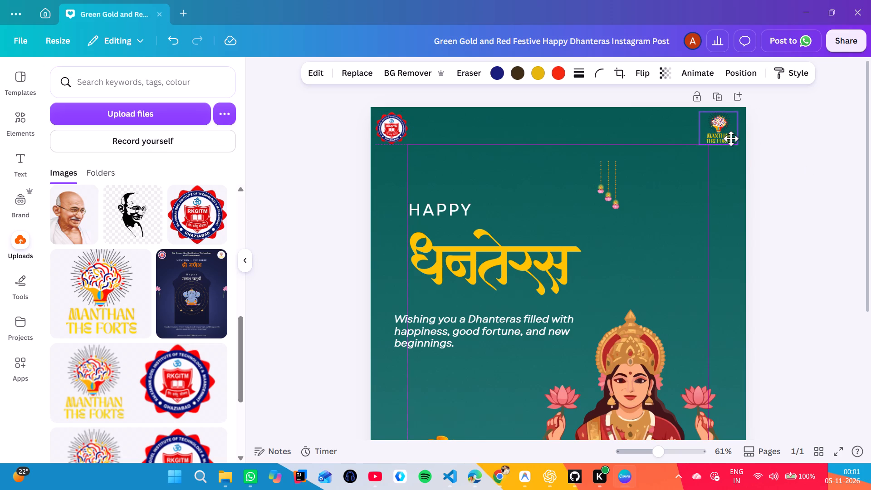
pyautogui.moveTo(731, 138); pyautogui.dragTo(731, 138)
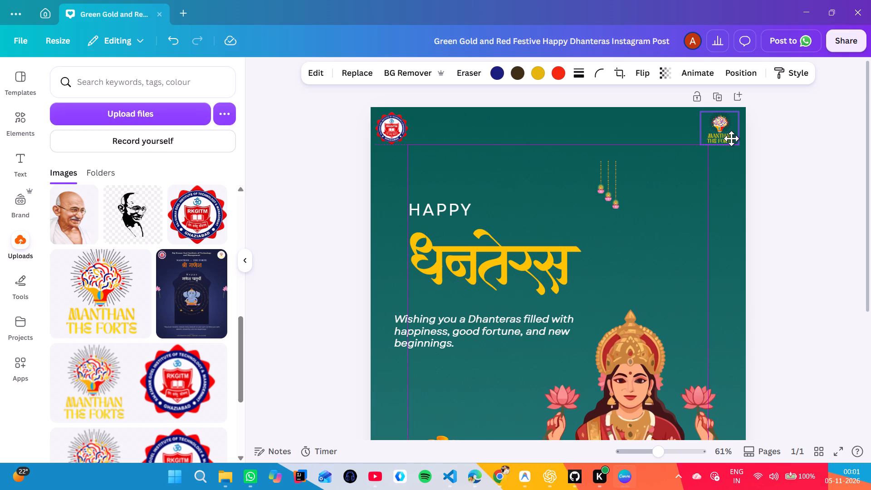
pyautogui.moveTo(731, 138); pyautogui.dragTo(733, 138)
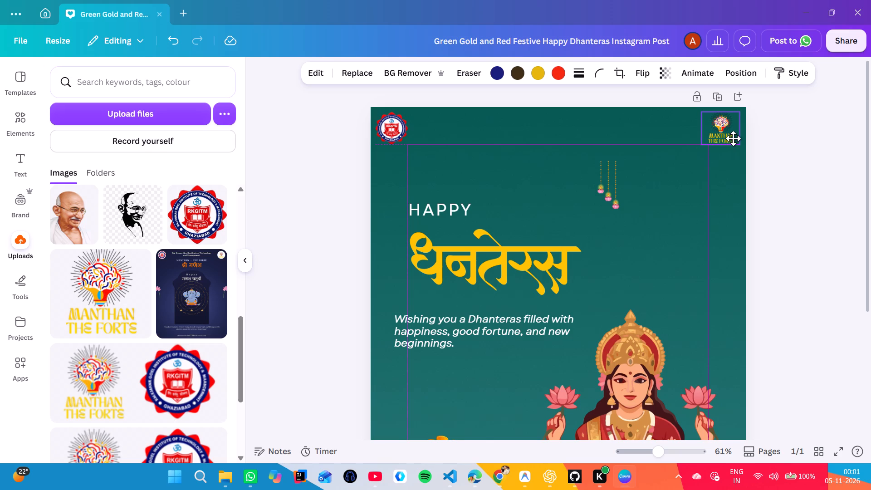
pyautogui.moveTo(733, 138); pyautogui.dragTo(733, 138)
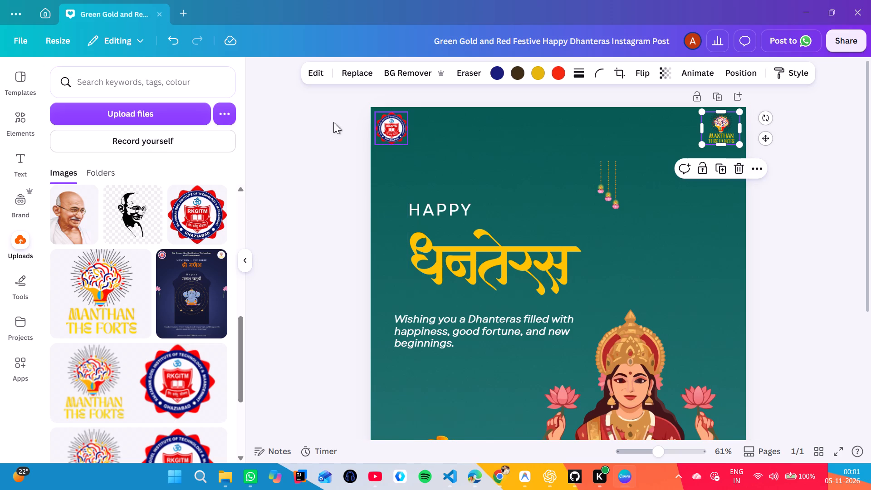
pyautogui.click(288, 125)
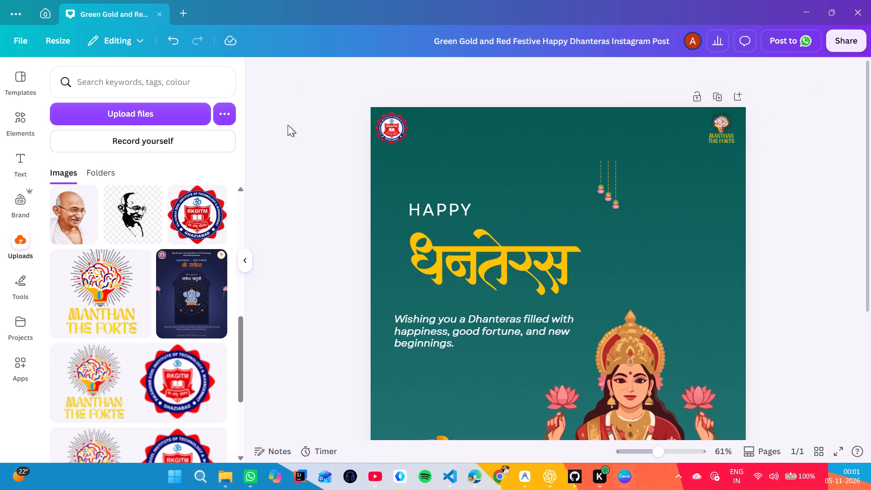
# Enlarge the RKGITM logo slightly and shift it a little inward from the design's top-left corner.
pyautogui.click(373, 122)
pyautogui.click(395, 126)
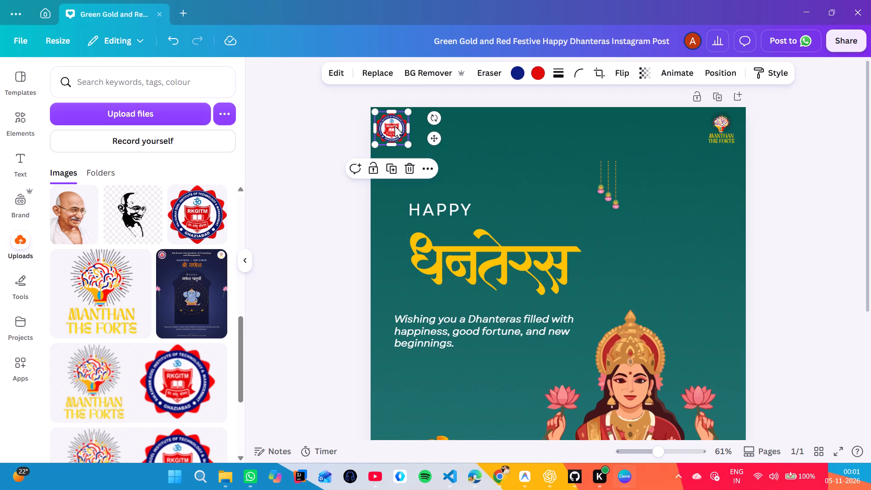
pyautogui.moveTo(409, 146); pyautogui.dragTo(415, 149)
pyautogui.click(396, 133)
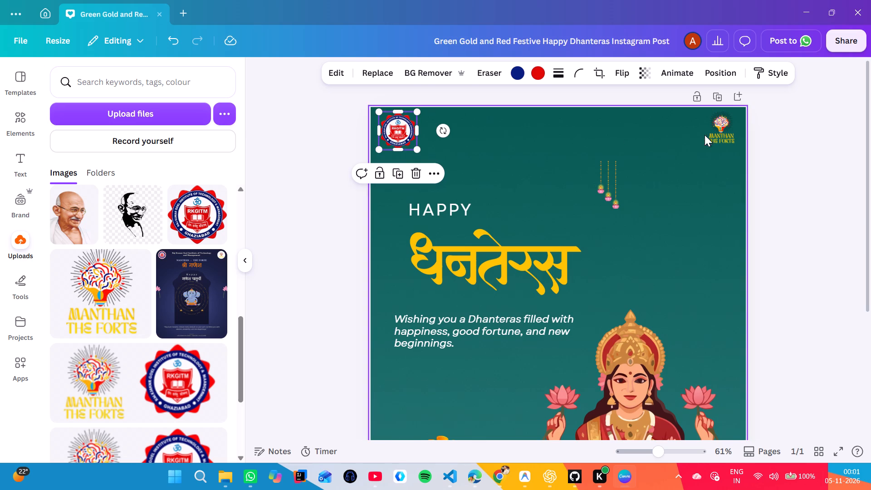
# Enlarge the Manthan The Forte logo slightly and reposition it in the design's top-right corner, level with the RKGITM logo.
pyautogui.moveTo(714, 134); pyautogui.dragTo(709, 137)
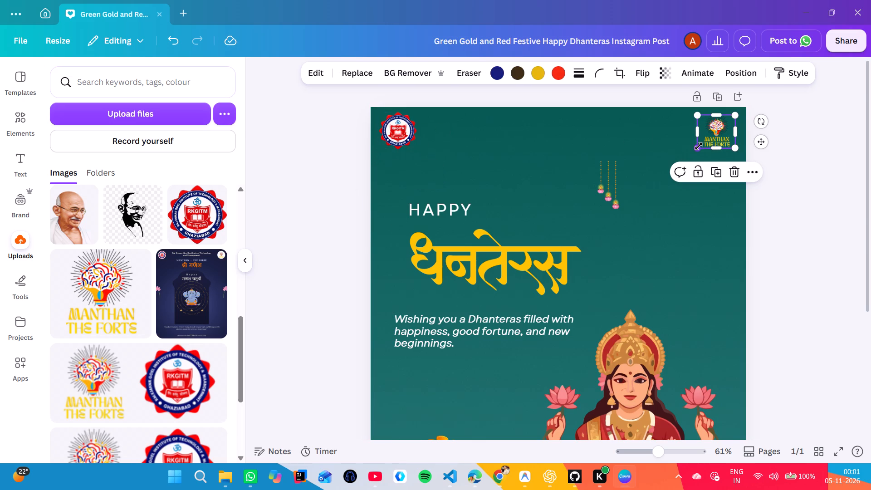
pyautogui.moveTo(699, 146); pyautogui.dragTo(696, 149)
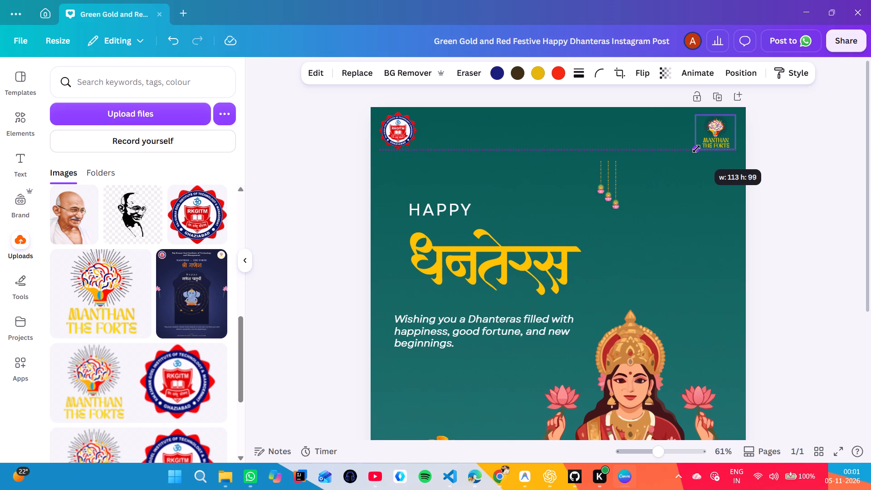
pyautogui.moveTo(696, 149); pyautogui.dragTo(688, 154)
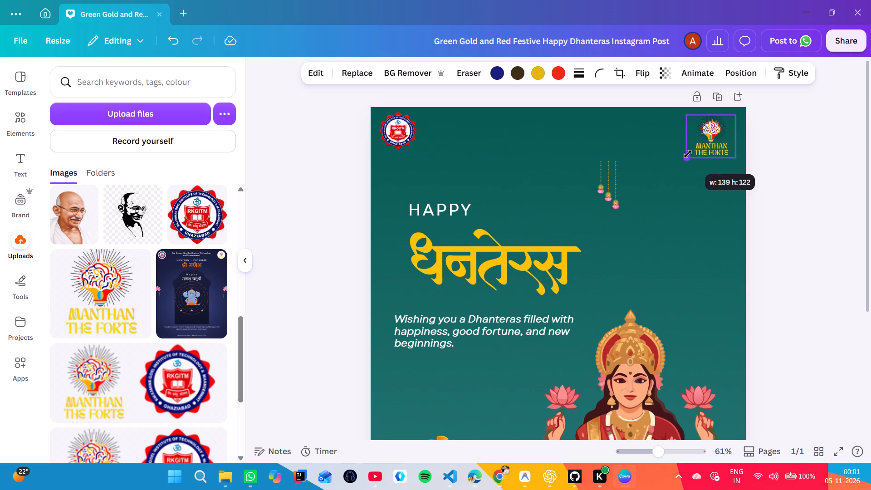
pyautogui.moveTo(688, 154); pyautogui.dragTo(693, 154)
pyautogui.moveTo(709, 140); pyautogui.dragTo(714, 137)
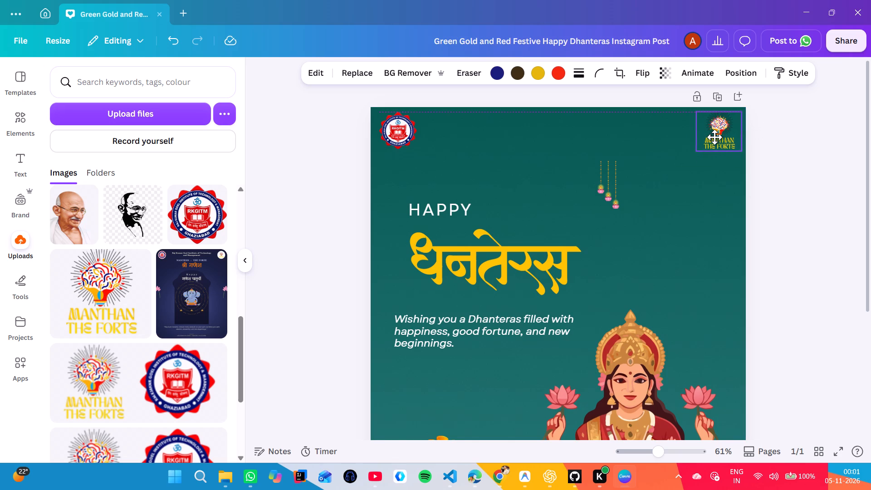
pyautogui.moveTo(714, 137); pyautogui.dragTo(714, 140)
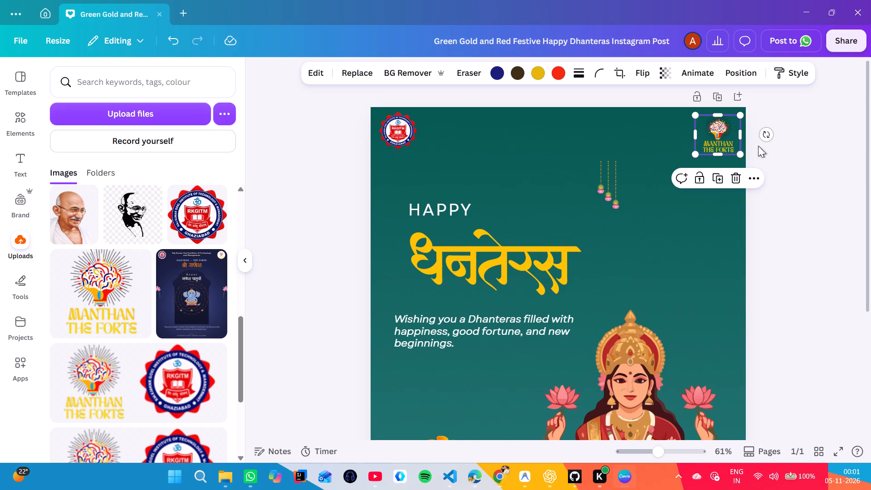
pyautogui.click(770, 146)
pyautogui.click(726, 140)
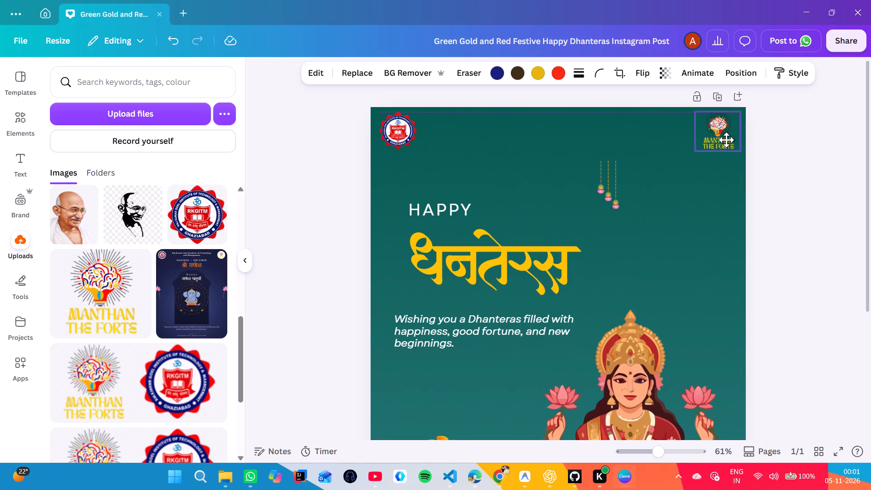
pyautogui.click(710, 145)
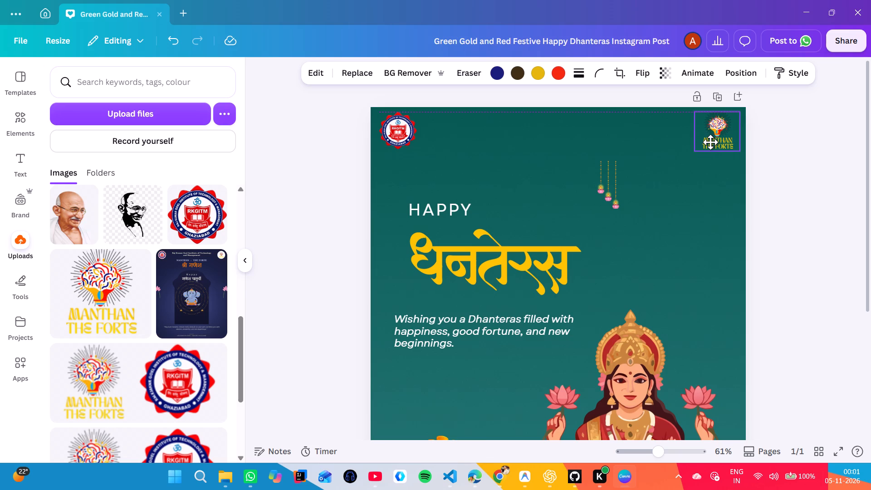
pyautogui.click(768, 147)
# Move the RKGITM logo slightly left and down, closer to the design's left edge.
pyautogui.click(410, 131)
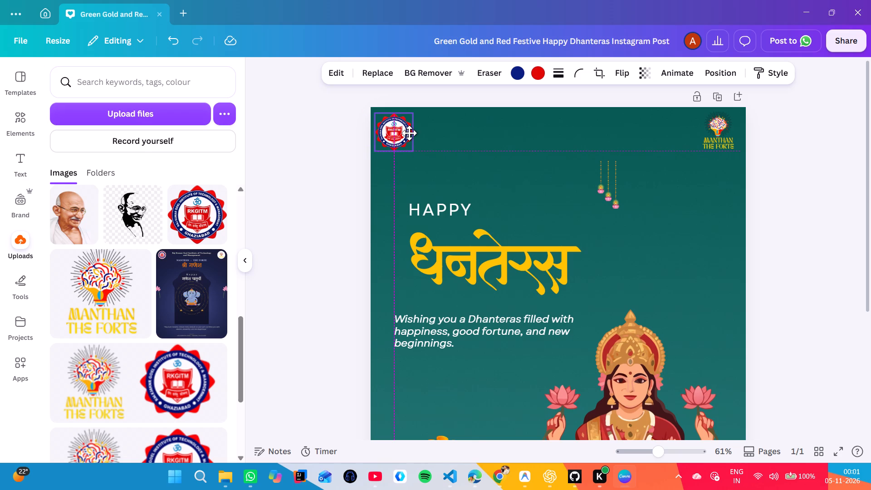
pyautogui.click(341, 130)
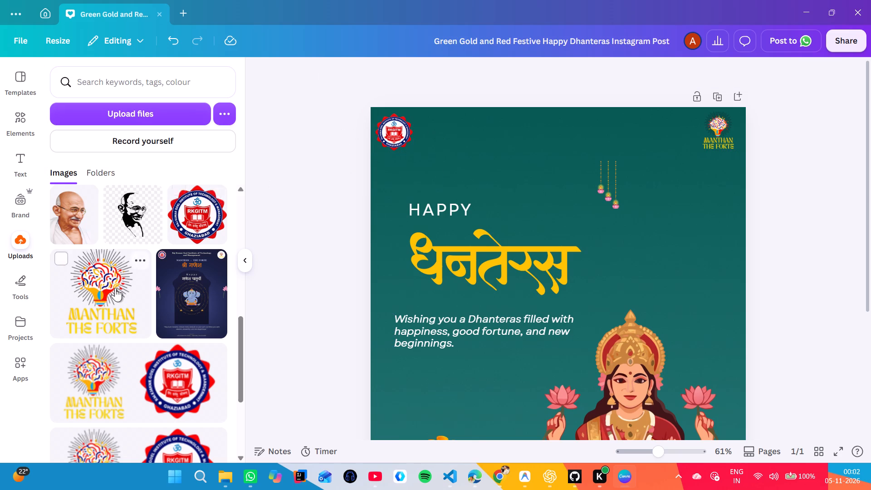
# Add the brand kit heading "RAJ KUMAR GOEL INSTITUTE OF TECHNOLOGY AND MANAGEM" and scale its text down to size 125.
pyautogui.scroll(2, 115, 288)
pyautogui.click(22, 158)
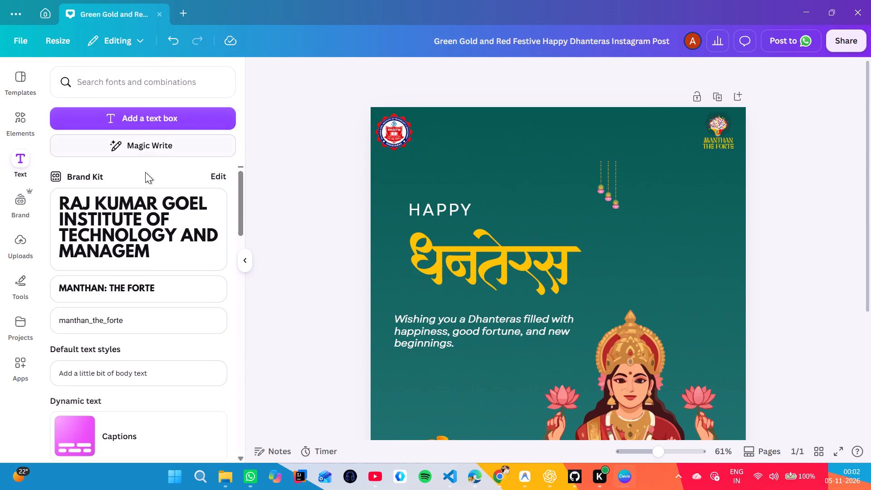
pyautogui.click(142, 256)
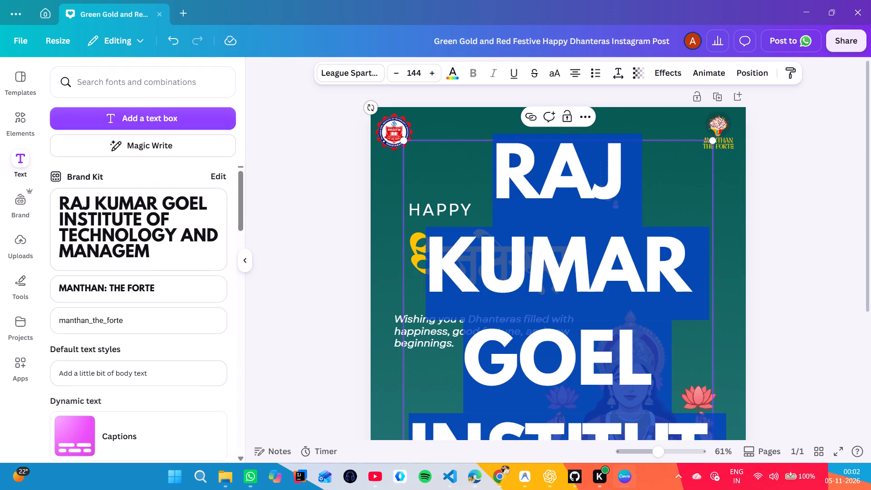
pyautogui.moveTo(712, 140); pyautogui.dragTo(557, 225)
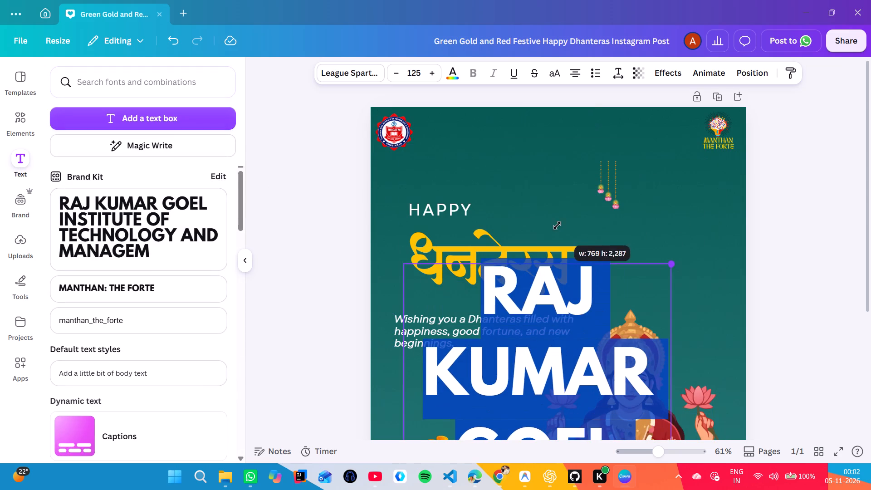
pyautogui.moveTo(557, 225); pyautogui.dragTo(558, 226)
pyautogui.moveTo(638, 296); pyautogui.dragTo(673, 259)
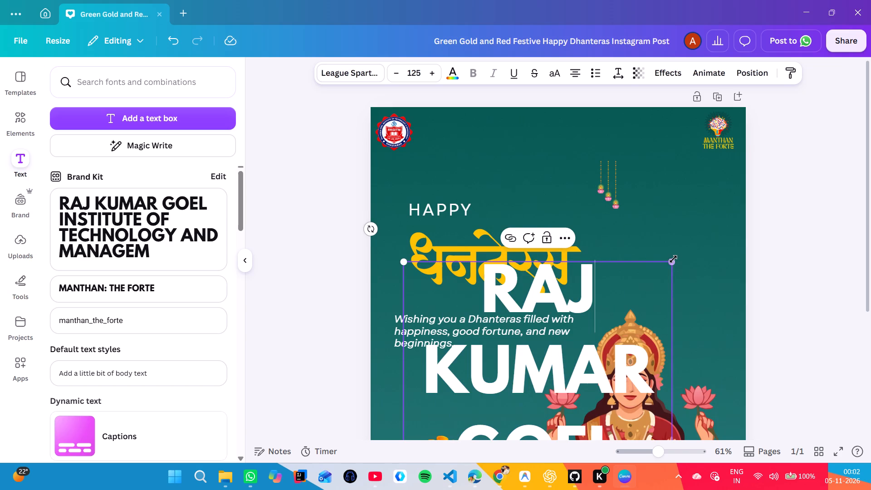
pyautogui.moveTo(673, 259); pyautogui.dragTo(675, 259)
pyautogui.doubleClick(675, 259)
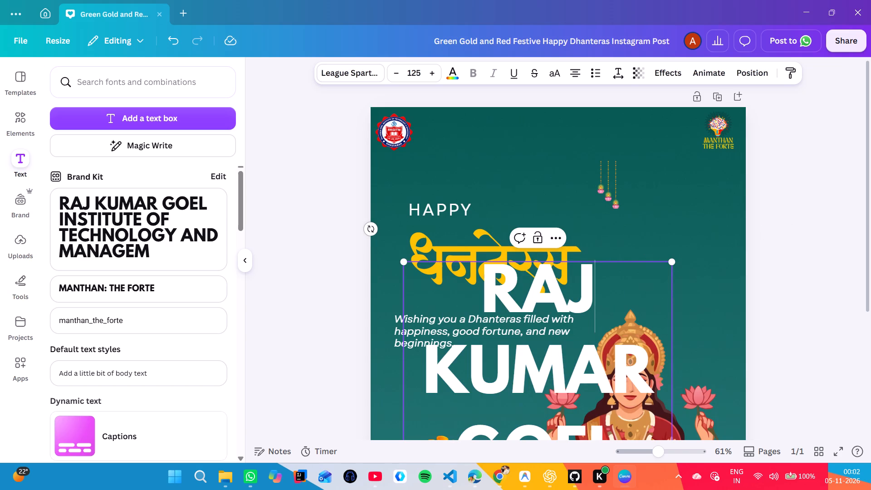
# Widen the college name heading so "RAJ KUMAR" fits on one line, and scale its text down to size 101.
pyautogui.moveTo(672, 322); pyautogui.dragTo(815, 295)
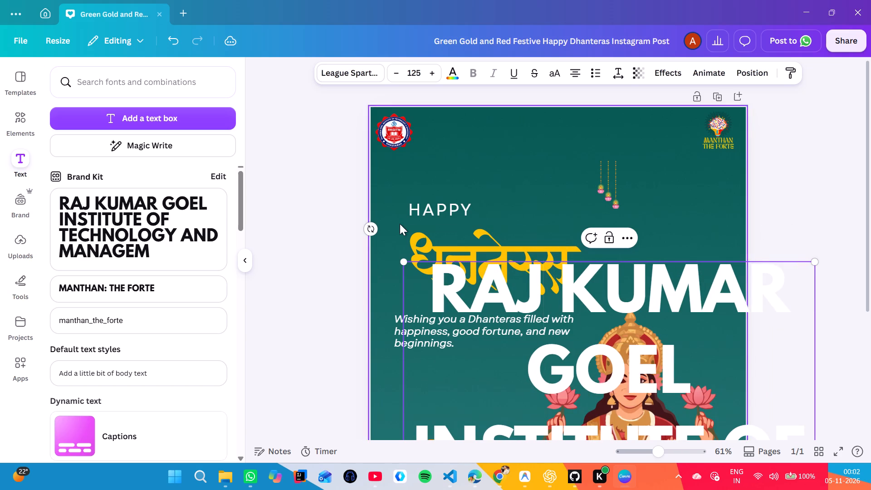
pyautogui.moveTo(403, 263); pyautogui.dragTo(465, 281)
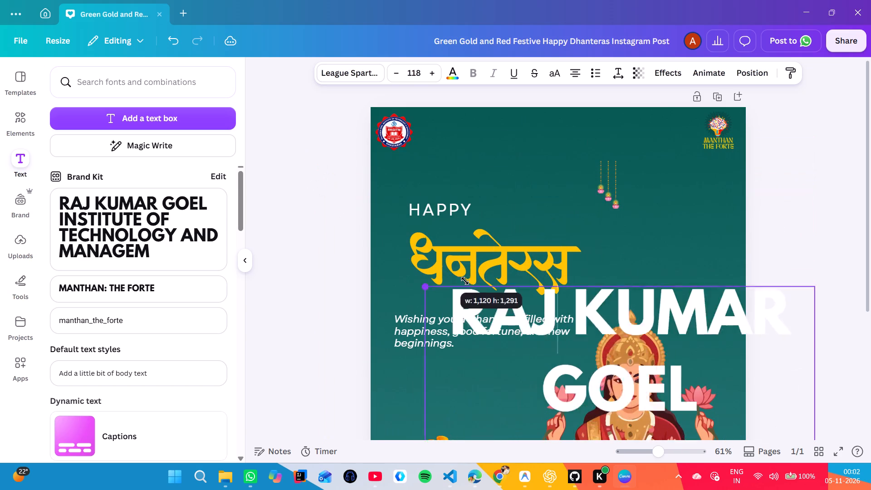
pyautogui.moveTo(465, 281); pyautogui.dragTo(551, 316)
pyautogui.moveTo(536, 372); pyautogui.dragTo(497, 382)
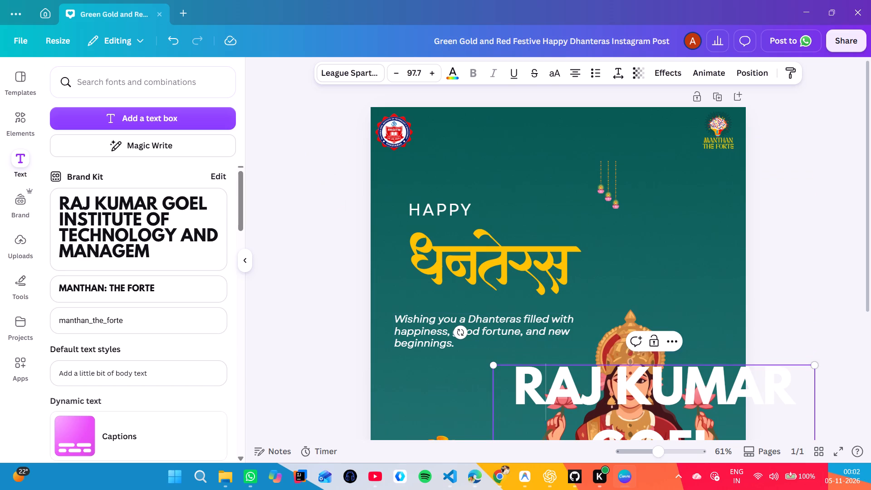
pyautogui.moveTo(497, 382); pyautogui.dragTo(493, 393)
pyautogui.moveTo(499, 391); pyautogui.dragTo(492, 367)
pyautogui.moveTo(492, 367); pyautogui.dragTo(476, 359)
# Move the college name heading up and left over the Dhanteras lettering and widen it to wrap onto four lines.
pyautogui.moveTo(529, 350); pyautogui.dragTo(352, 179)
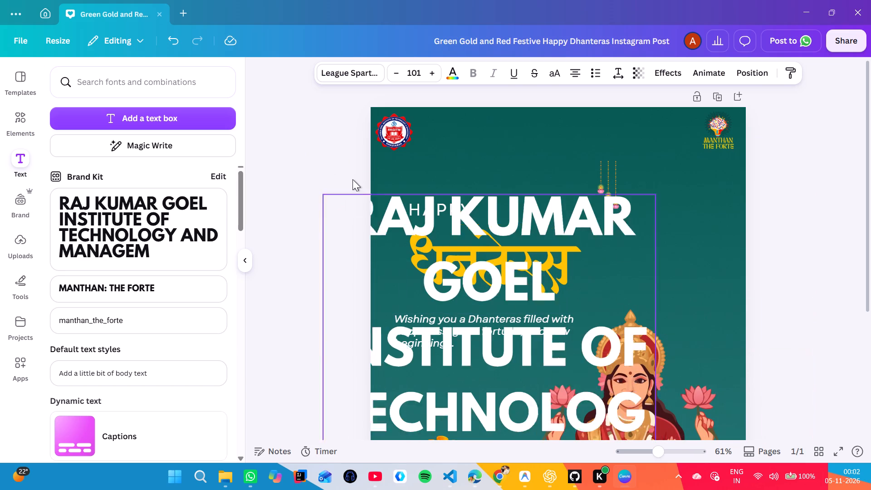
pyautogui.moveTo(352, 179); pyautogui.dragTo(352, 179)
pyautogui.moveTo(643, 371); pyautogui.dragTo(730, 338)
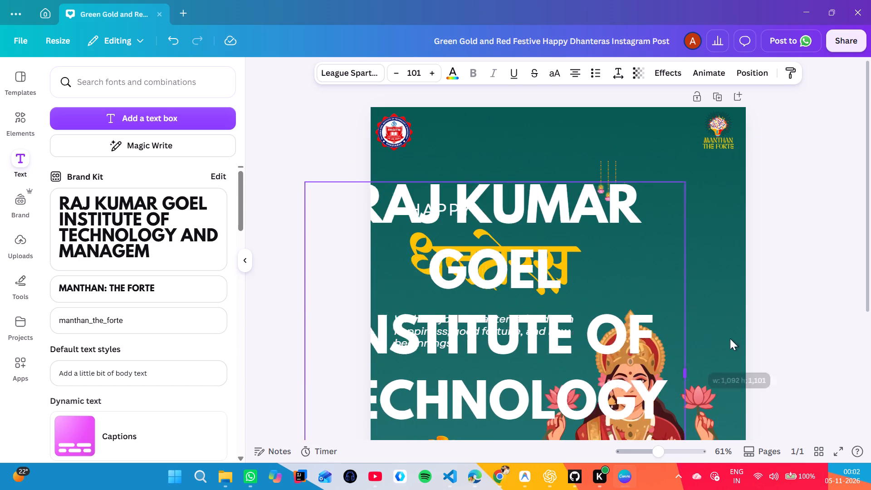
pyautogui.moveTo(730, 338); pyautogui.dragTo(802, 336)
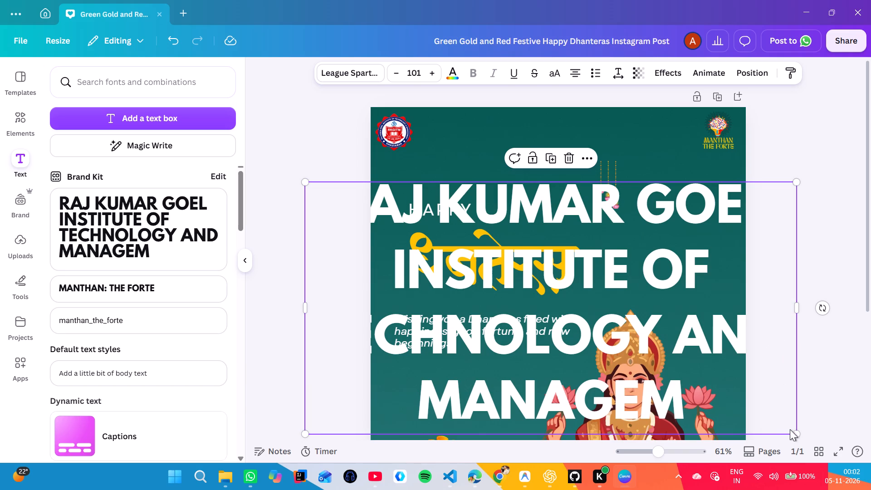
# Scale the college name heading down to text size 28 and widen its box to wrap onto two lines.
pyautogui.moveTo(800, 432); pyautogui.dragTo(464, 213)
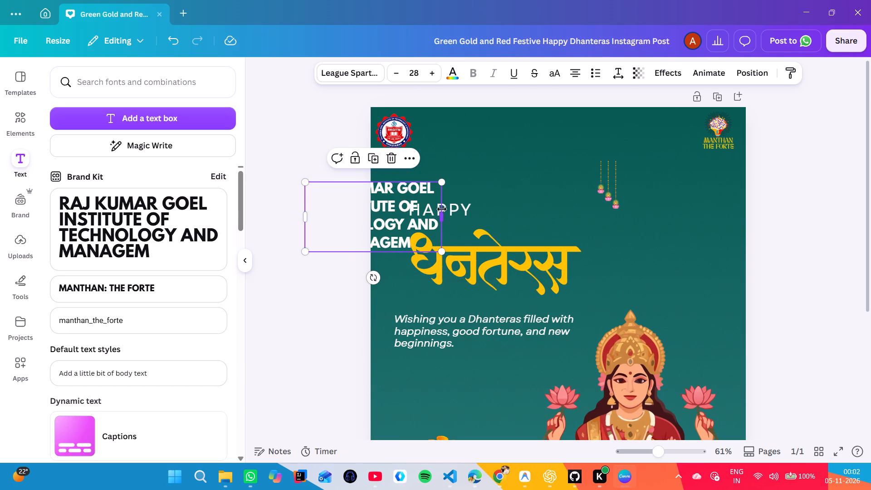
pyautogui.moveTo(444, 212); pyautogui.dragTo(658, 227)
# Complete the last word of the college name heading so that it reads "MANAGEMENT".
pyautogui.click(526, 204)
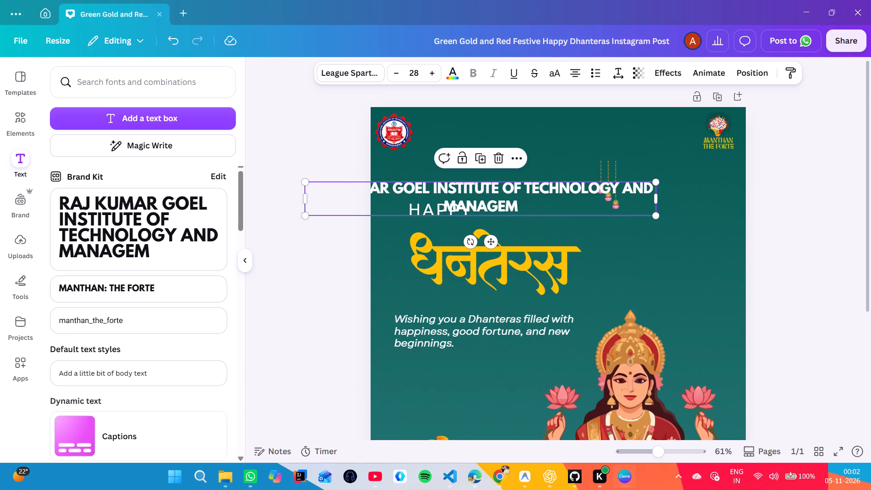
pyautogui.click(526, 204)
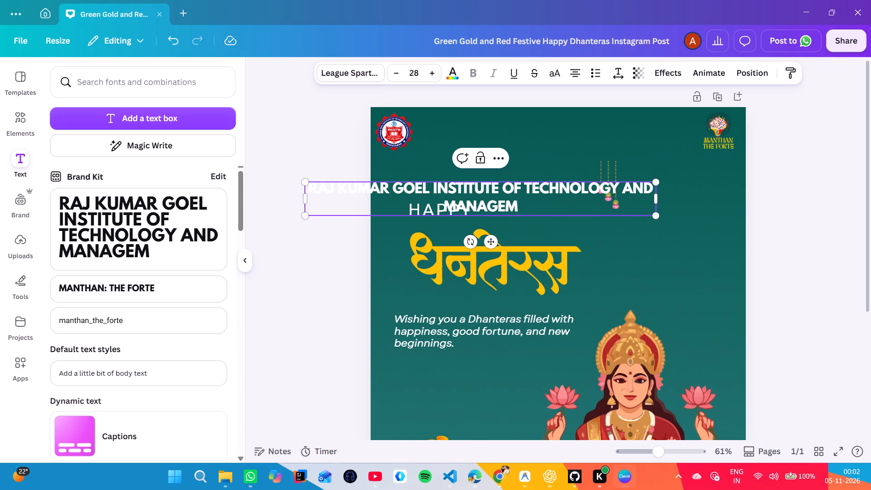
pyautogui.click(526, 204)
pyautogui.click(526, 204)
pyautogui.click(520, 204)
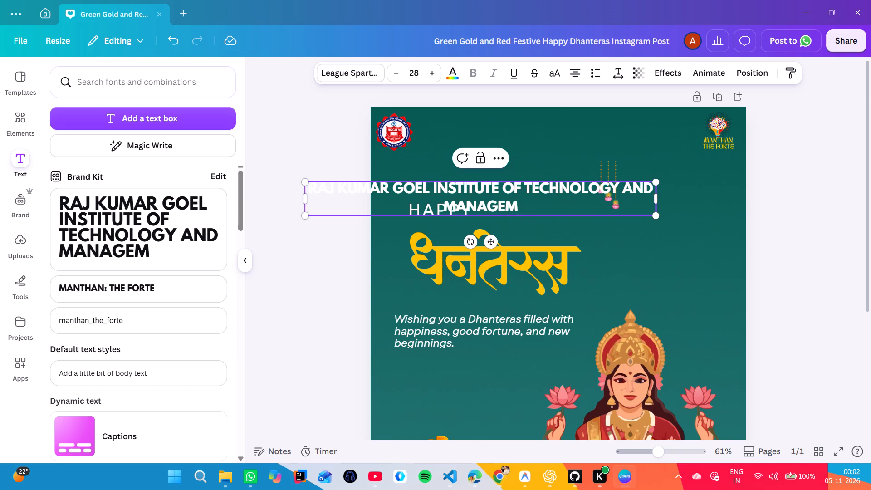
pyautogui.click(522, 196)
pyautogui.moveTo(518, 204); pyautogui.dragTo(508, 205)
pyautogui.click(508, 205)
pyautogui.click(520, 206)
pyautogui.click(502, 206)
pyautogui.hscroll(1, 502, 206)
pyautogui.click(548, 210)
pyautogui.click(523, 207)
pyautogui.doubleClick(523, 207)
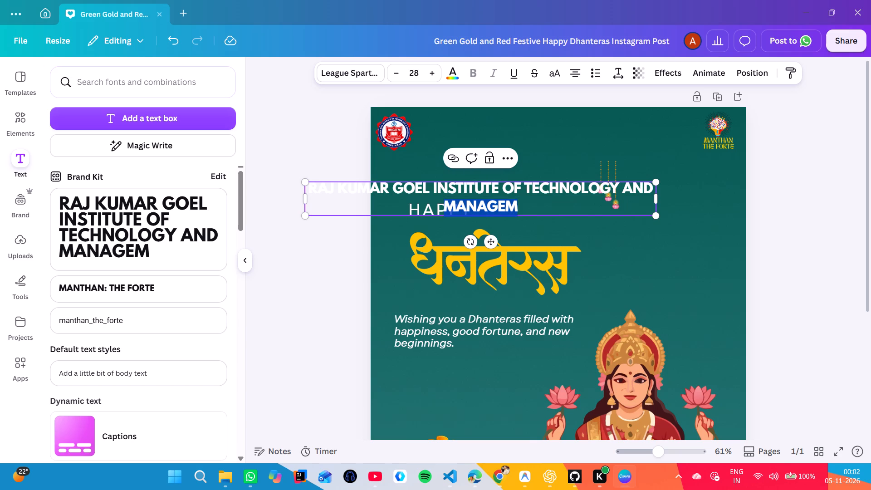
pyautogui.click(519, 206)
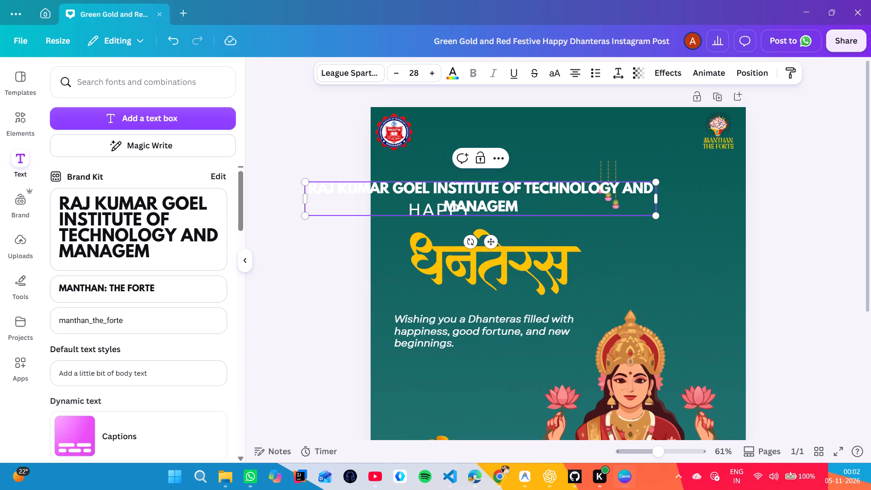
pyautogui.press('e')
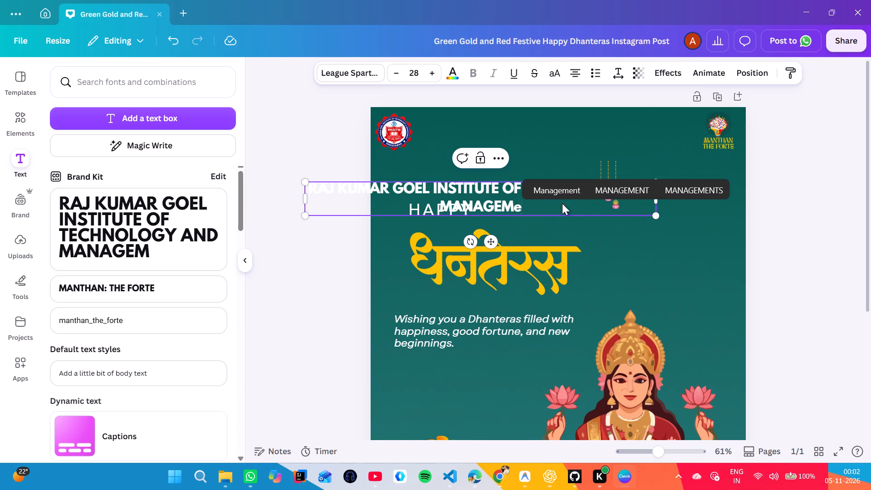
pyautogui.click(615, 190)
pyautogui.click(714, 211)
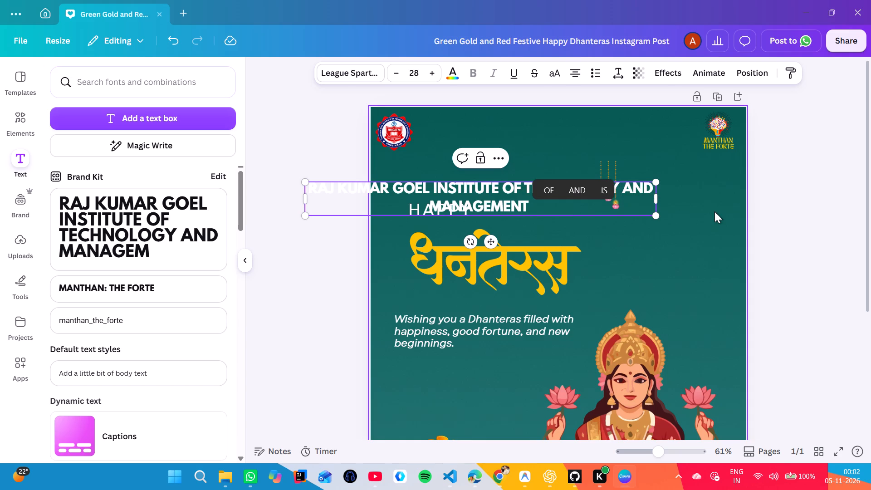
# Move the college name heading up between the two logos and scale its text down to size 19.5.
pyautogui.click(645, 192)
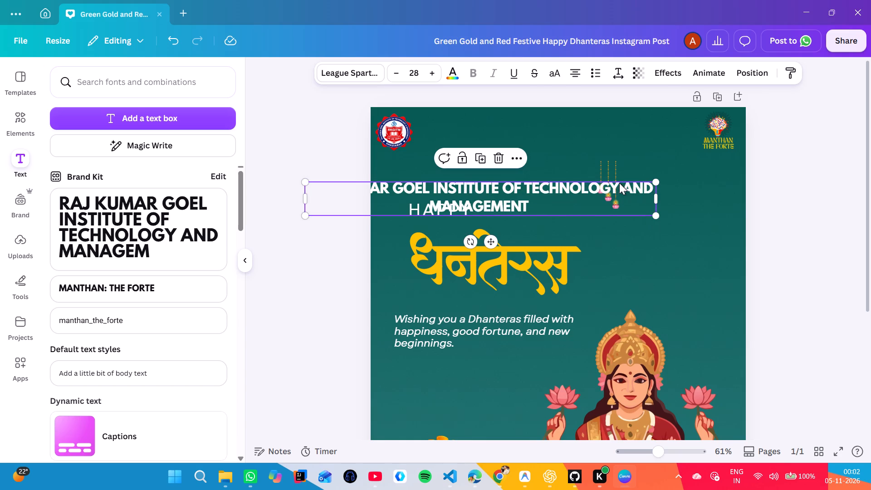
pyautogui.moveTo(515, 186); pyautogui.dragTo(539, 165)
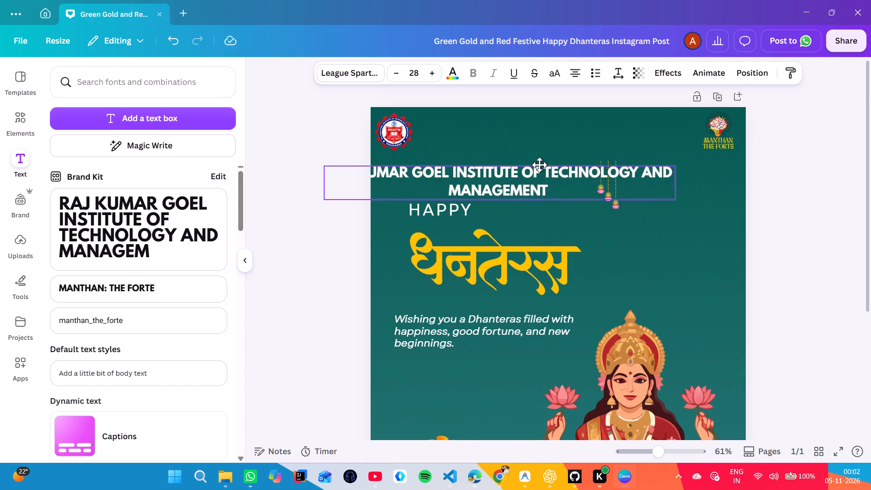
pyautogui.moveTo(539, 165); pyautogui.dragTo(590, 125)
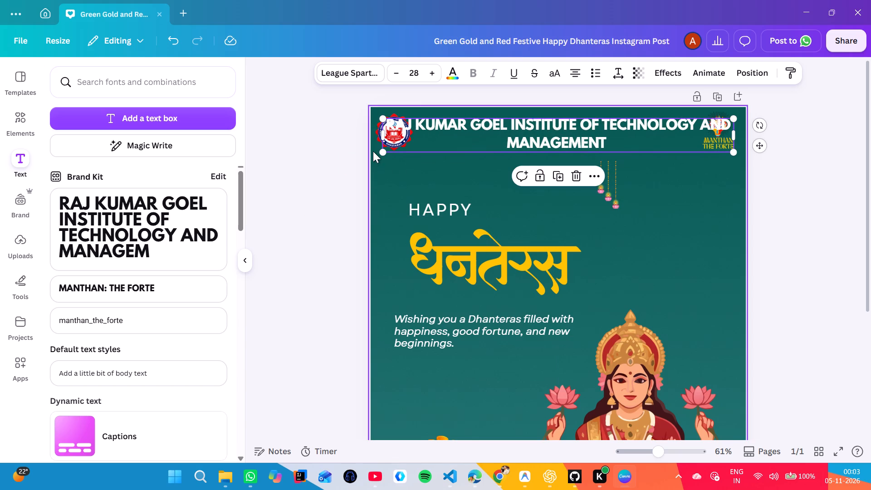
pyautogui.moveTo(382, 152); pyautogui.dragTo(489, 141)
pyautogui.moveTo(563, 121); pyautogui.dragTo(515, 121)
pyautogui.moveTo(515, 122); pyautogui.dragTo(514, 126)
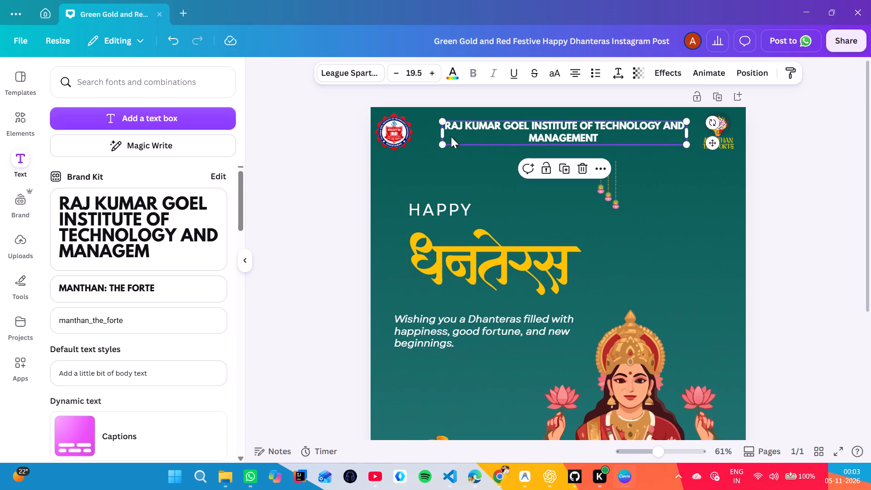
# Widen the heading box toward both logos, scale its text to size 18.7, and position it between the logos.
pyautogui.moveTo(438, 131); pyautogui.dragTo(418, 130)
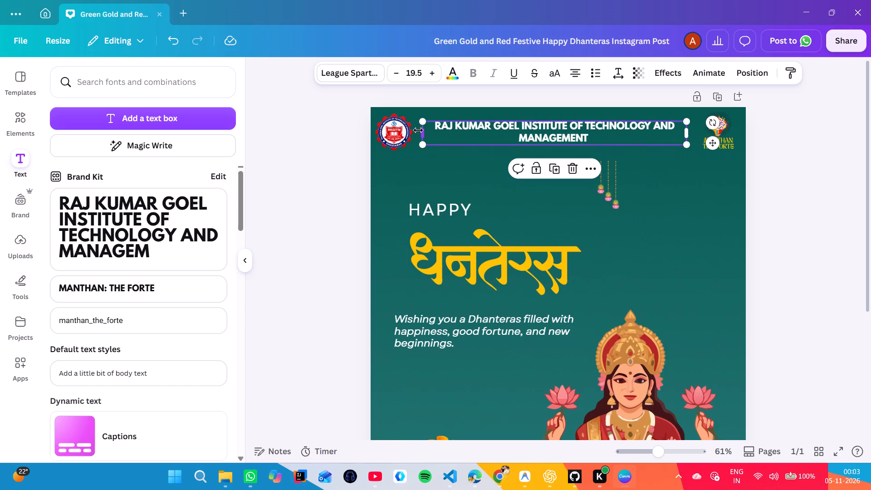
pyautogui.moveTo(688, 132); pyautogui.dragTo(713, 134)
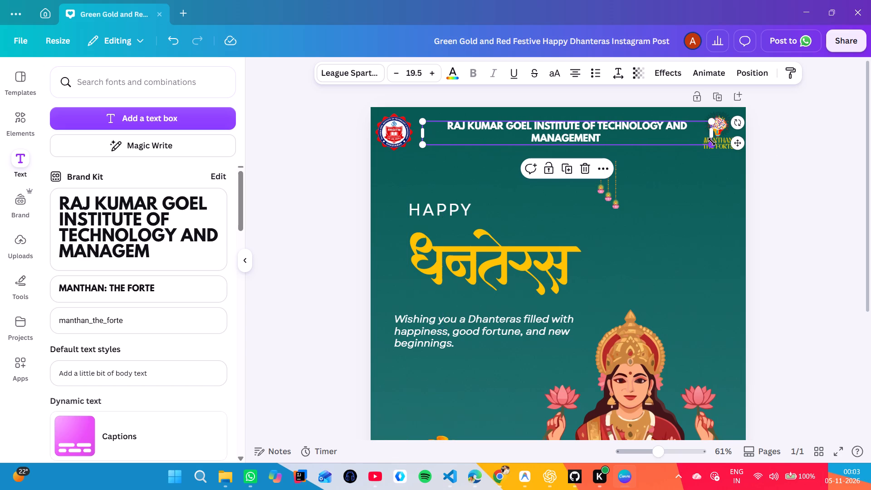
pyautogui.moveTo(712, 142); pyautogui.dragTo(700, 138)
pyautogui.moveTo(658, 137); pyautogui.dragTo(655, 140)
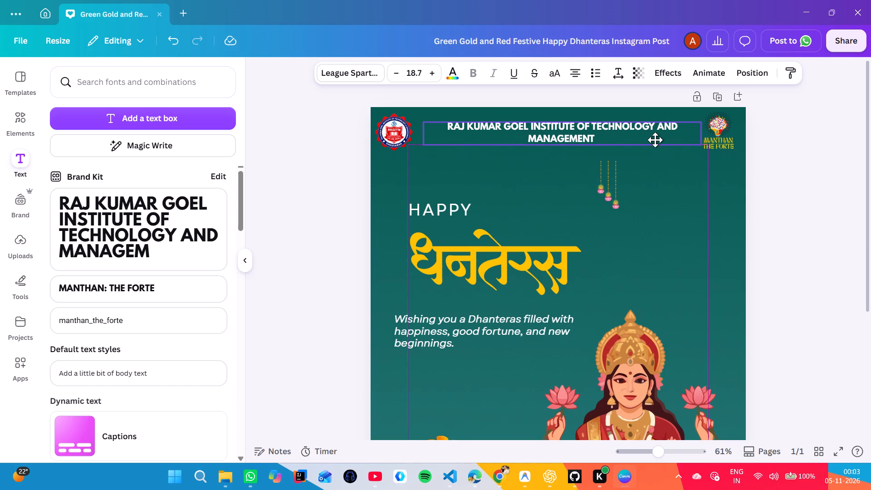
pyautogui.moveTo(655, 140); pyautogui.dragTo(654, 139)
pyautogui.click(308, 144)
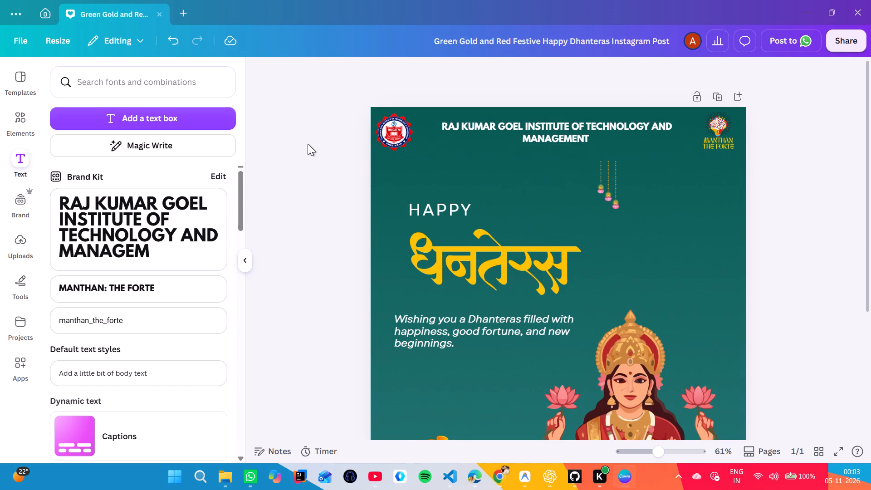
# Adjust the heading box's width so the second line reads "AND MANAGEMENT".
pyautogui.click(541, 122)
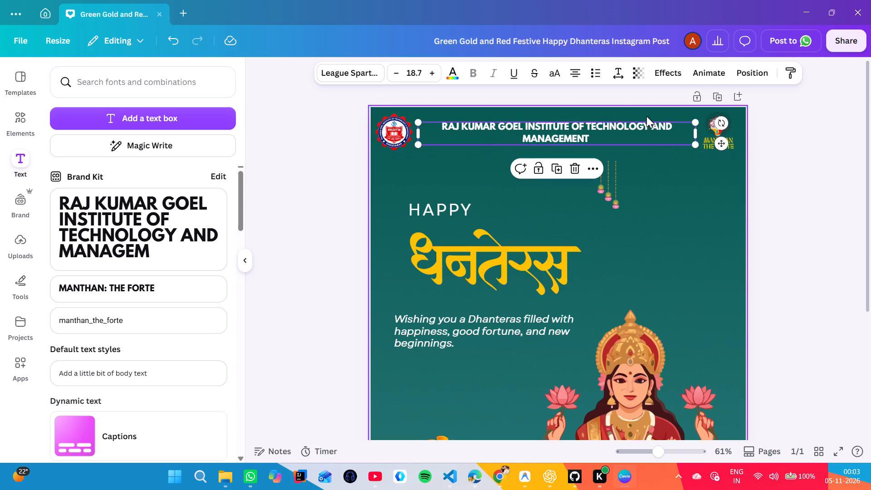
pyautogui.moveTo(697, 131); pyautogui.dragTo(724, 137)
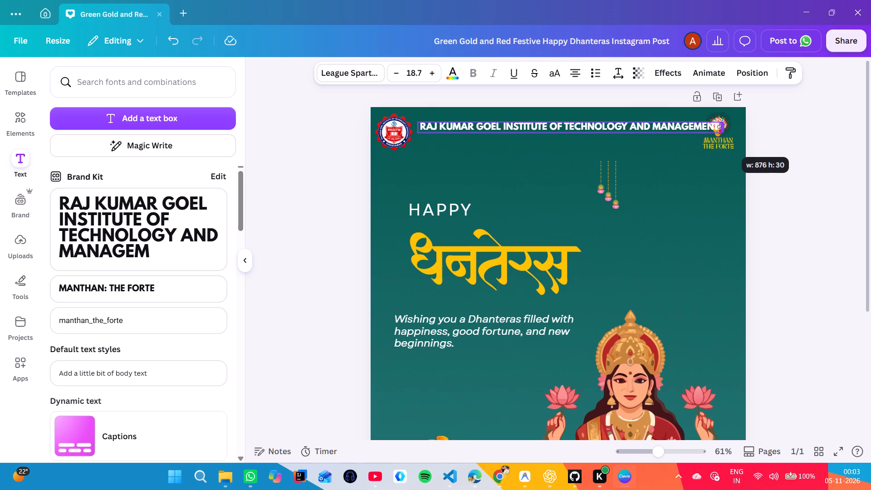
pyautogui.moveTo(724, 137); pyautogui.dragTo(697, 132)
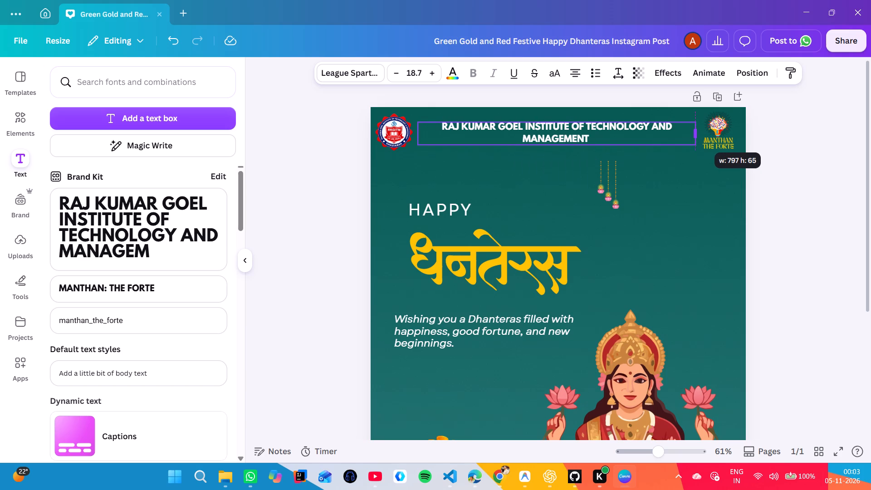
pyautogui.moveTo(697, 132); pyautogui.dragTo(710, 134)
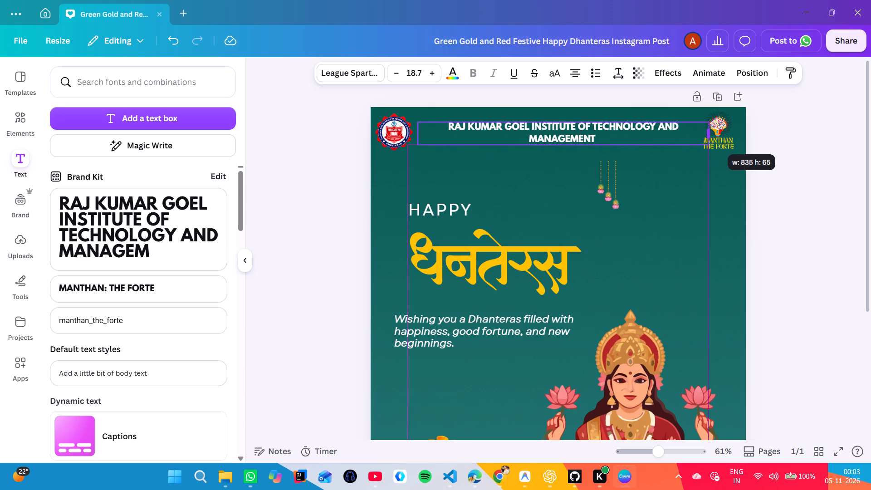
pyautogui.moveTo(710, 134); pyautogui.dragTo(721, 139)
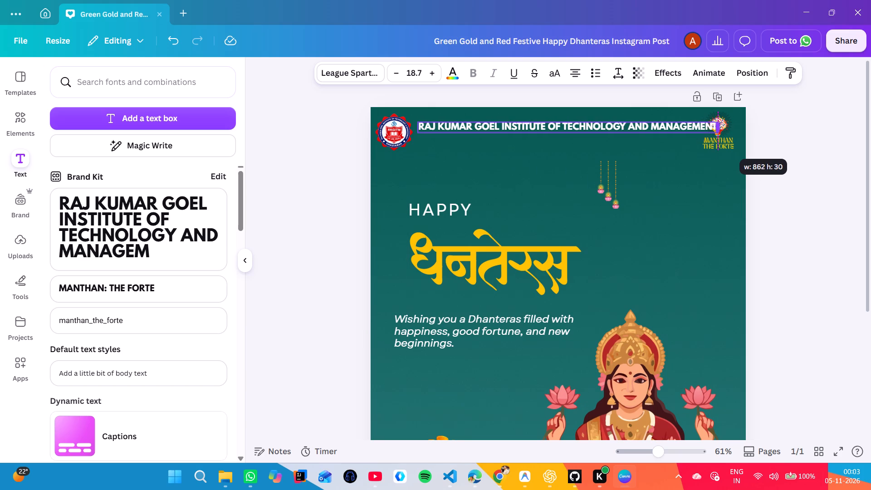
pyautogui.moveTo(721, 139); pyautogui.dragTo(714, 138)
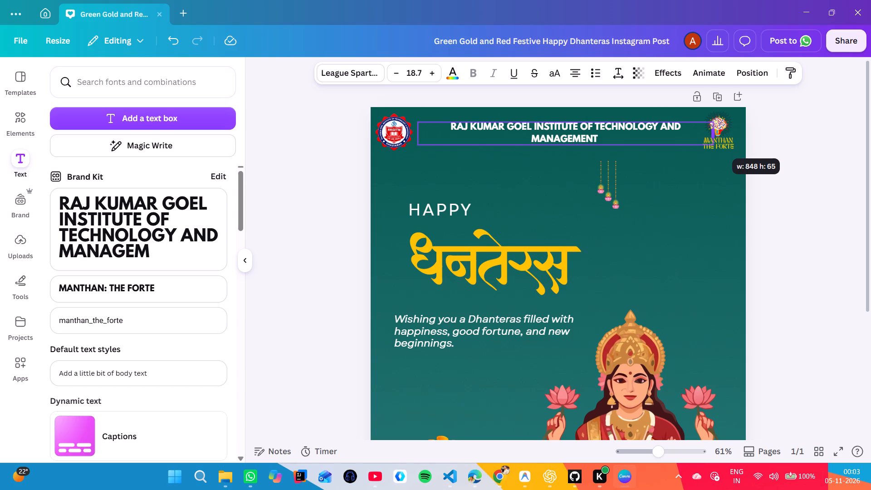
pyautogui.moveTo(714, 138); pyautogui.dragTo(667, 137)
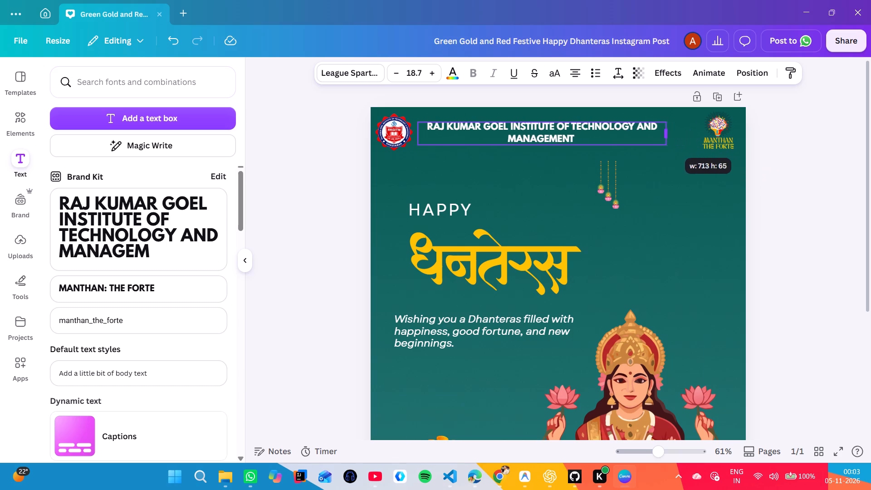
pyautogui.moveTo(667, 137); pyautogui.dragTo(642, 143)
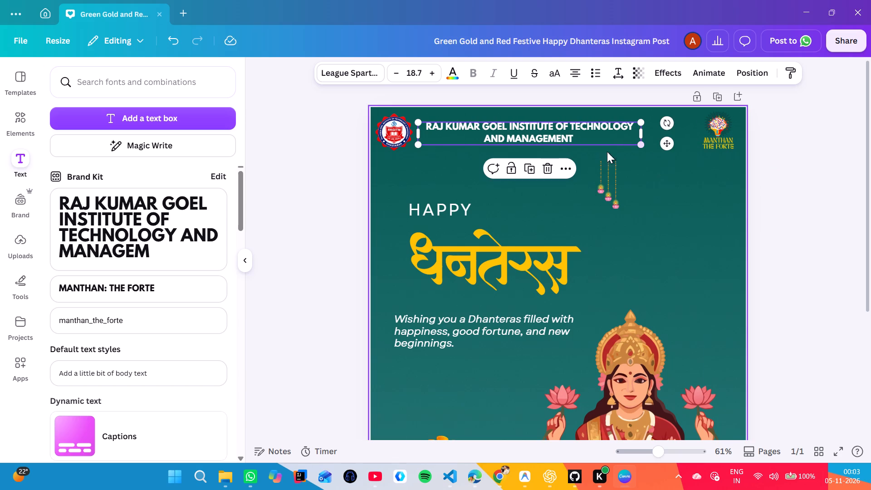
# Scale the college name heading up to text size 24.9 and centre it between the two logos.
pyautogui.moveTo(641, 143); pyautogui.dragTo(713, 172)
pyautogui.moveTo(591, 137); pyautogui.dragTo(579, 132)
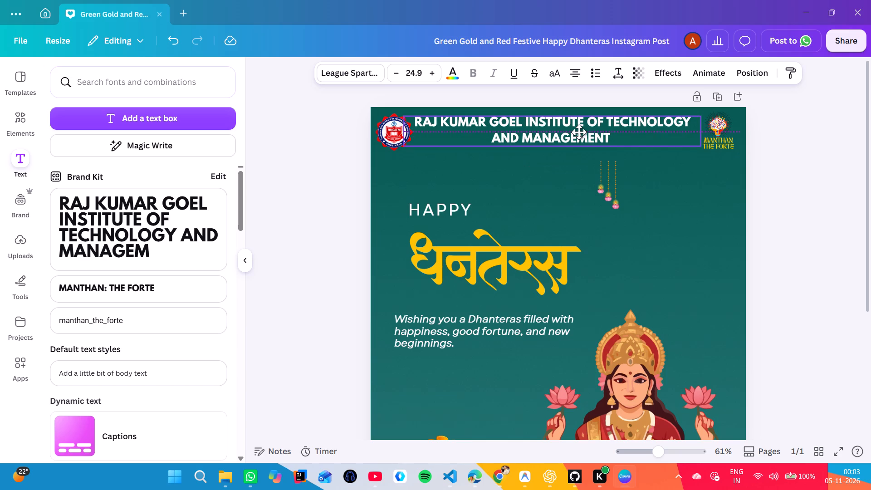
pyautogui.moveTo(579, 132); pyautogui.dragTo(579, 133)
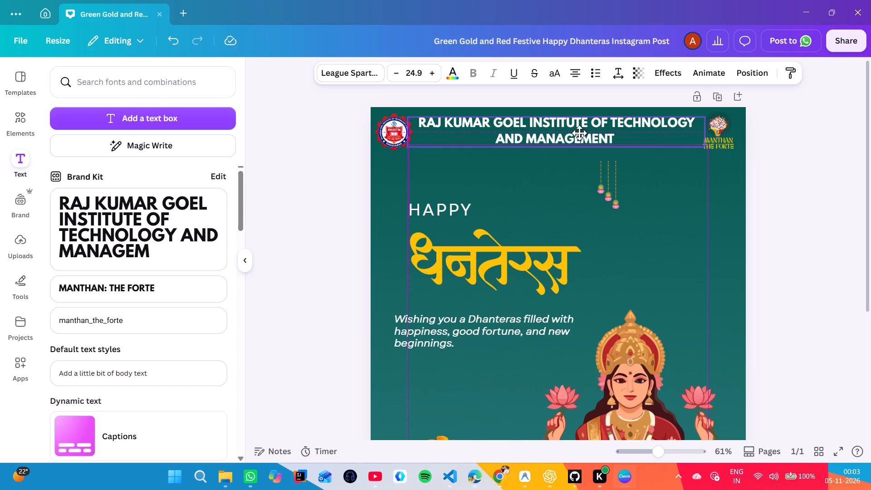
pyautogui.moveTo(579, 133); pyautogui.dragTo(579, 133)
pyautogui.click(317, 146)
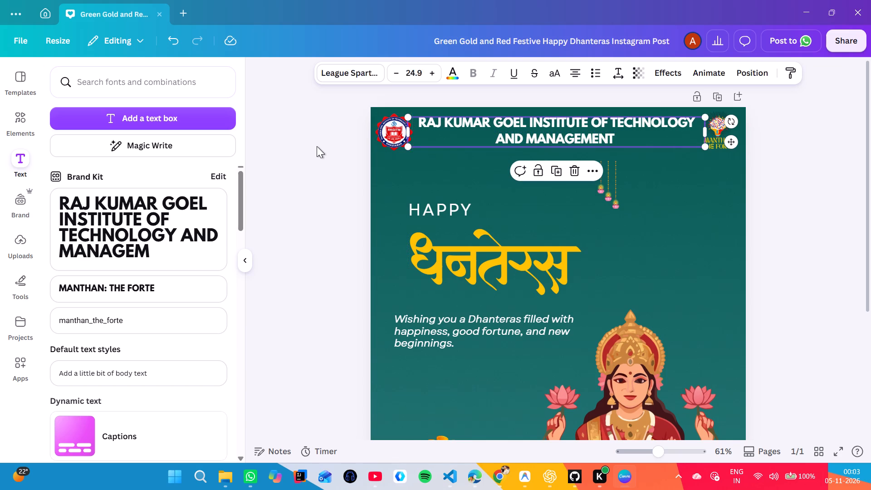
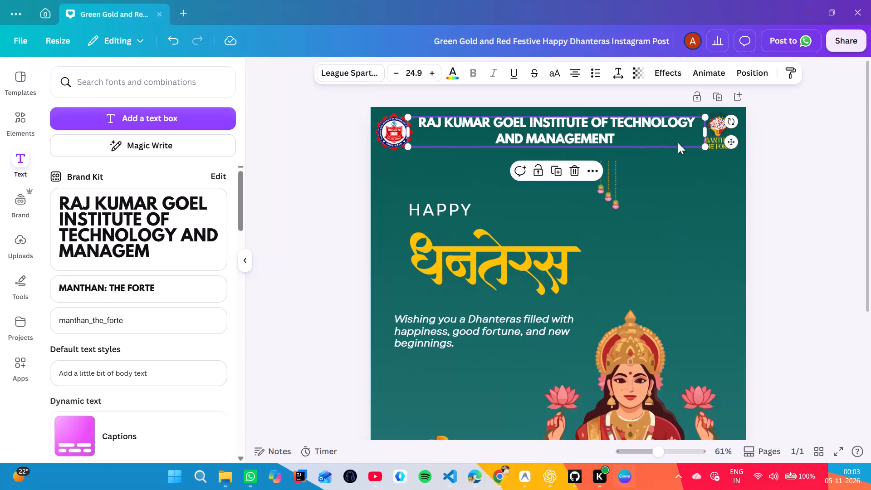
# Widen the college name heading so it fits on one line and scale its text to size 17.4 between the logos.
pyautogui.moveTo(711, 133); pyautogui.dragTo(790, 152)
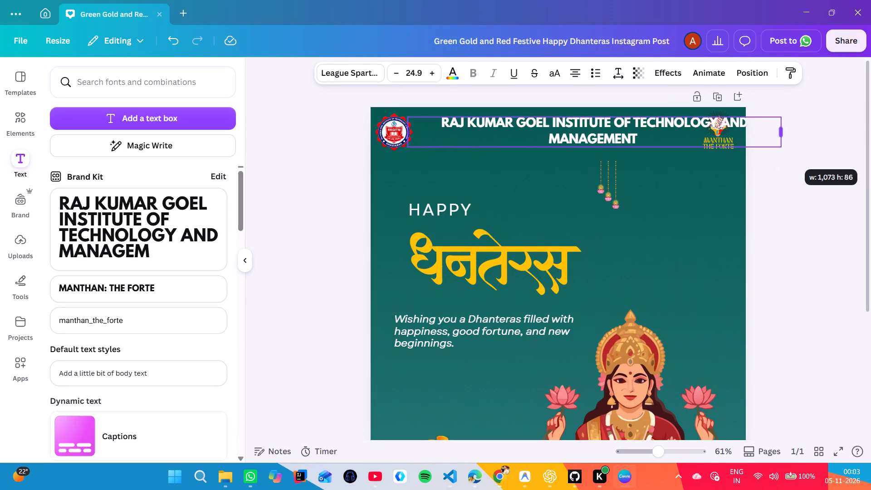
pyautogui.moveTo(790, 152); pyautogui.dragTo(793, 153)
pyautogui.moveTo(790, 136); pyautogui.dragTo(825, 136)
pyautogui.moveTo(406, 116); pyautogui.dragTo(495, 122)
pyautogui.moveTo(570, 119); pyautogui.dragTo(474, 122)
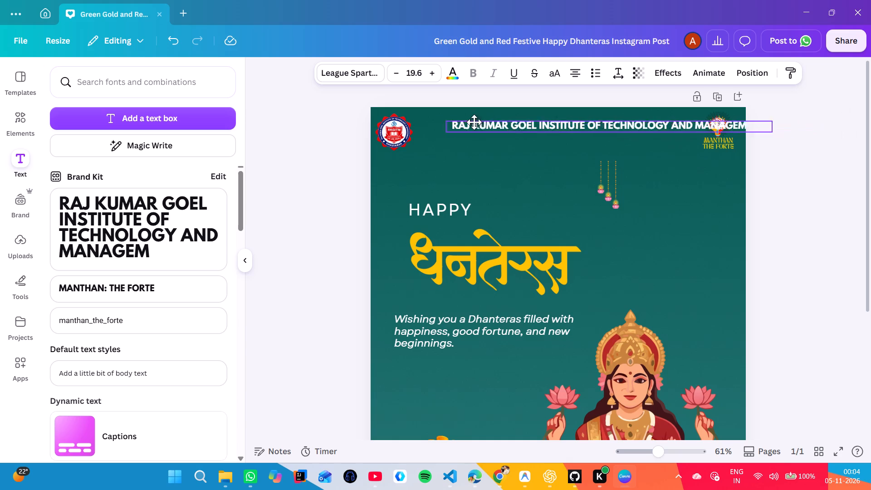
pyautogui.moveTo(474, 122); pyautogui.dragTo(455, 122)
pyautogui.moveTo(381, 119); pyautogui.dragTo(435, 127)
pyautogui.moveTo(471, 129); pyautogui.dragTo(464, 135)
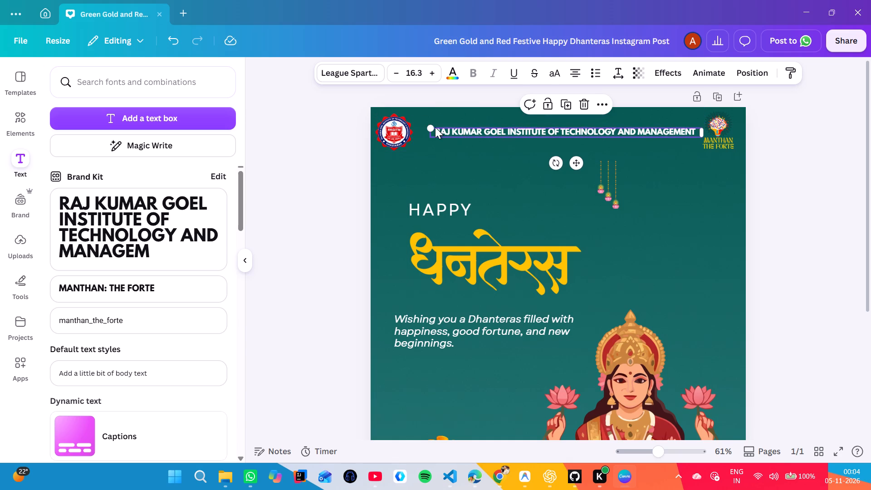
pyautogui.moveTo(427, 123); pyautogui.dragTo(411, 121)
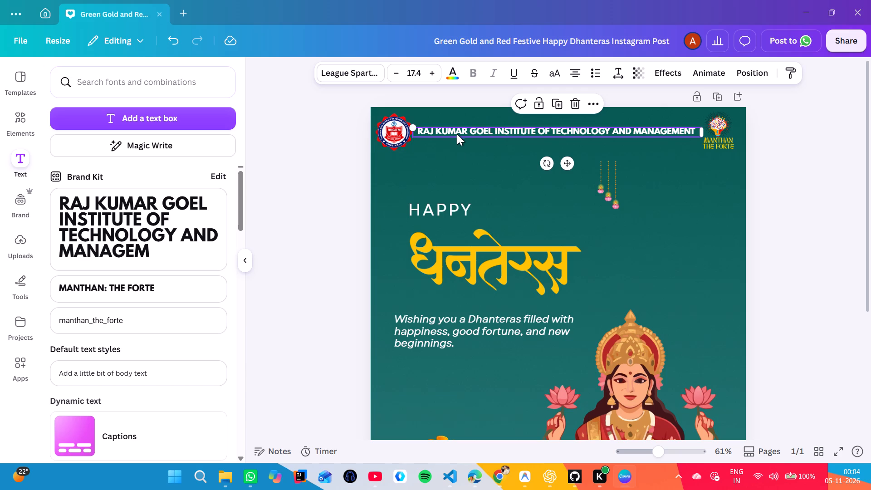
# Centre the one-line college name heading horizontally on the page and raise it level with the upper part of the logos.
pyautogui.moveTo(451, 129); pyautogui.dragTo(453, 128)
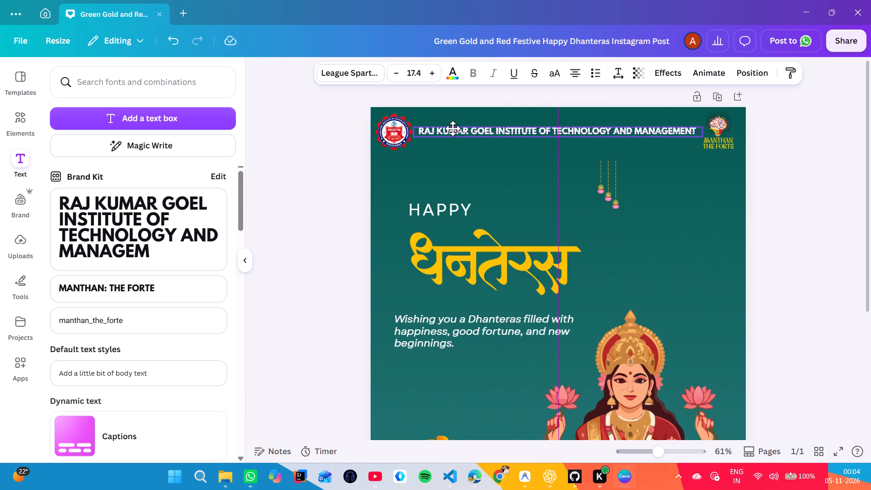
pyautogui.moveTo(453, 128); pyautogui.dragTo(455, 125)
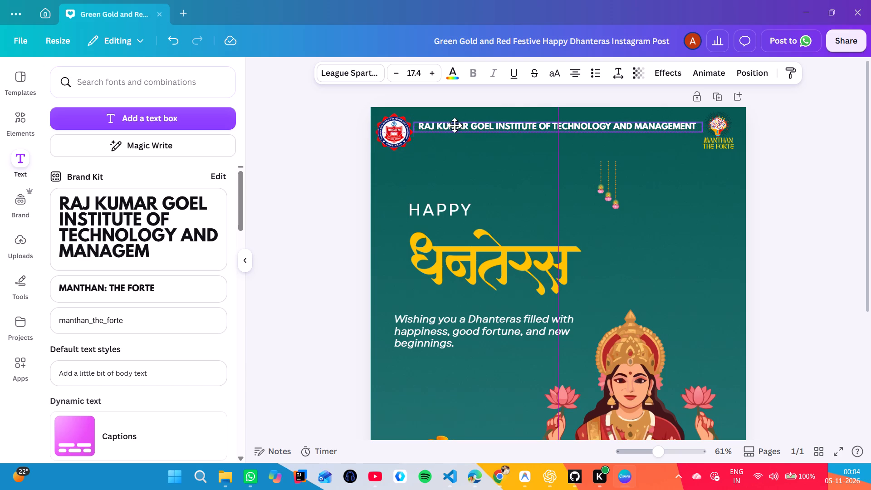
pyautogui.moveTo(455, 125); pyautogui.dragTo(455, 123)
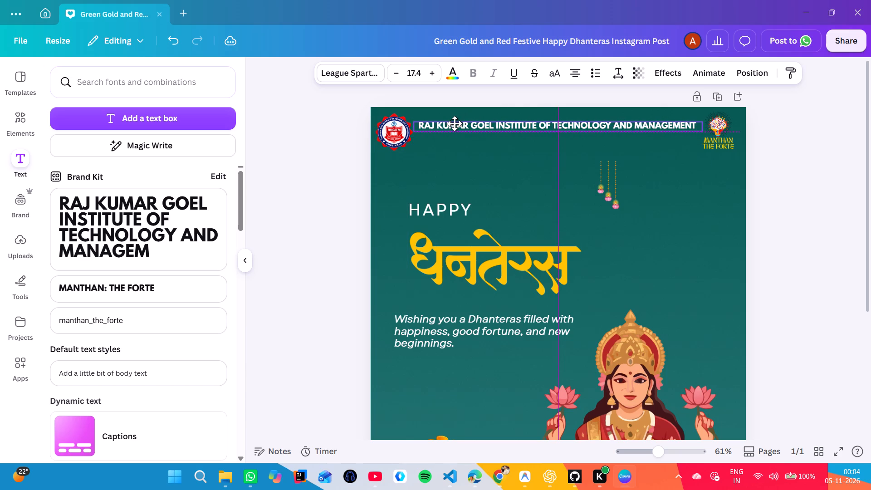
pyautogui.moveTo(455, 123); pyautogui.dragTo(455, 123)
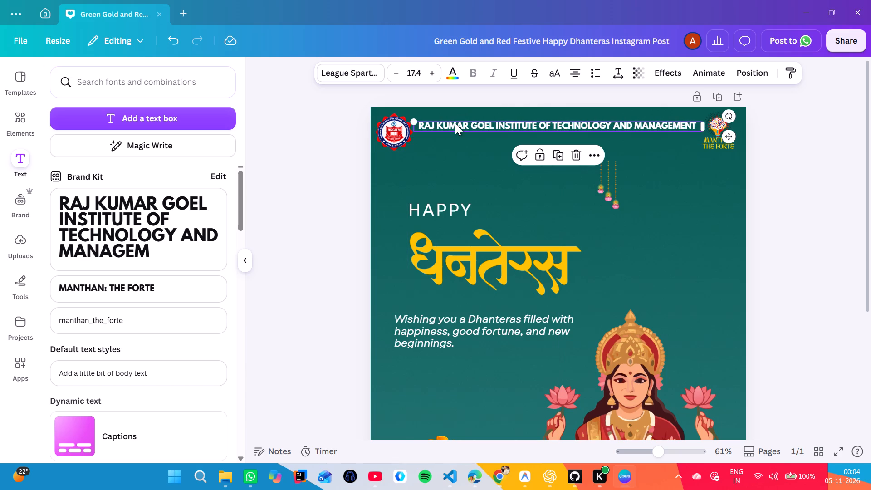
pyautogui.click(284, 128)
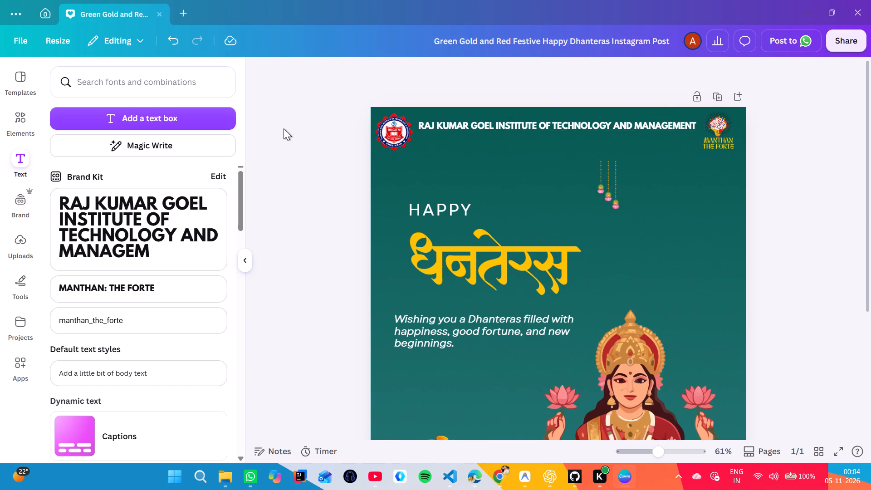
# Add the brand kit text "MANTHAN: THE FORTE" and place it just below the college name heading.
pyautogui.click(119, 279)
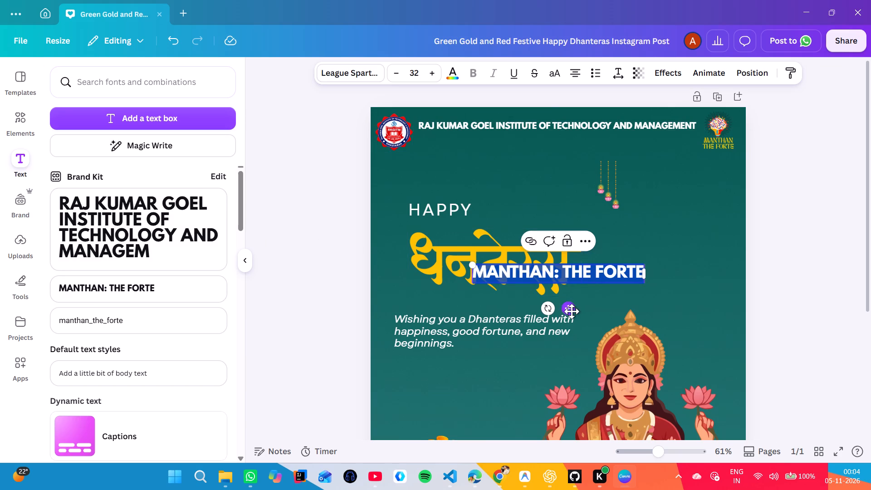
pyautogui.moveTo(569, 310); pyautogui.dragTo(568, 188)
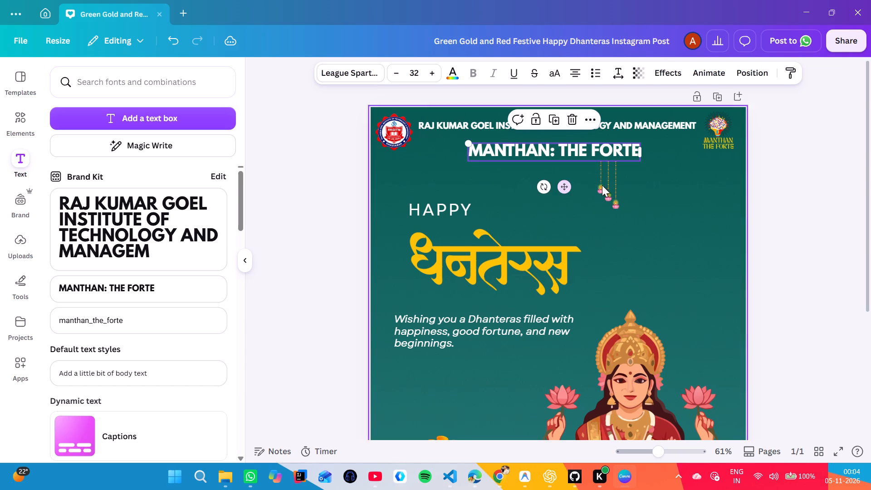
# Move the small hanging lamps ornament away from the headings, toward the page's right edge below the Manthan logo.
pyautogui.moveTo(609, 183); pyautogui.dragTo(706, 216)
pyautogui.click(585, 213)
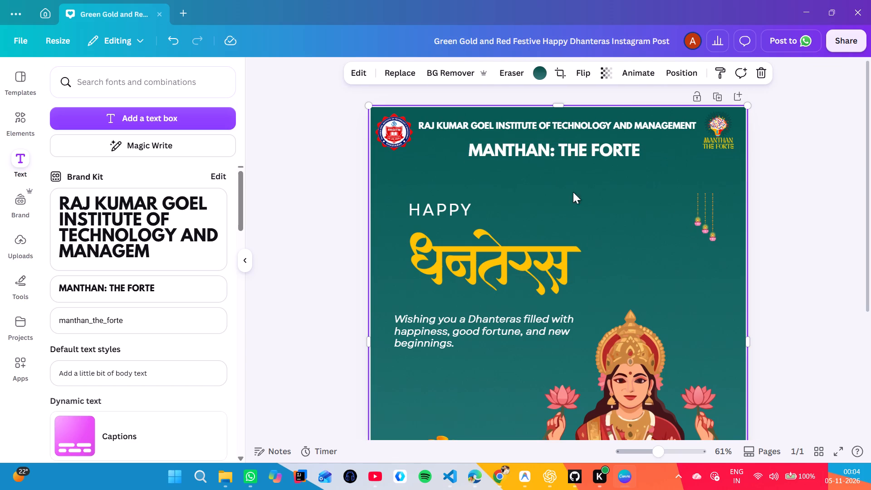
# Centre the "MANTHAN: THE FORTE" text horizontally on the page, leaving a small gap below the college name heading.
pyautogui.moveTo(549, 156); pyautogui.dragTo(557, 156)
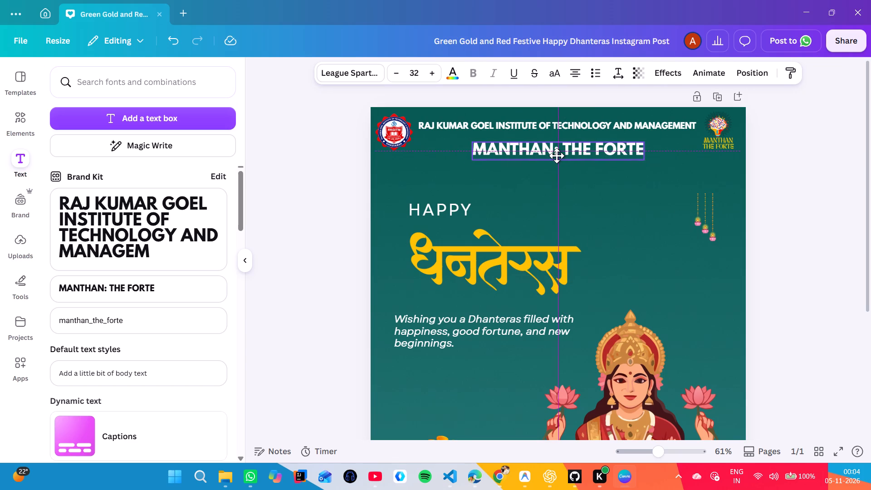
pyautogui.moveTo(557, 156); pyautogui.dragTo(556, 157)
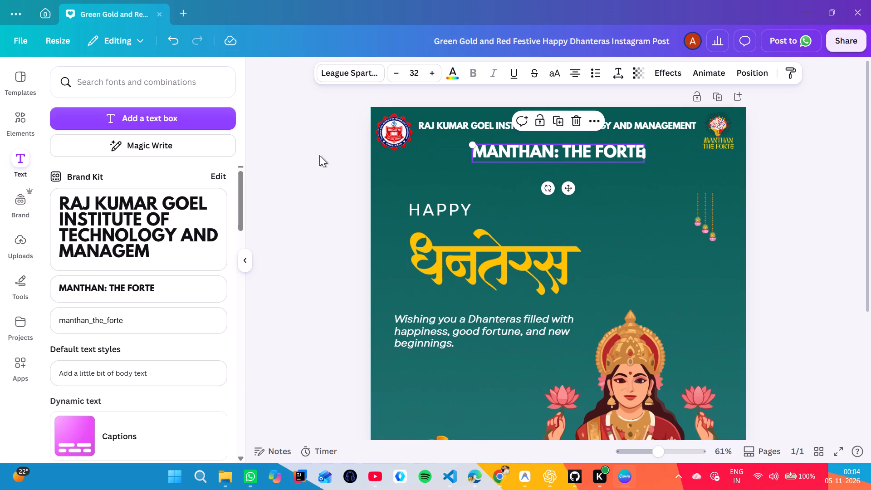
pyautogui.click(312, 158)
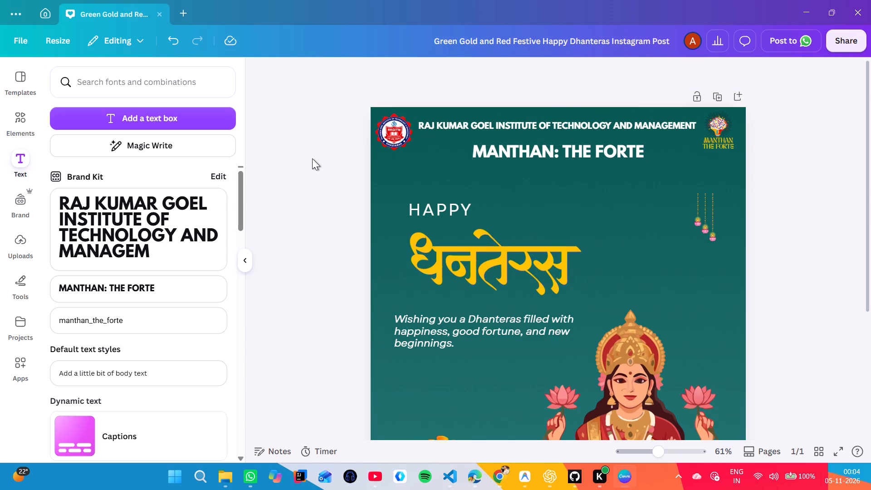
# Enlarge the hanging lamps ornament and position it directly below the Manthan logo, along the page's right edge.
pyautogui.scroll(-2, 409, 195)
pyautogui.hscroll(-1, 409, 195)
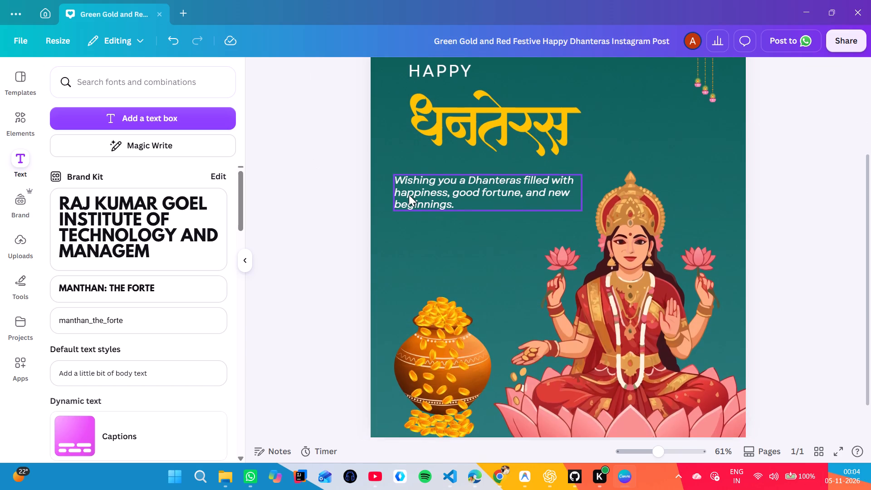
pyautogui.hscroll(-3, 409, 195)
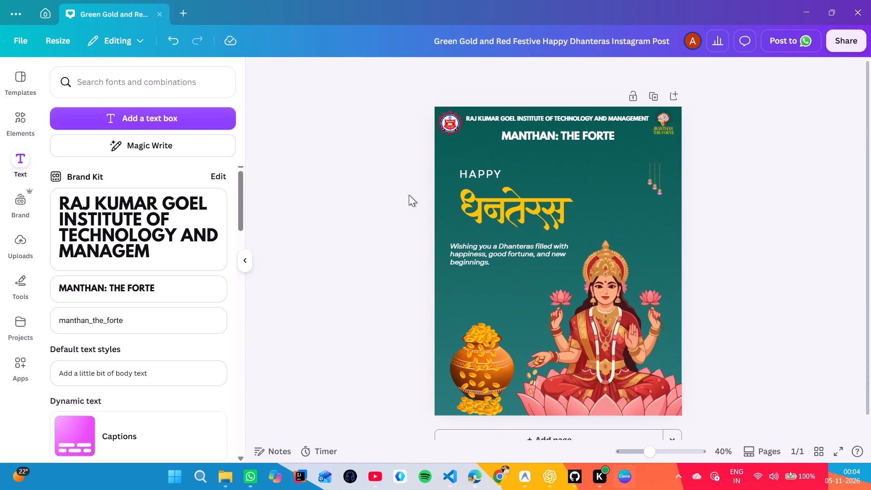
pyautogui.click(357, 200)
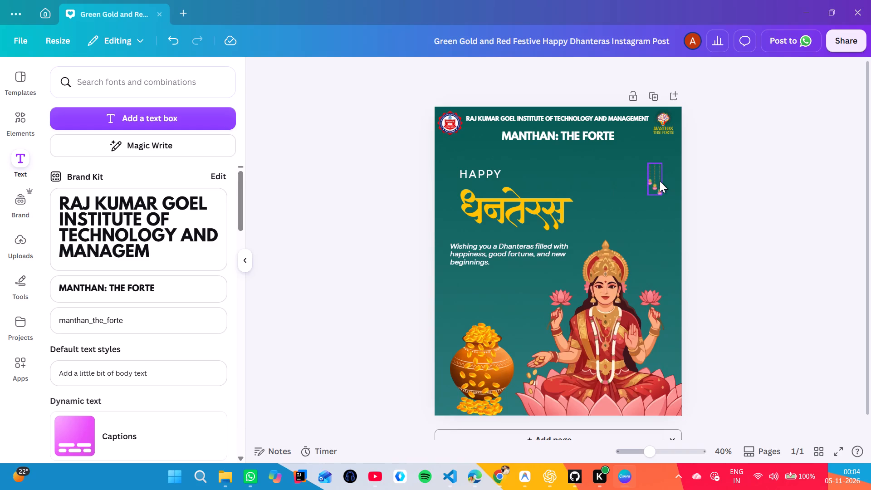
pyautogui.click(660, 181)
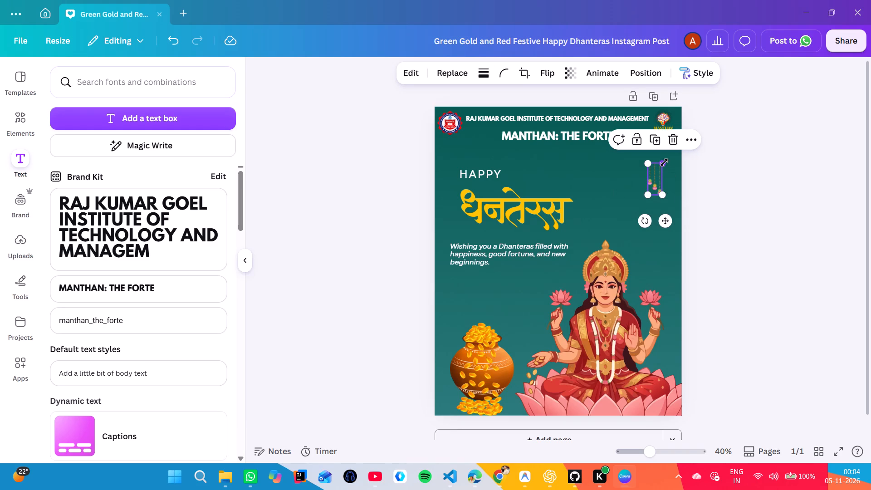
pyautogui.moveTo(664, 162); pyautogui.dragTo(755, 119)
pyautogui.moveTo(664, 145); pyautogui.dragTo(644, 194)
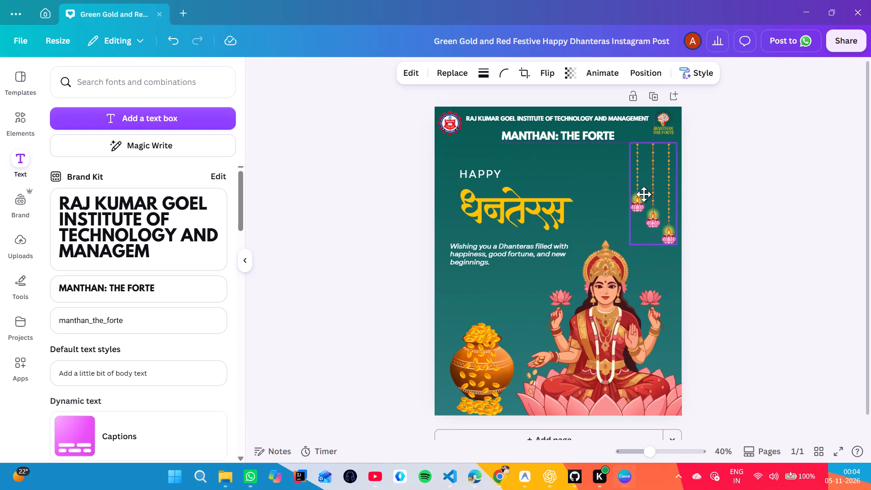
pyautogui.moveTo(644, 194); pyautogui.dragTo(647, 188)
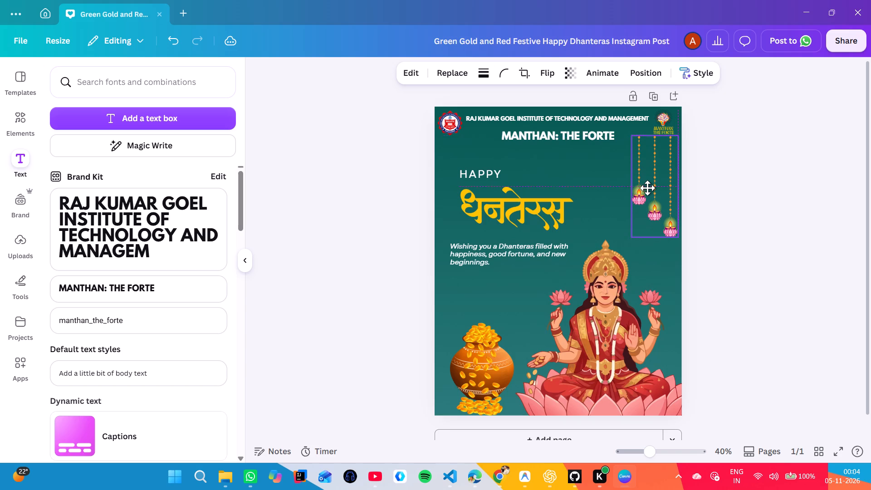
pyautogui.moveTo(647, 188); pyautogui.dragTo(647, 187)
pyautogui.click(707, 183)
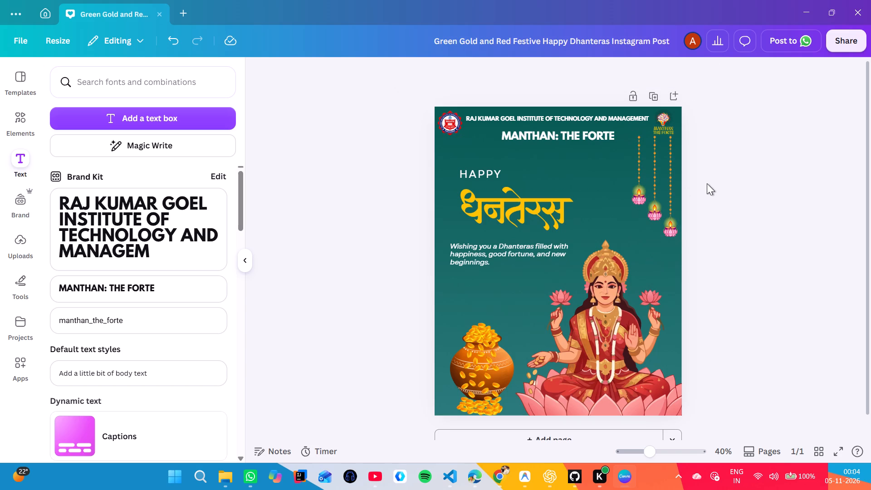
# Move the hanging lamps ornament down beside the Hindi Dhanteras title, with its bottom just above the goddess's lotus and slightly in from the page's right edge.
pyautogui.moveTo(651, 183); pyautogui.dragTo(656, 181)
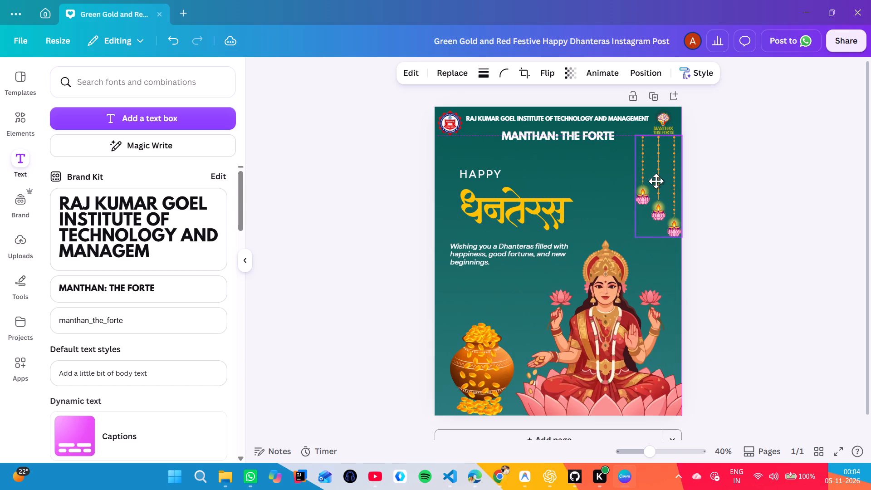
pyautogui.moveTo(656, 181); pyautogui.dragTo(656, 181)
pyautogui.click(714, 185)
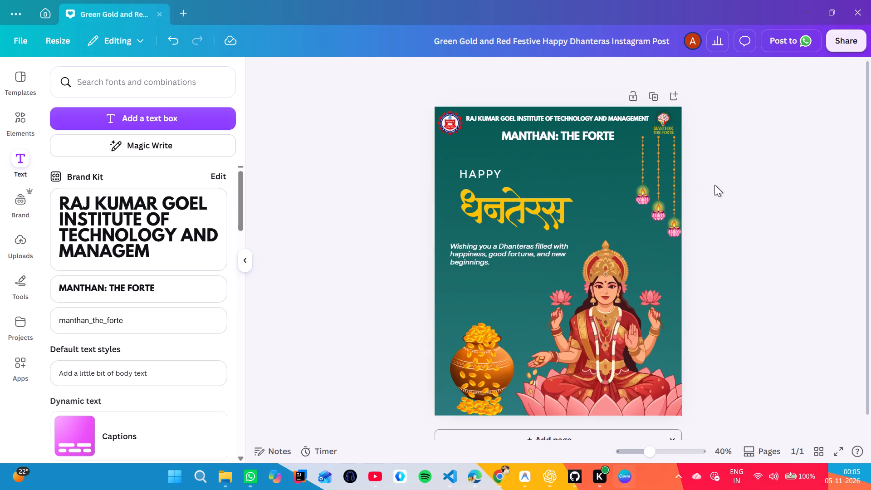
pyautogui.moveTo(655, 193); pyautogui.dragTo(656, 246)
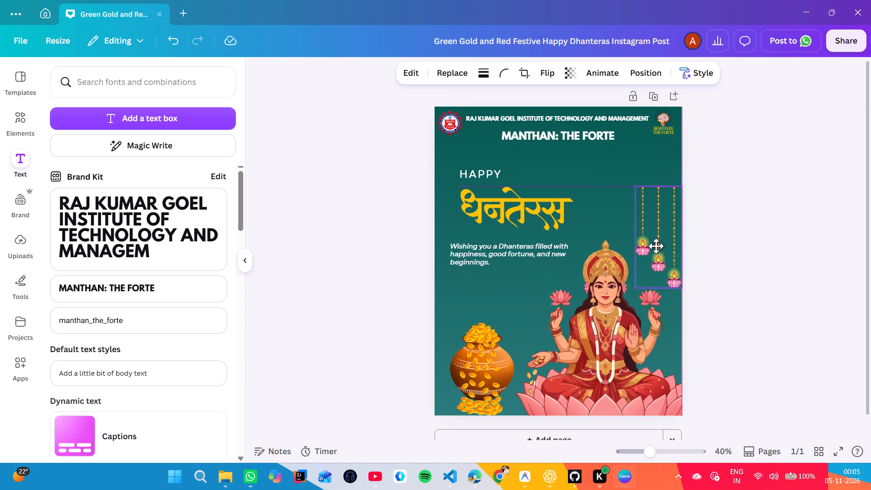
pyautogui.moveTo(656, 246); pyautogui.dragTo(656, 246)
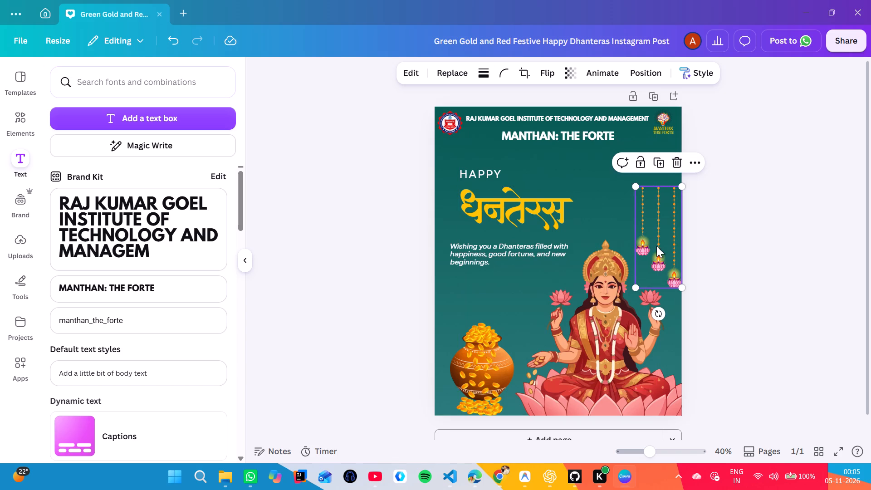
pyautogui.click(704, 239)
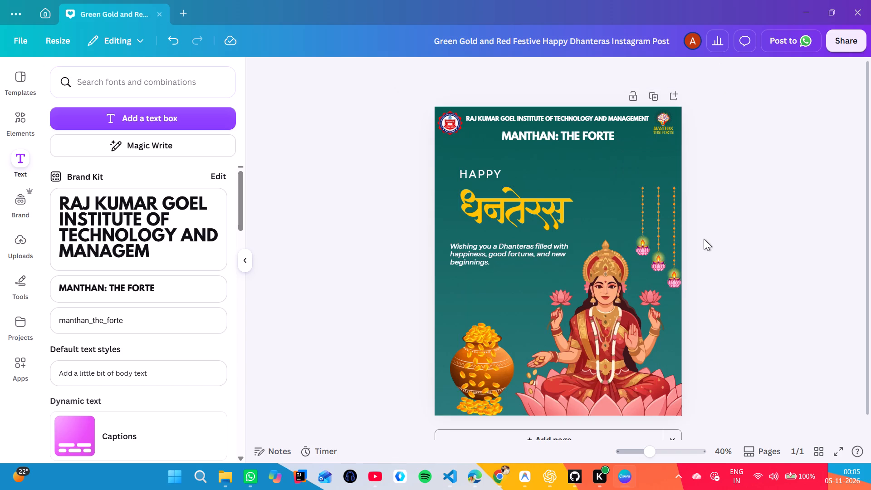
pyautogui.moveTo(637, 229); pyautogui.dragTo(632, 229)
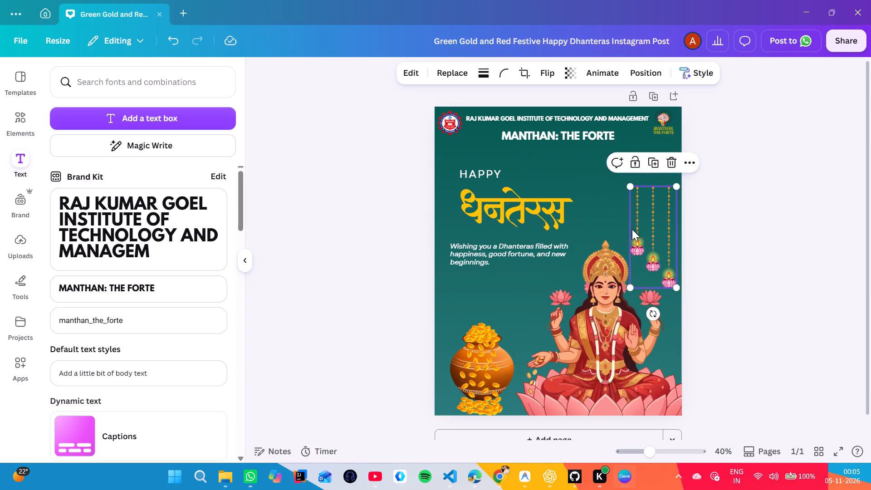
pyautogui.click(736, 230)
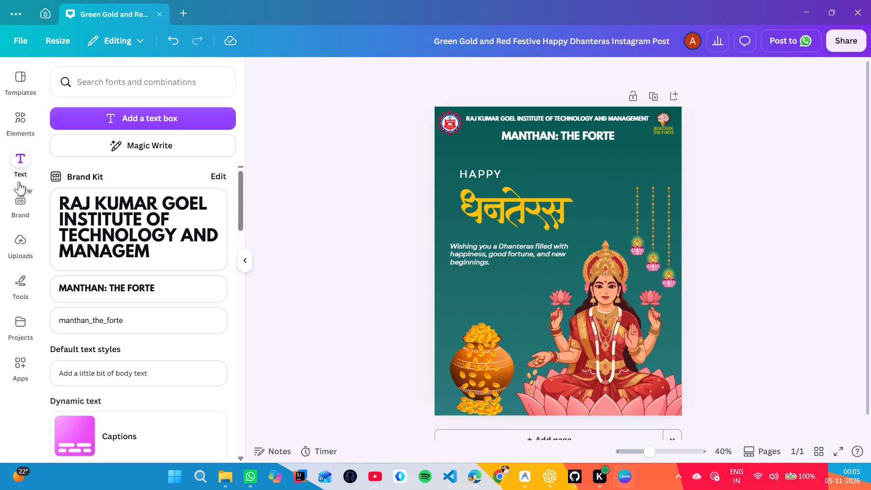
# Look through the uploaded images, down to the logos and the phone and Instagram icons at the end.
pyautogui.click(20, 237)
pyautogui.scroll(-5, 93, 243)
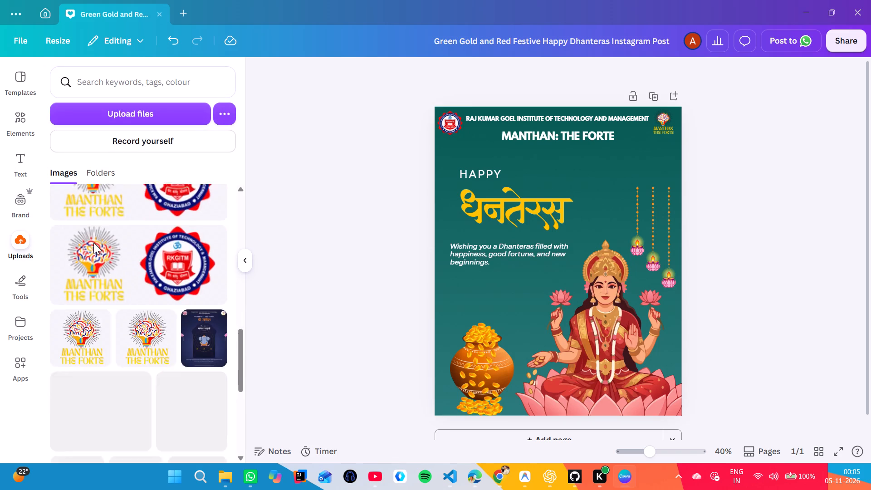
pyautogui.scroll(-6, 93, 243)
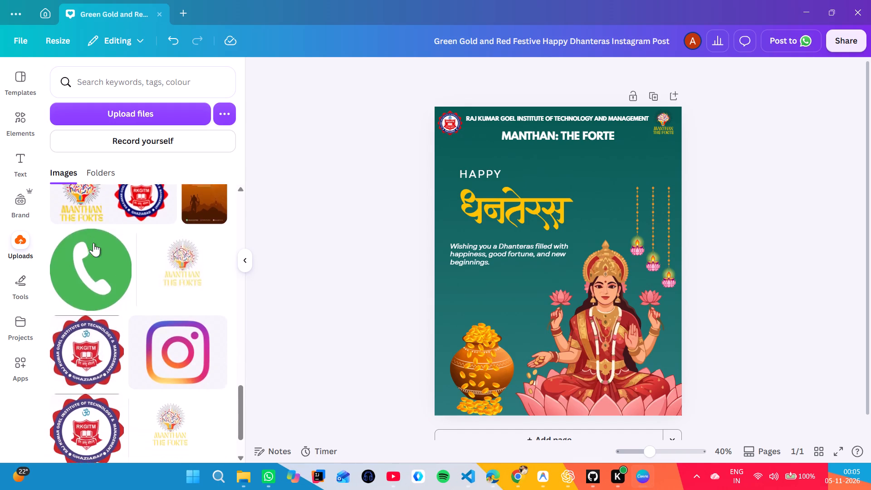
pyautogui.scroll(-2, 93, 243)
# Return to the home page's template preview and browse the similar Dhanteras and Diwali templates for design ideas.
pyautogui.click(35, 9)
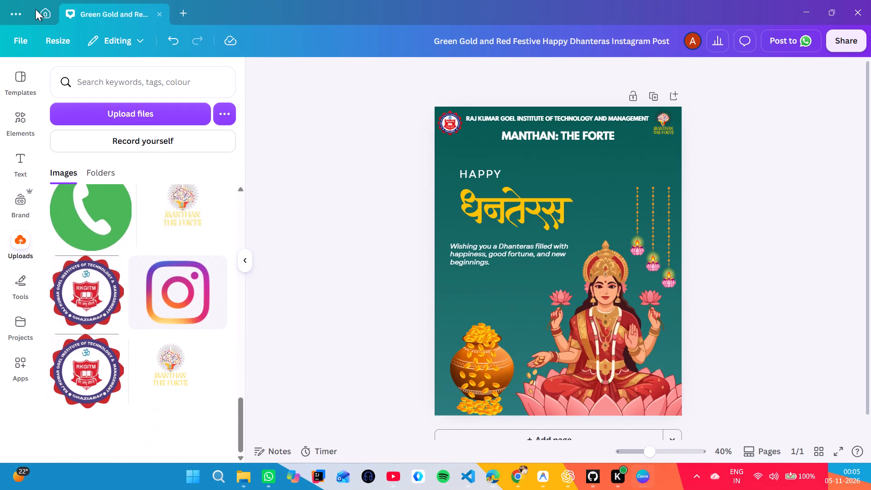
pyautogui.scroll(-2, 305, 259)
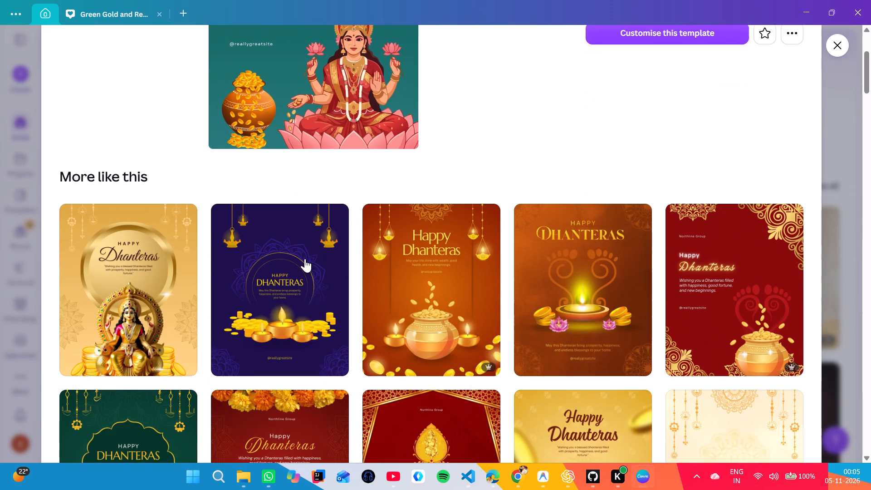
pyautogui.scroll(-4, 305, 259)
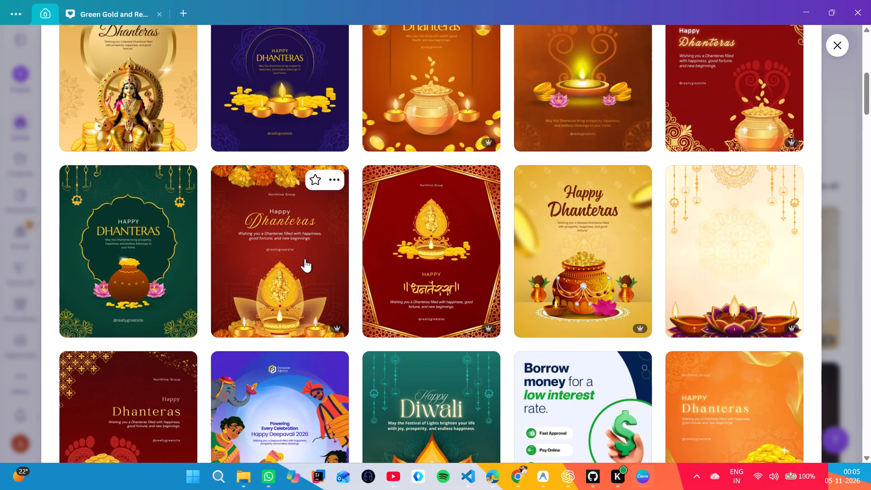
pyautogui.scroll(-6, 305, 259)
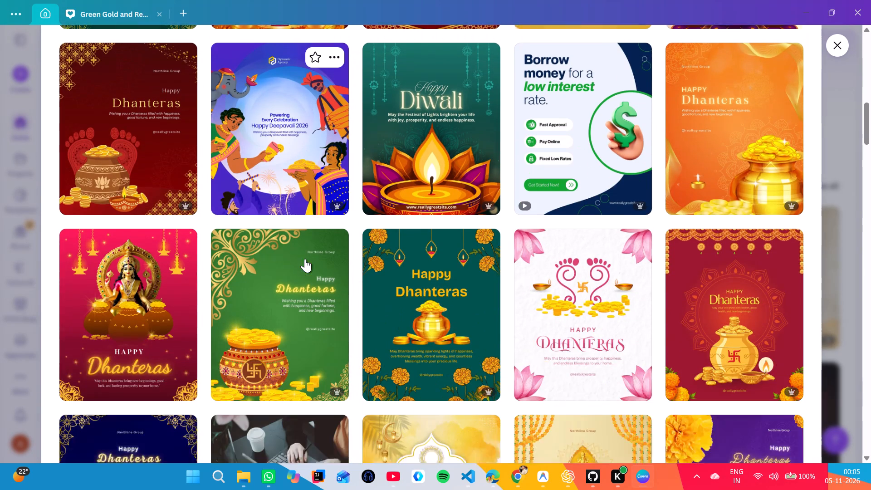
pyautogui.scroll(-5, 305, 259)
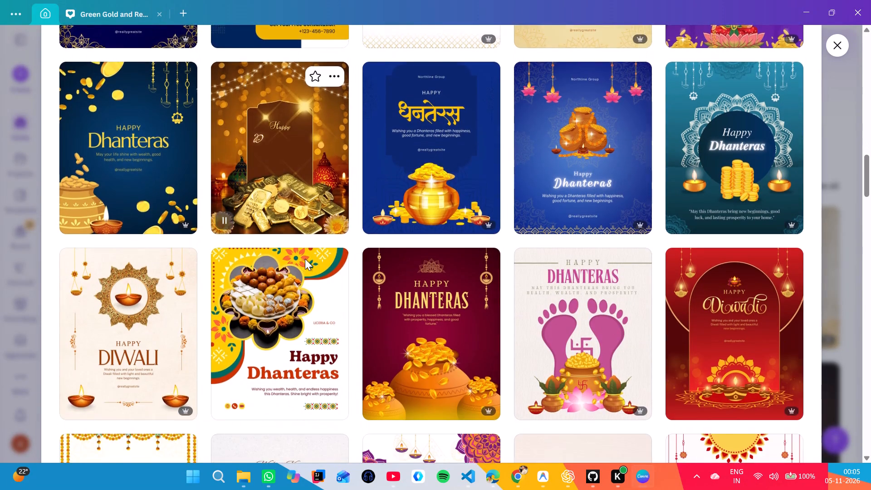
pyautogui.scroll(-4, 305, 259)
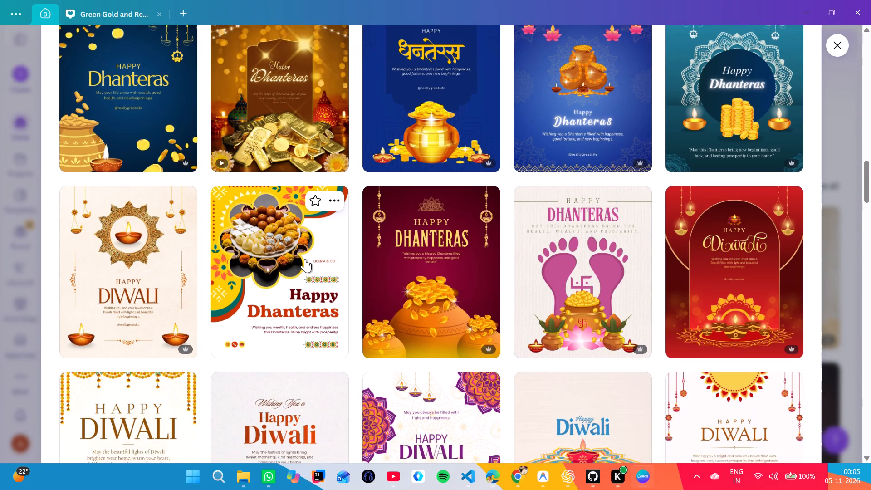
pyautogui.scroll(-6, 305, 259)
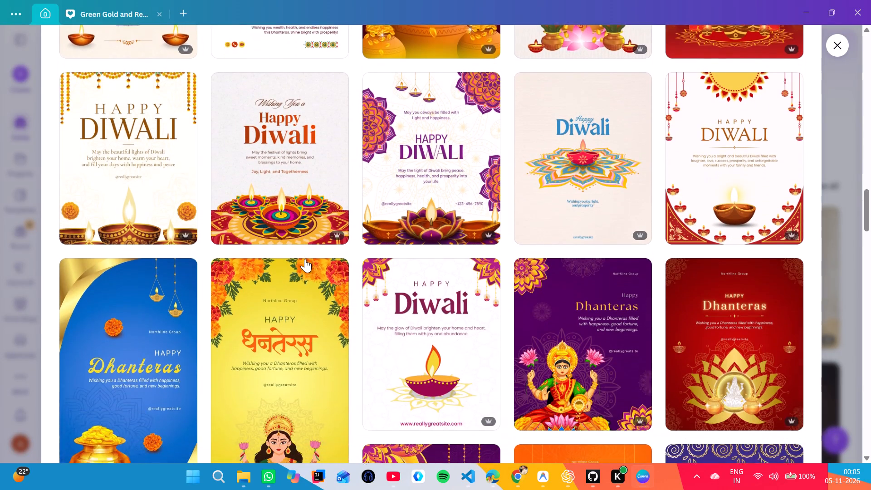
pyautogui.scroll(-5, 305, 259)
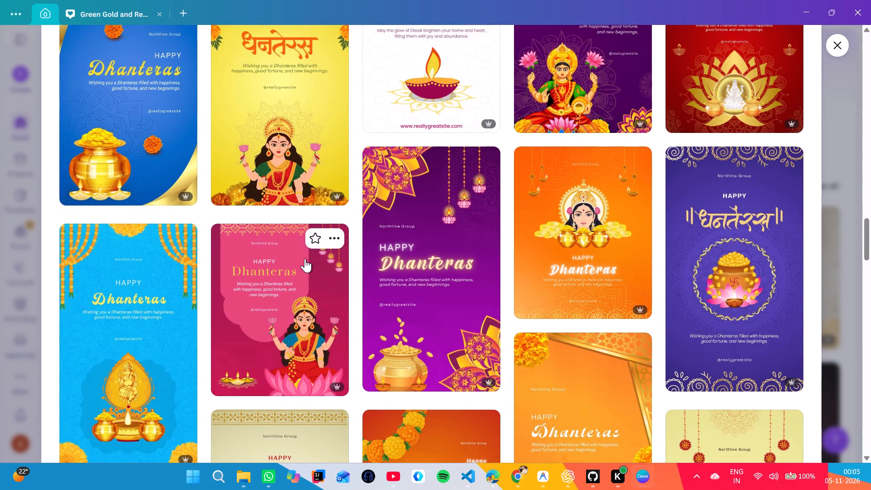
pyautogui.scroll(-2, 305, 259)
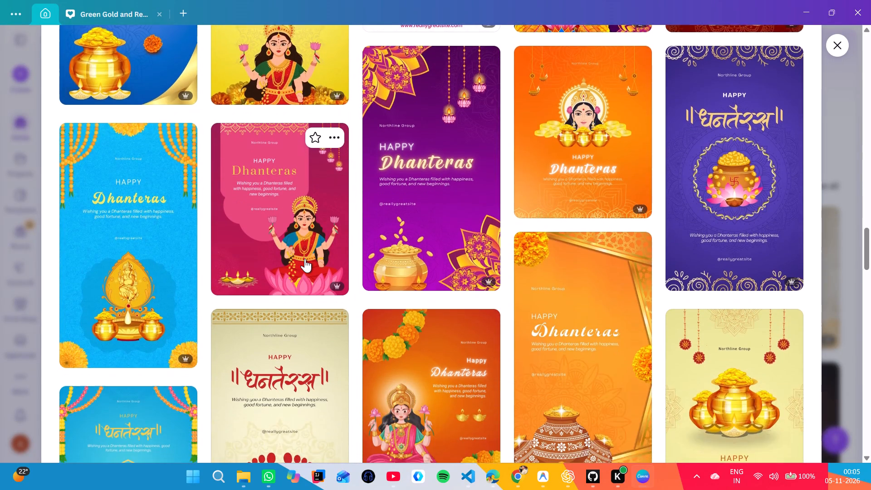
pyautogui.scroll(-5, 305, 259)
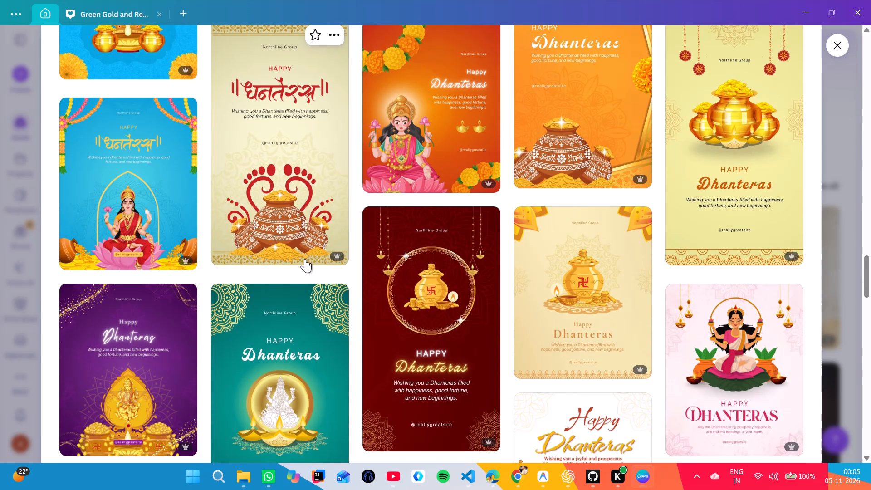
pyautogui.scroll(-9, 305, 259)
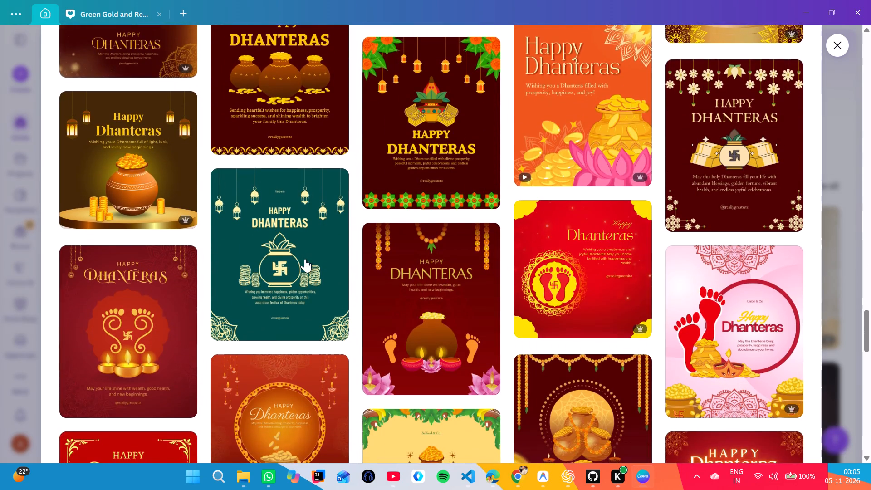
# Examine the remaining Dhanteras templates down to the end of the "More like this" gallery.
pyautogui.scroll(-3, 305, 259)
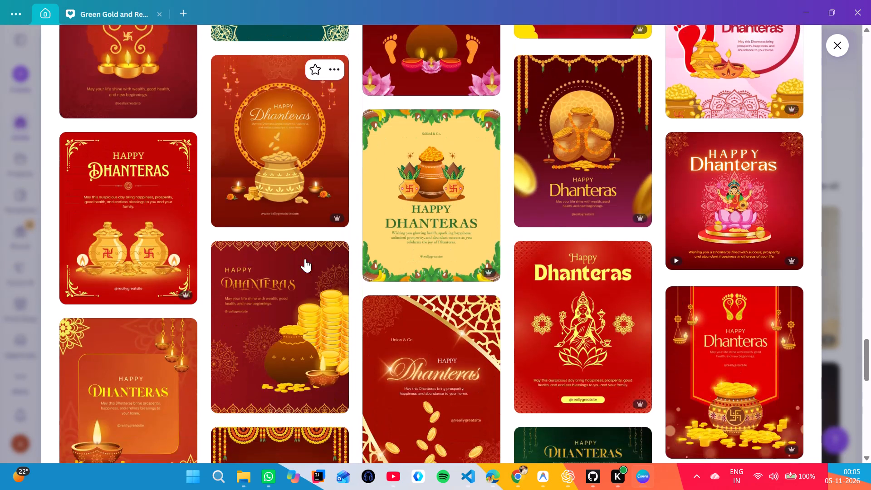
pyautogui.scroll(-4, 305, 259)
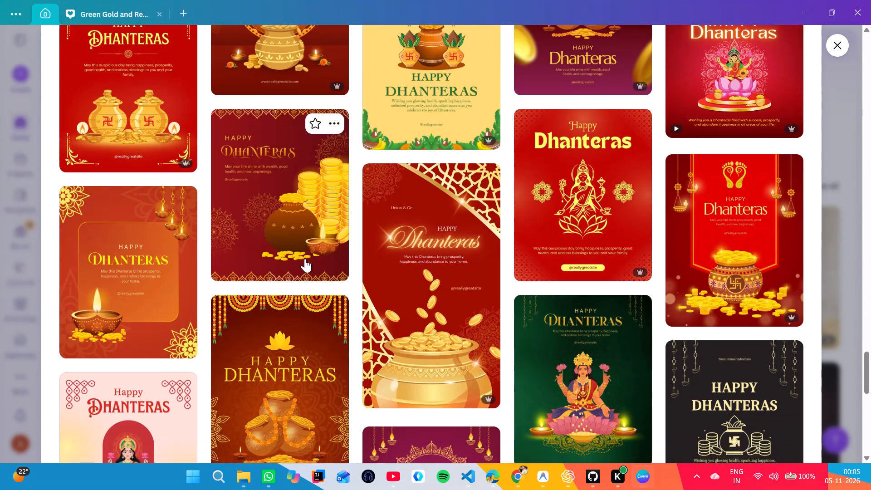
pyautogui.scroll(-4, 305, 259)
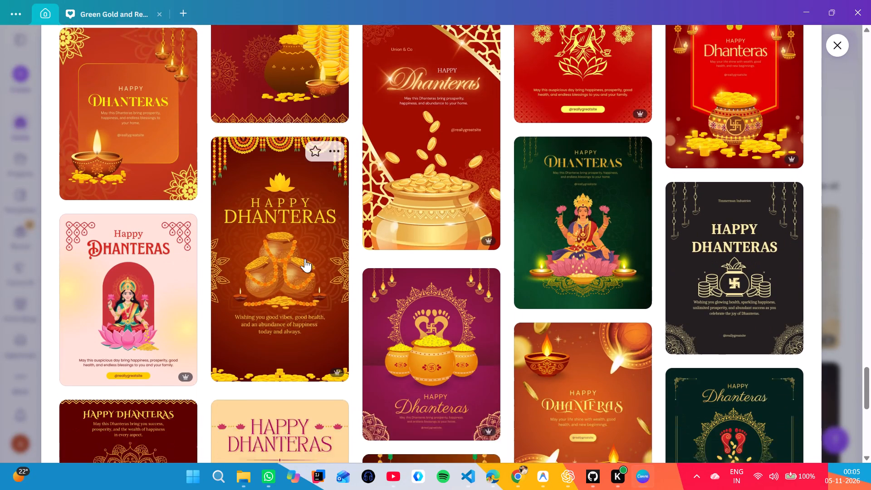
pyautogui.scroll(-4, 305, 259)
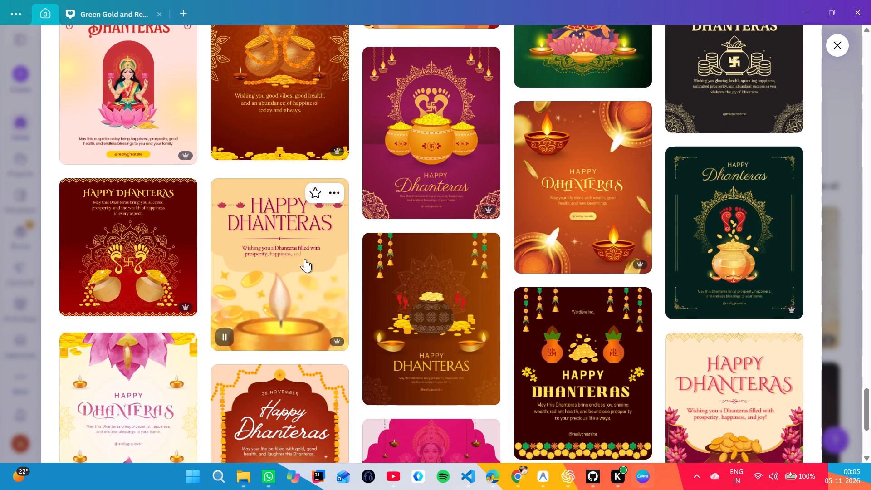
pyautogui.scroll(-2, 305, 259)
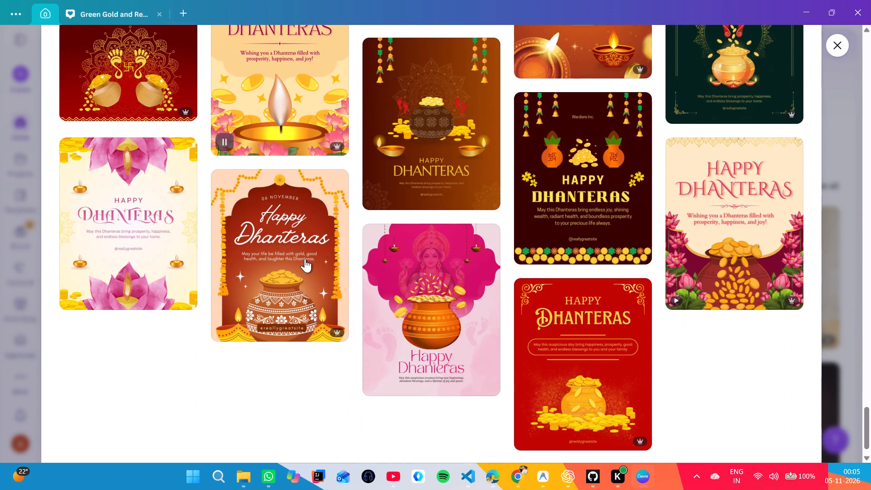
pyautogui.scroll(-1, 305, 259)
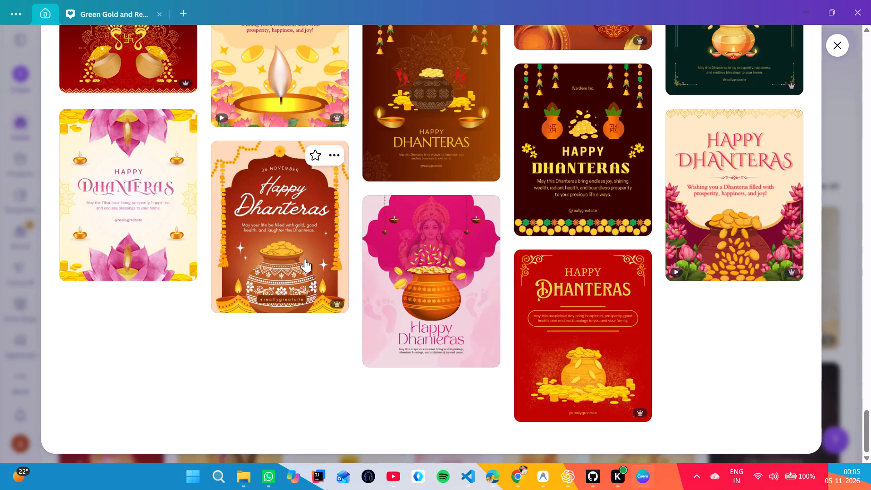
# Review the Dhanteras and Diwali templates again from the gallery's end back to the "More like this" heading.
pyautogui.scroll(4, 305, 259)
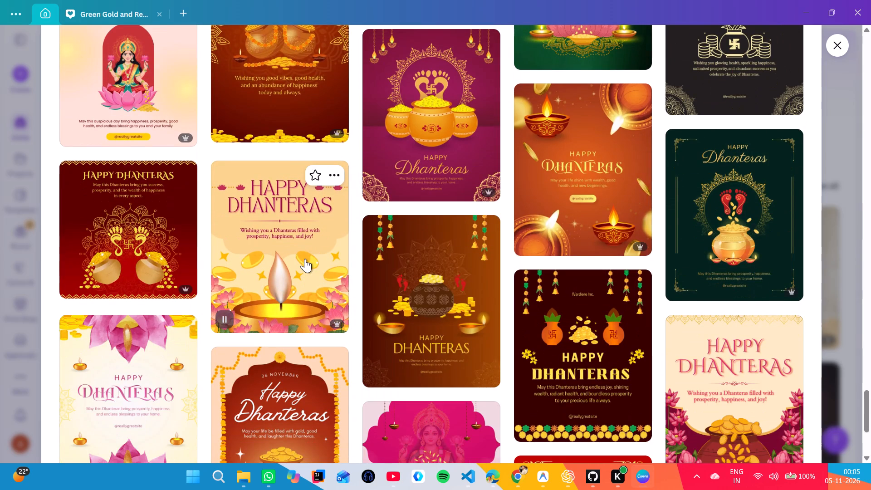
pyautogui.scroll(7, 305, 259)
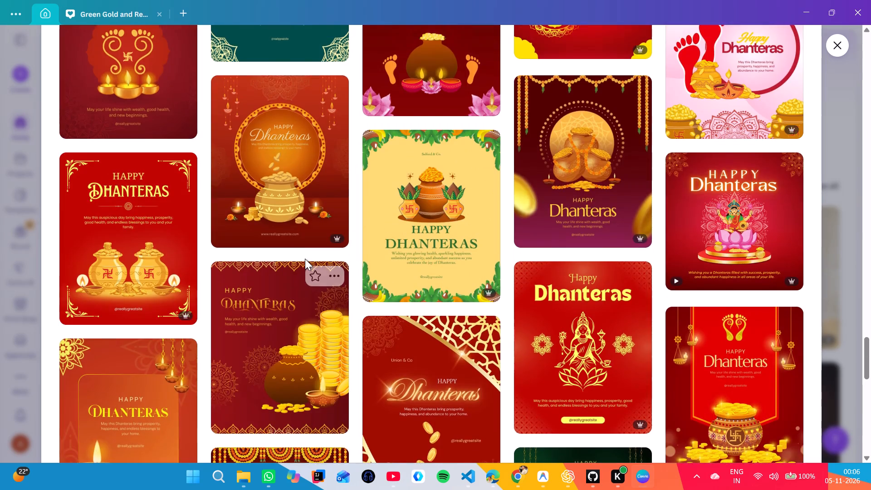
pyautogui.scroll(8, 305, 259)
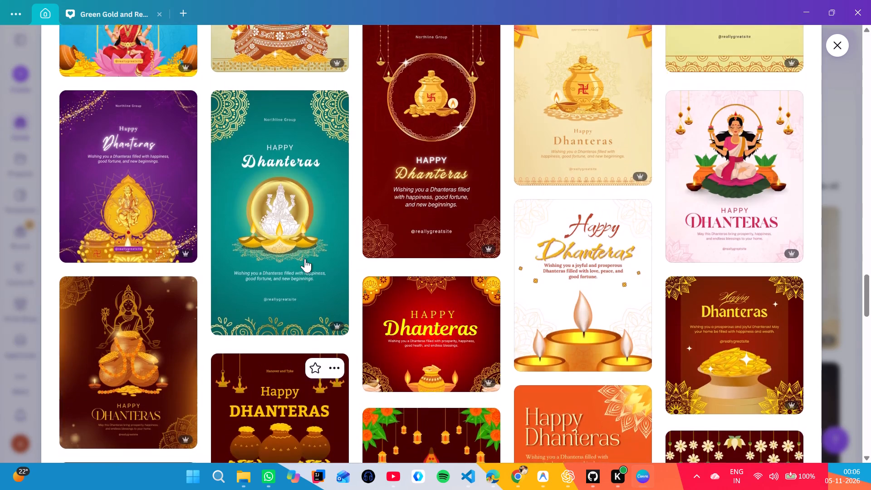
pyautogui.scroll(6, 305, 259)
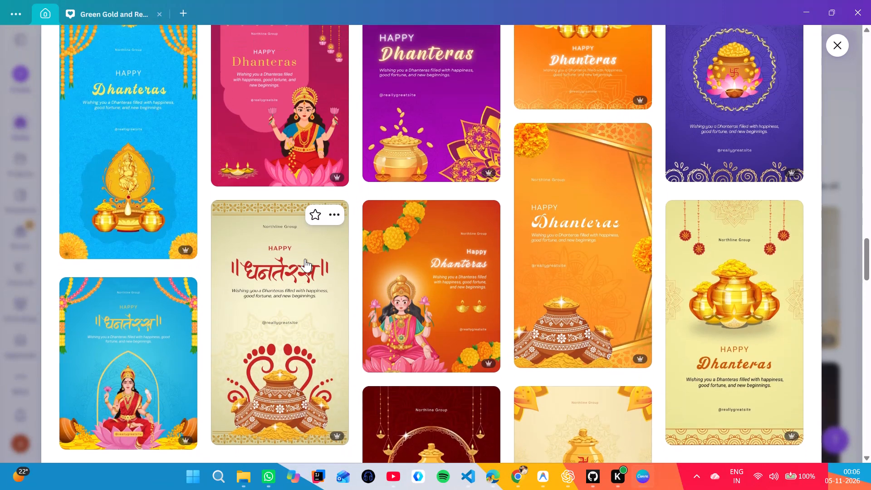
pyautogui.scroll(4, 305, 259)
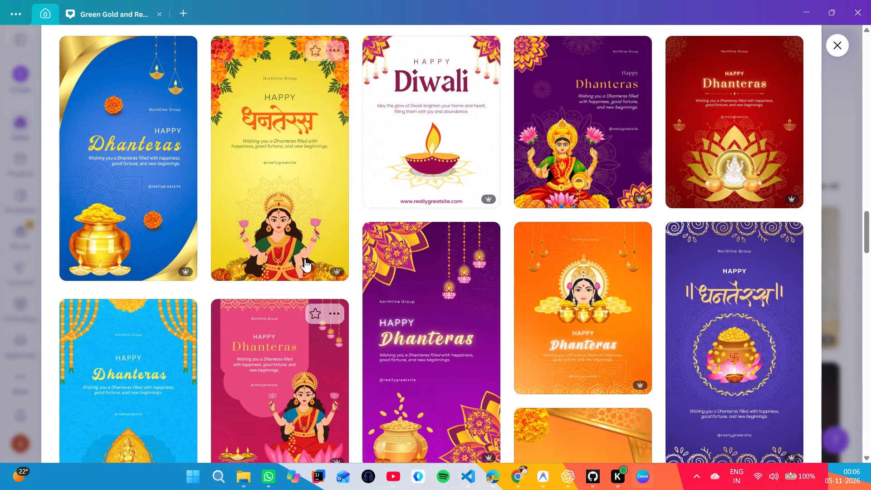
pyautogui.scroll(4, 305, 259)
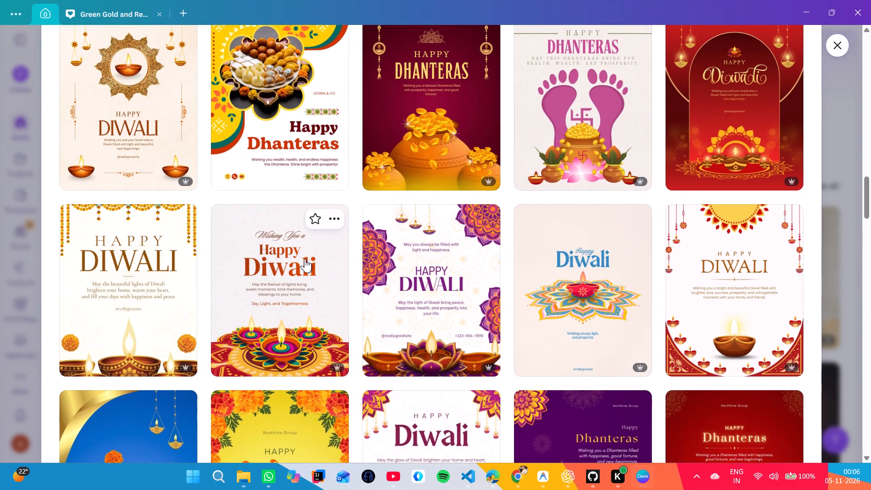
pyautogui.scroll(4, 305, 259)
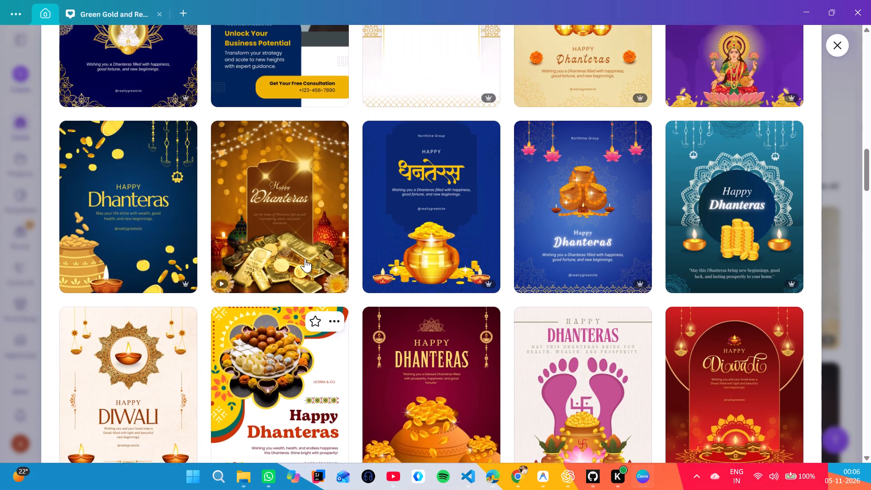
pyautogui.scroll(4, 305, 259)
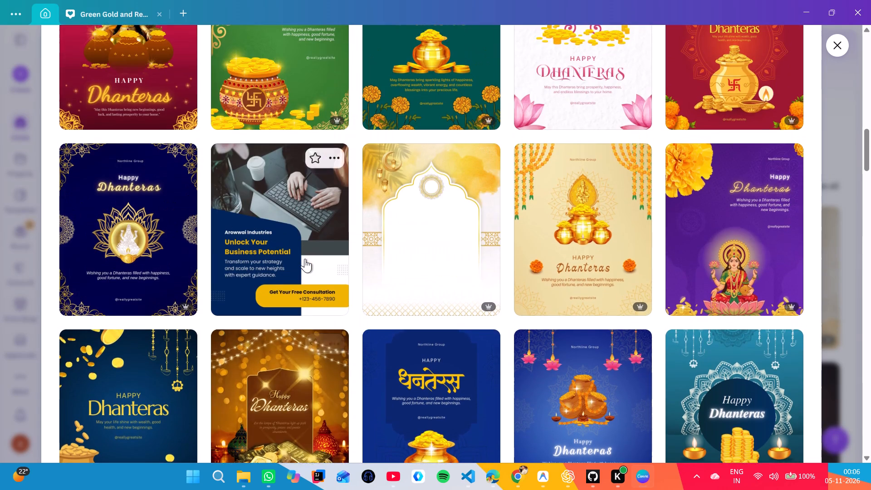
pyautogui.scroll(5, 305, 259)
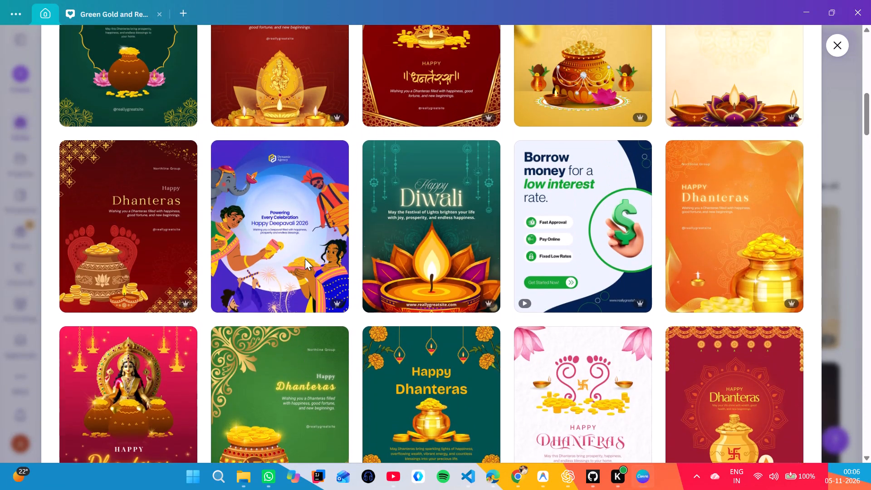
pyautogui.scroll(4, 305, 259)
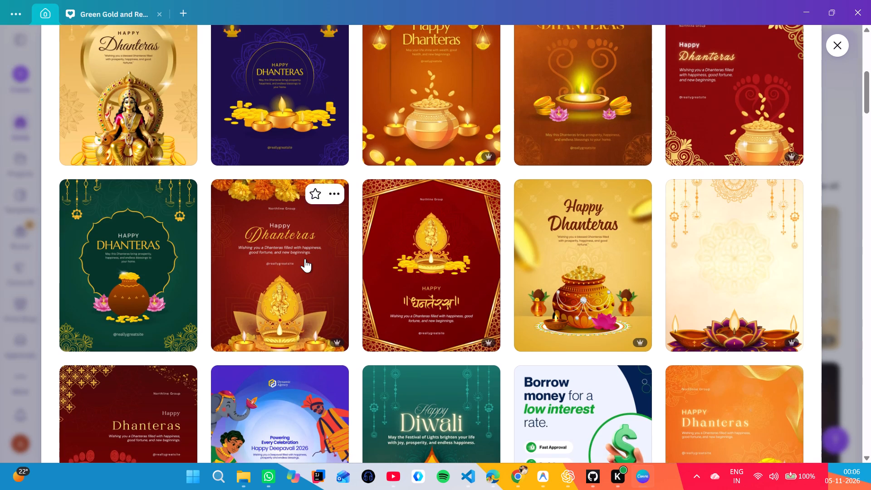
pyautogui.scroll(3, 305, 259)
# Compare the Dhanteras and Diwali designs in the first rows under "More like this".
pyautogui.scroll(-1, 305, 259)
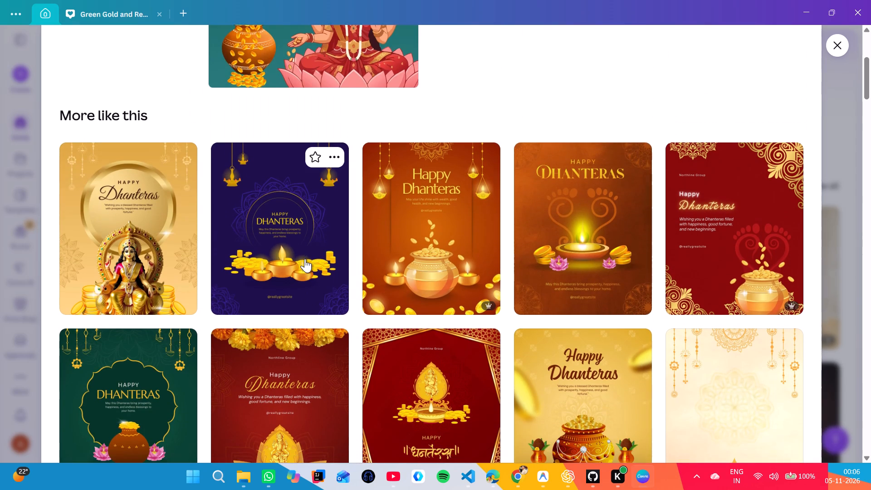
pyautogui.scroll(-5, 305, 259)
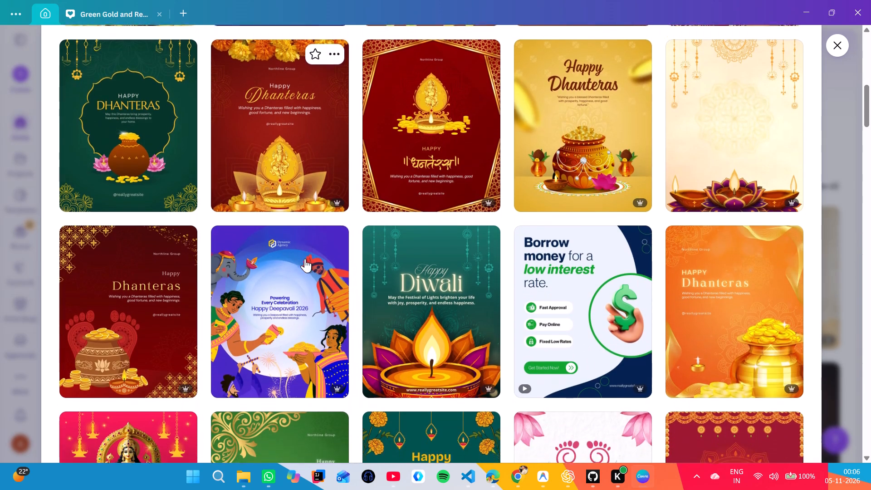
pyautogui.scroll(-5, 305, 259)
pyautogui.scroll(1, 305, 259)
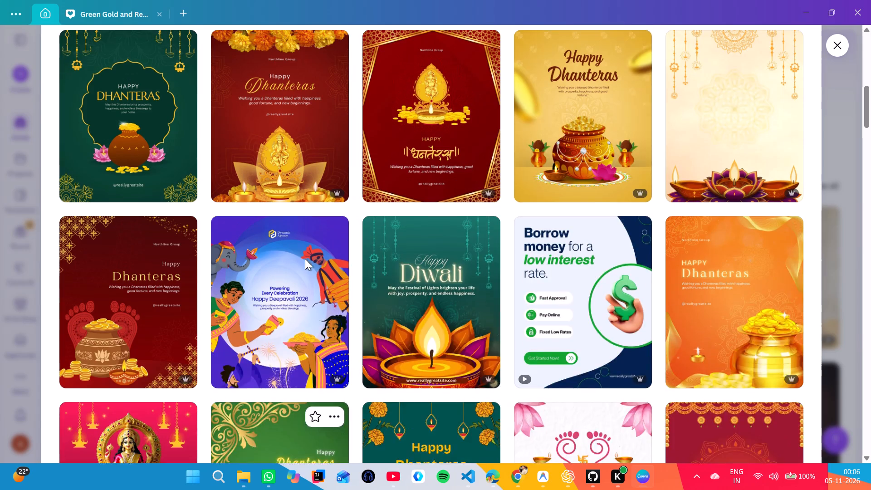
pyautogui.scroll(3, 305, 259)
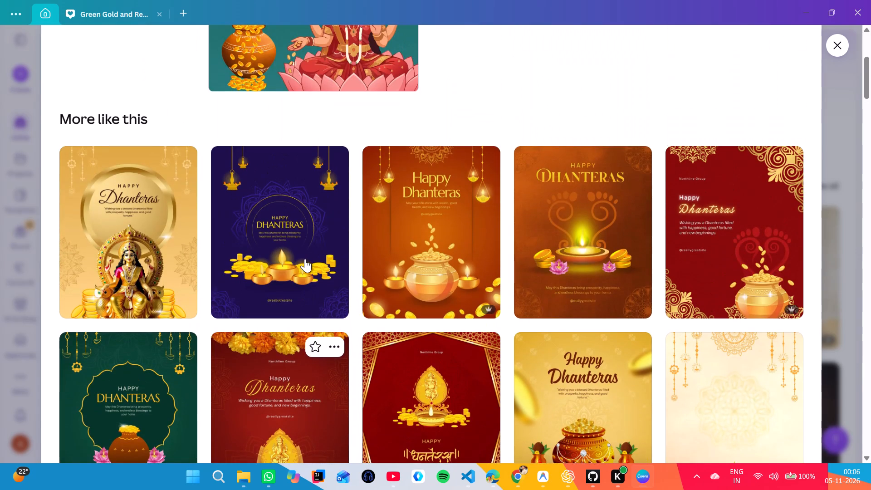
pyautogui.scroll(1, 305, 259)
# Look through the whole "More like this" gallery once more, from its first rows to the last Dhanteras templates.
pyautogui.scroll(-3, 305, 259)
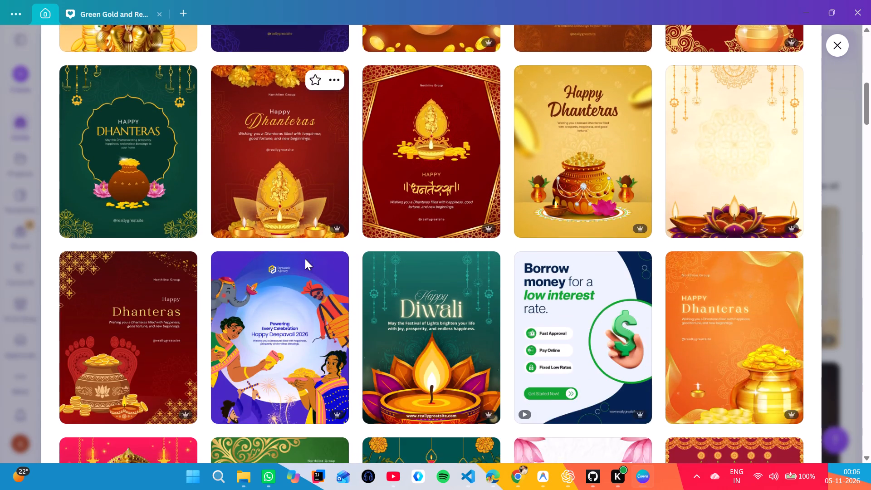
pyautogui.scroll(-6, 305, 259)
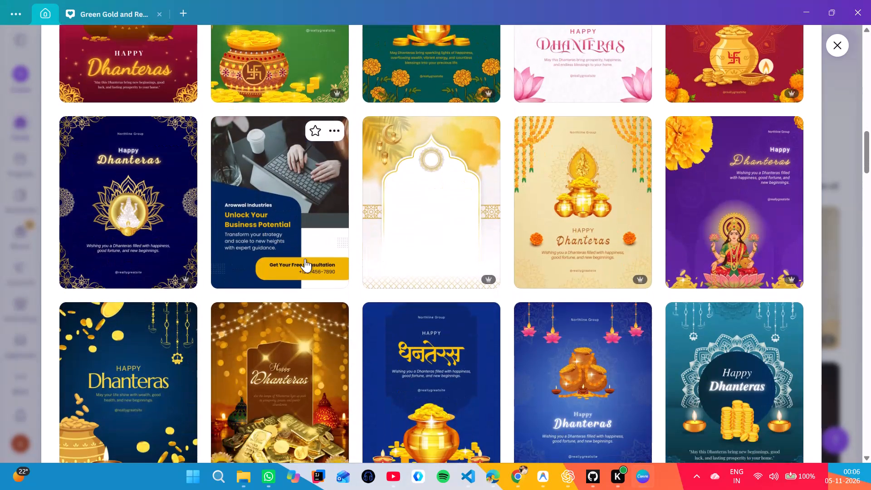
pyautogui.scroll(-6, 305, 259)
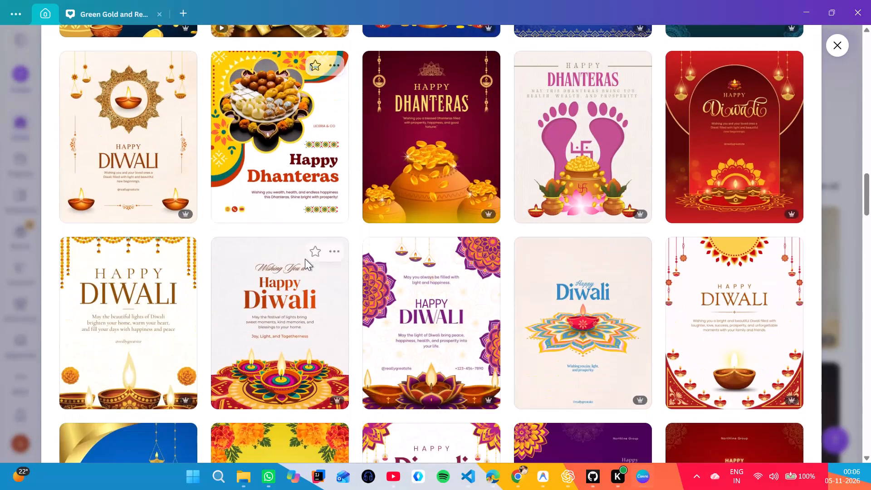
pyautogui.scroll(-1, 305, 259)
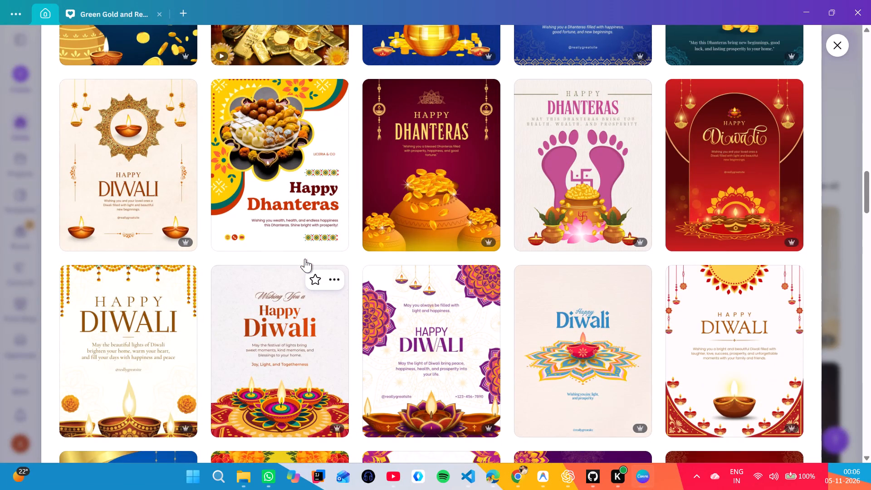
pyautogui.scroll(-7, 305, 259)
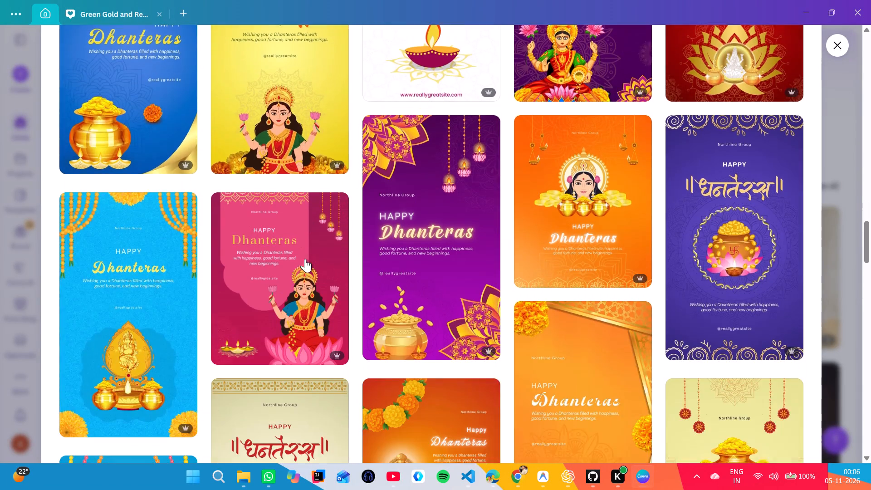
pyautogui.scroll(-7, 305, 259)
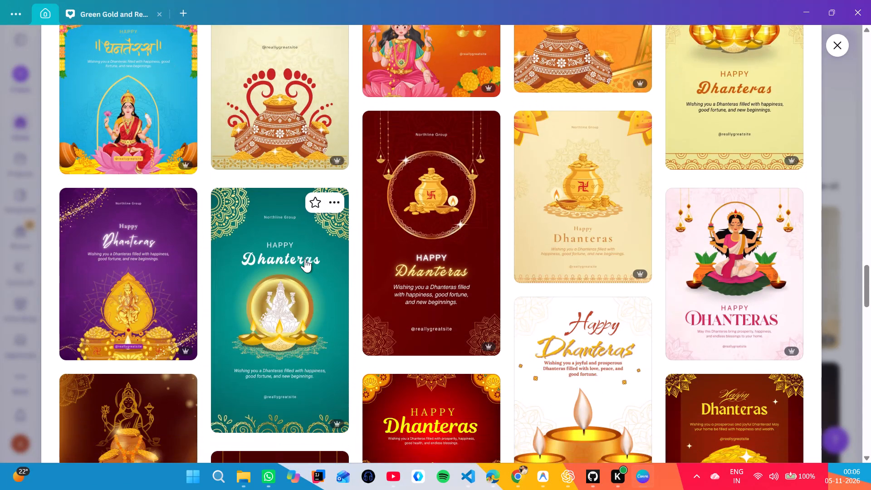
pyautogui.scroll(-7, 305, 259)
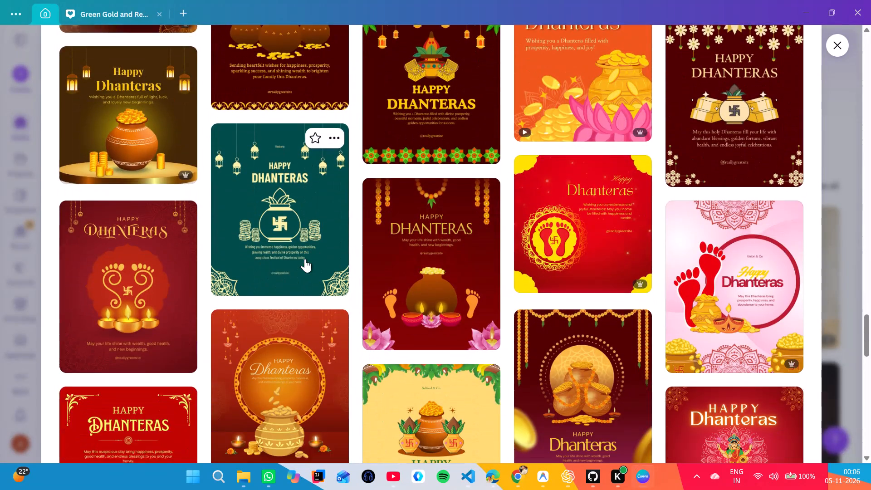
pyautogui.scroll(-6, 305, 259)
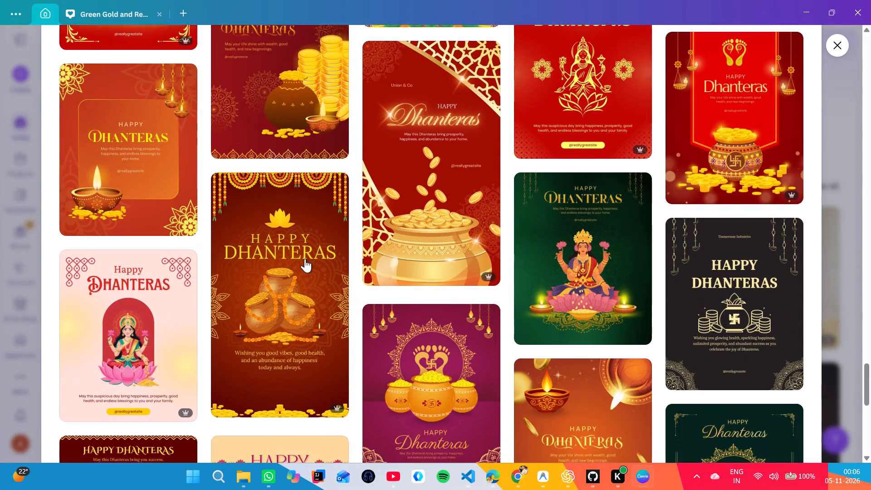
pyautogui.scroll(-5, 305, 259)
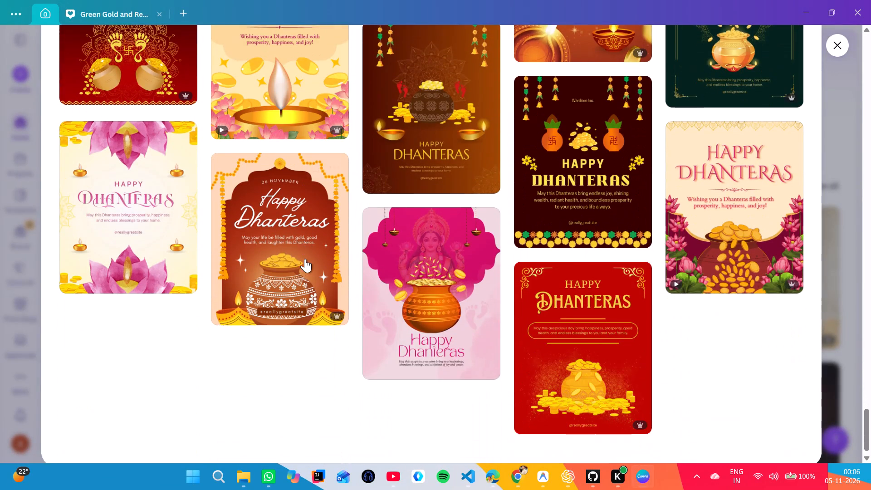
pyautogui.scroll(-2, 305, 259)
# Look back through the "More like this" gallery from its end up to the mixed Dhanteras and Diwali rows.
pyautogui.scroll(4, 305, 259)
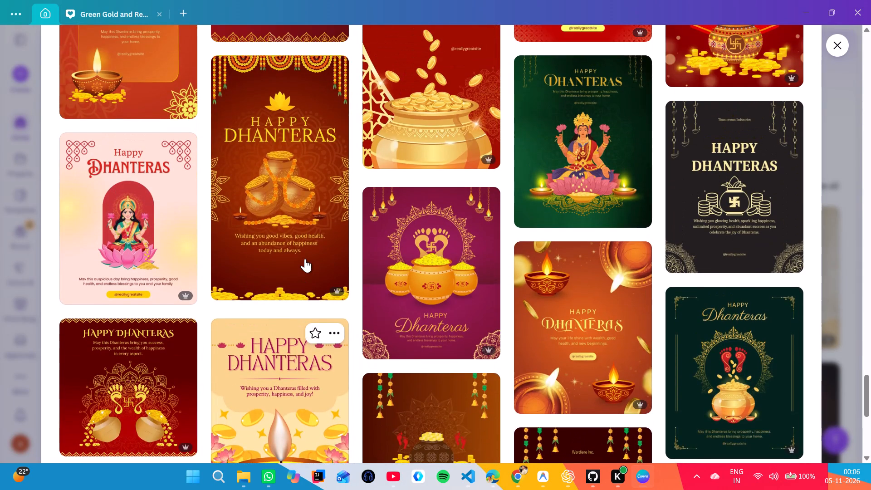
pyautogui.scroll(5, 305, 259)
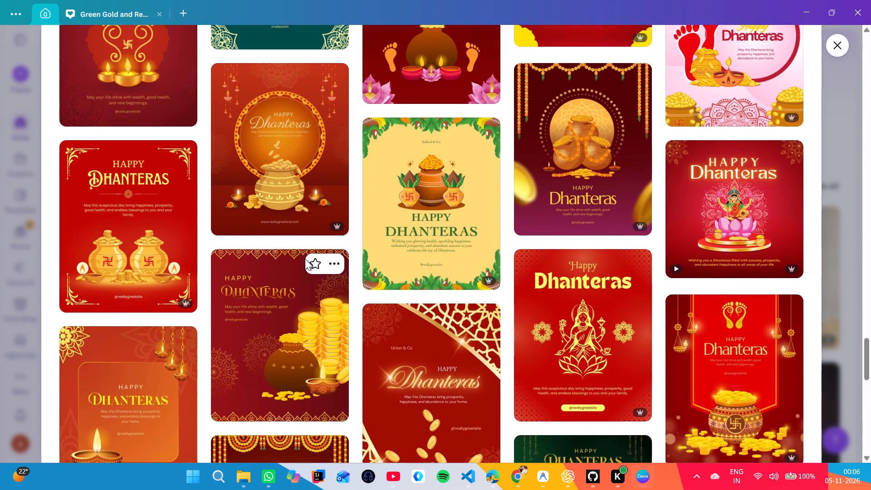
pyautogui.scroll(5, 305, 259)
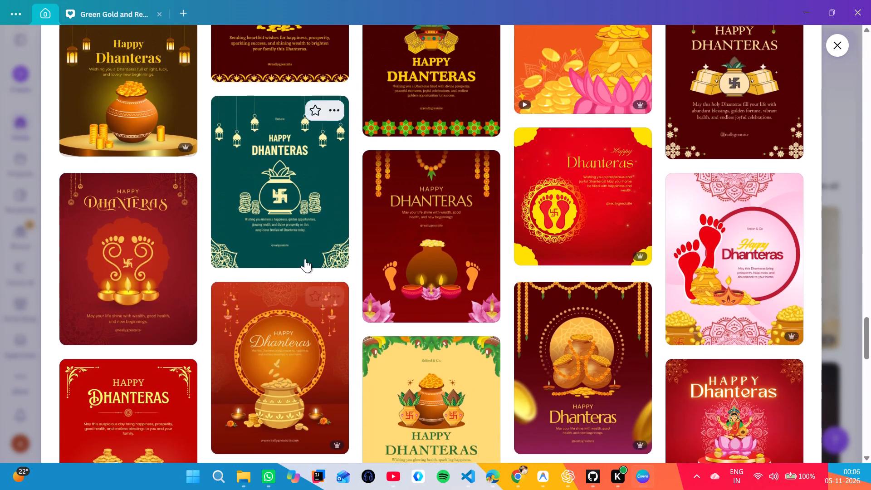
pyautogui.scroll(5, 305, 259)
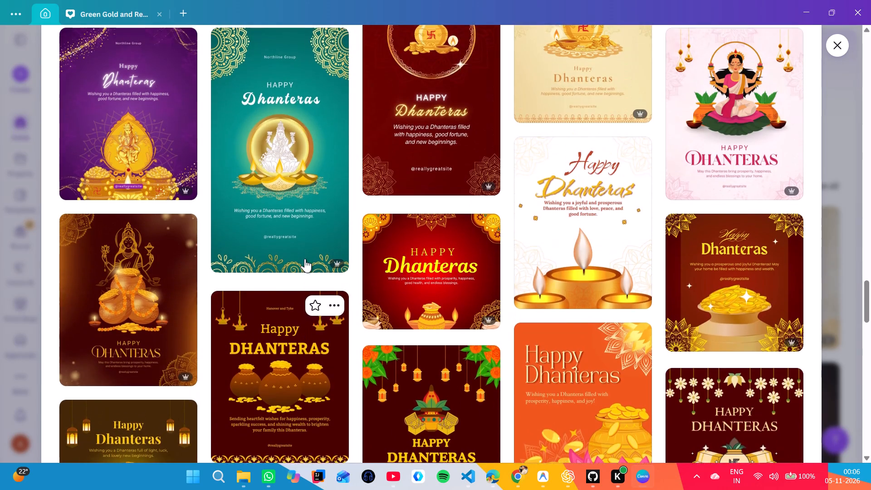
pyautogui.scroll(5, 305, 259)
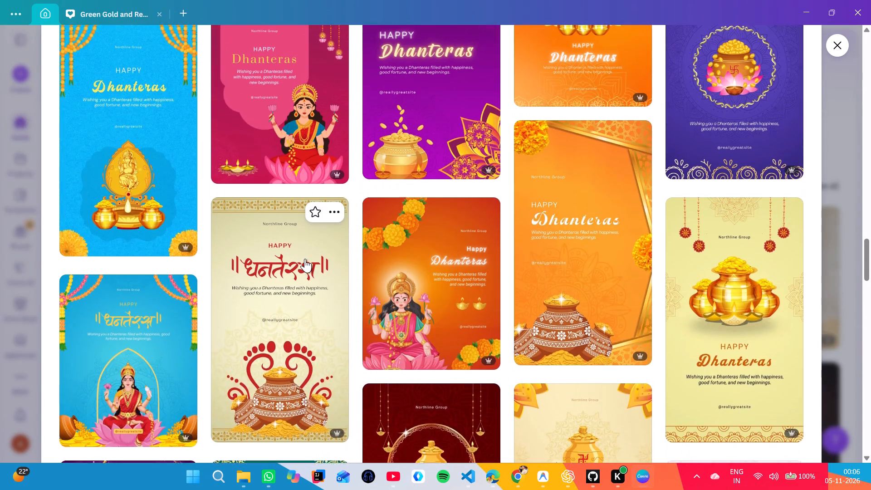
pyautogui.scroll(5, 305, 259)
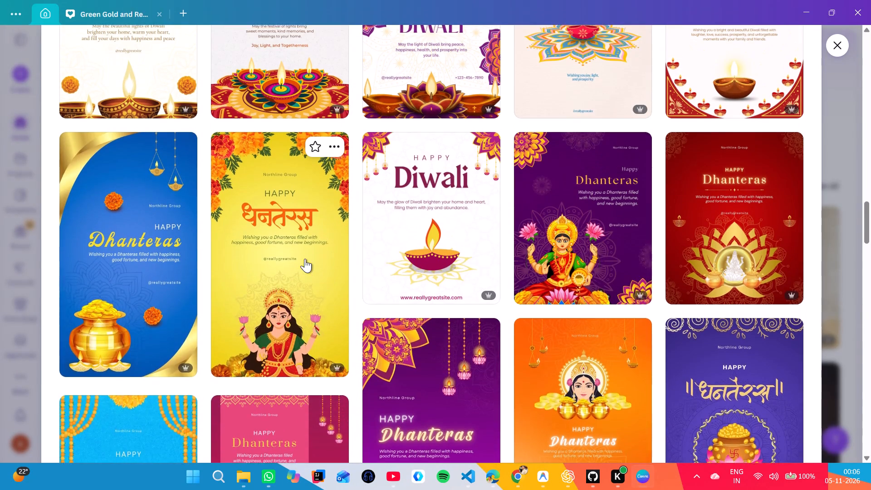
pyautogui.scroll(5, 305, 259)
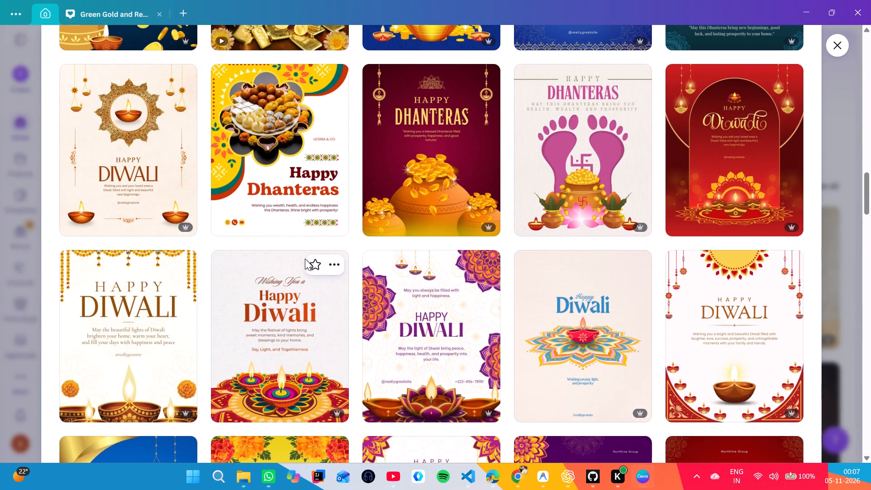
pyautogui.scroll(3, 305, 259)
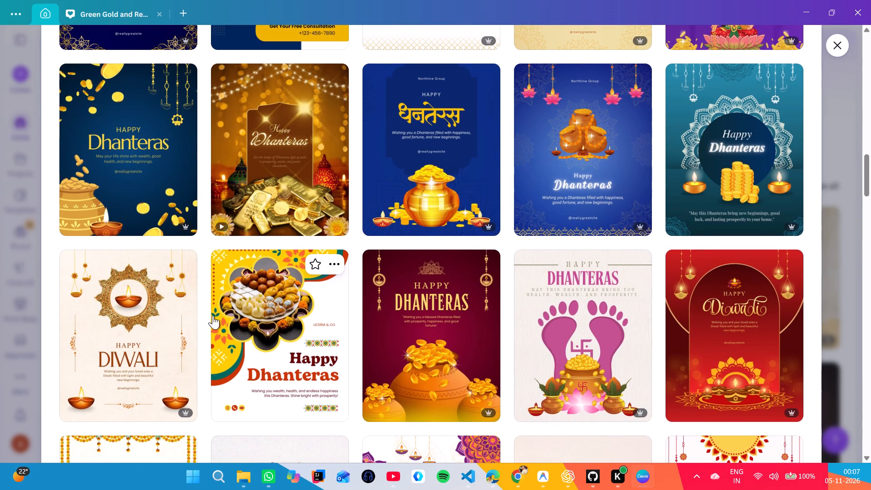
# Open the "Gold and Brown Festive Happy Diwali Greetings Instagram Post" template for editing as a new design.
pyautogui.doubleClick(174, 361)
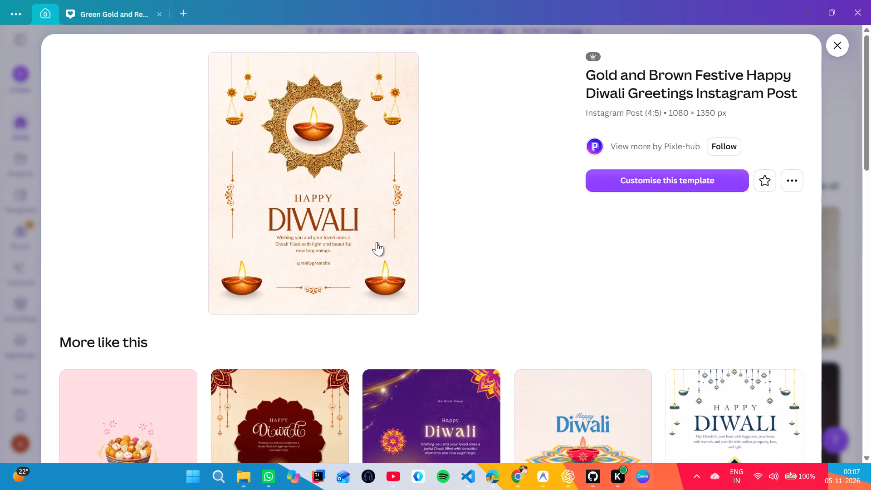
pyautogui.click(397, 194)
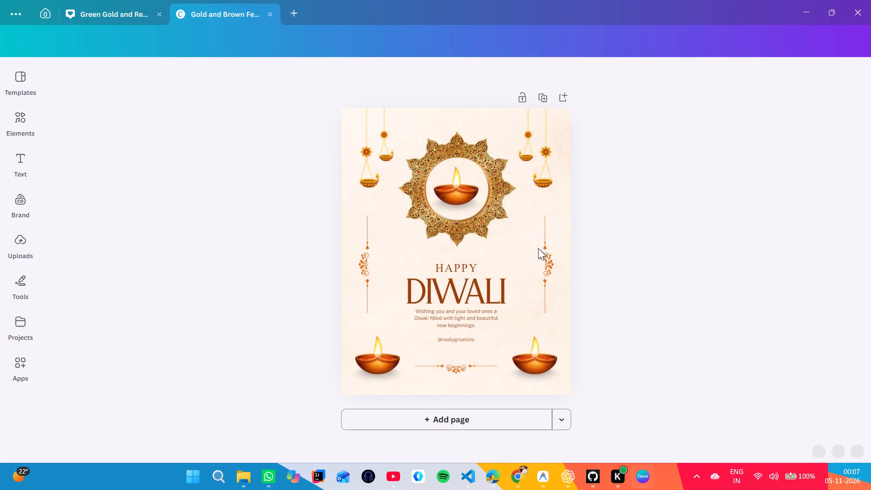
# Copy the orange vertical ornament beside the Diwali text and paste it twice into the Green Gold and Red Dhanteras post.
pyautogui.click(549, 255)
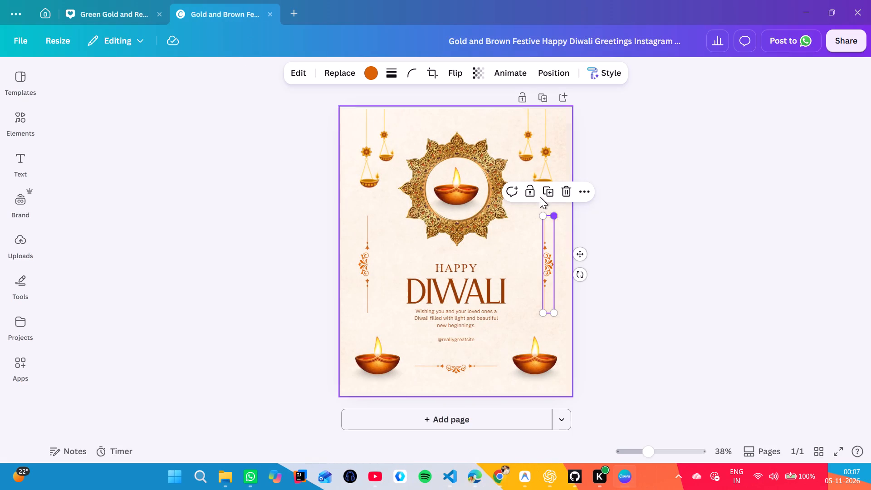
pyautogui.click(581, 192)
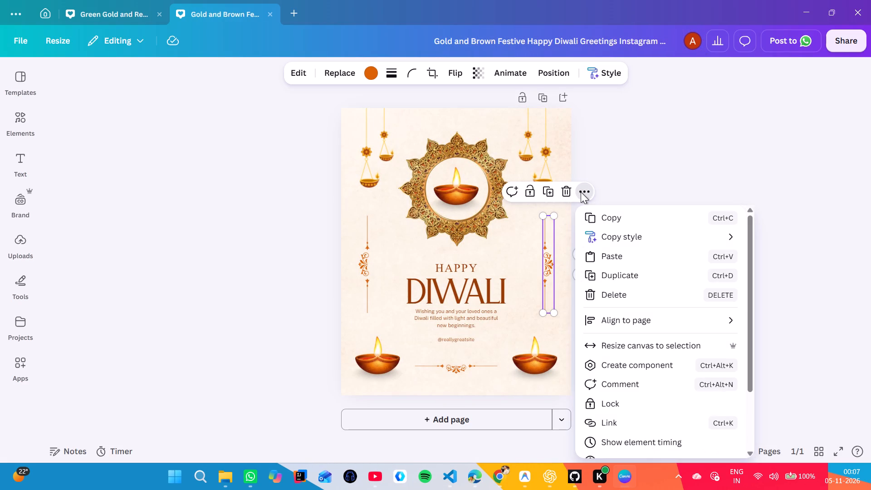
pyautogui.click(594, 222)
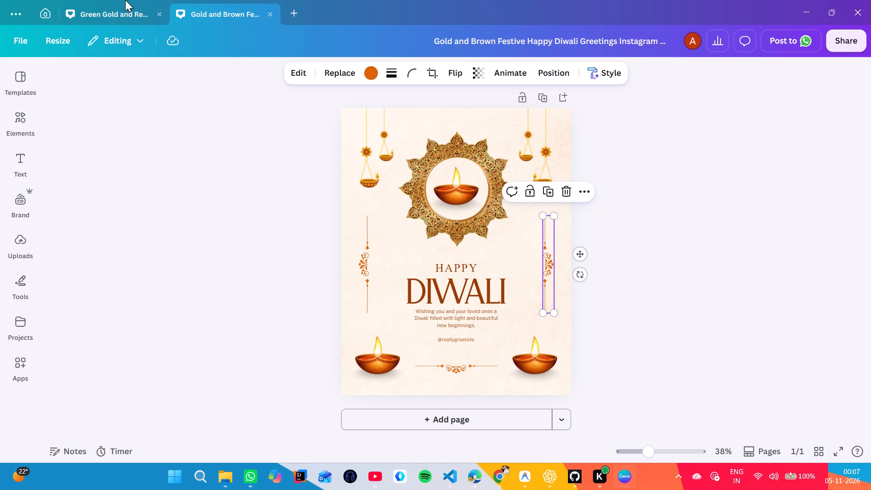
pyautogui.click(120, 11)
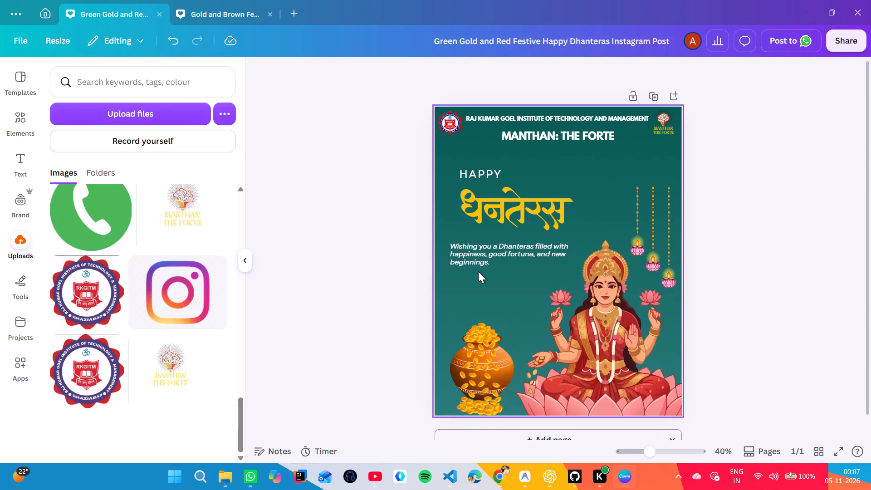
pyautogui.click(482, 279)
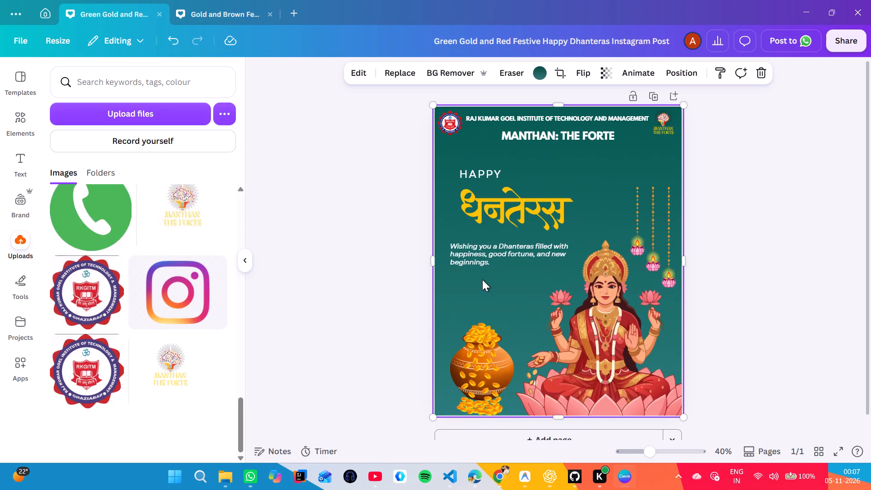
pyautogui.hotkey('ctrl', 'v')
pyautogui.hotkey('ctrl', 'v')
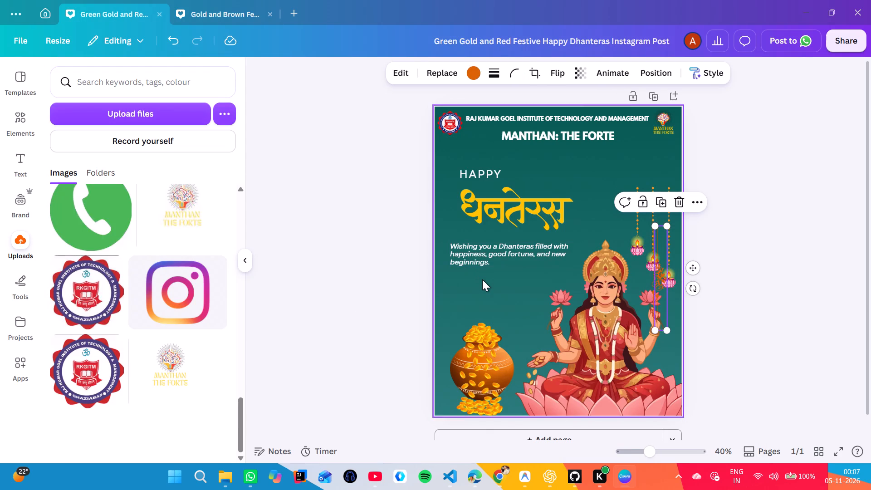
# Move one pasted ornament to just above the goddess's crown and rotate it until it lies horizontal.
pyautogui.moveTo(656, 278); pyautogui.dragTo(603, 213)
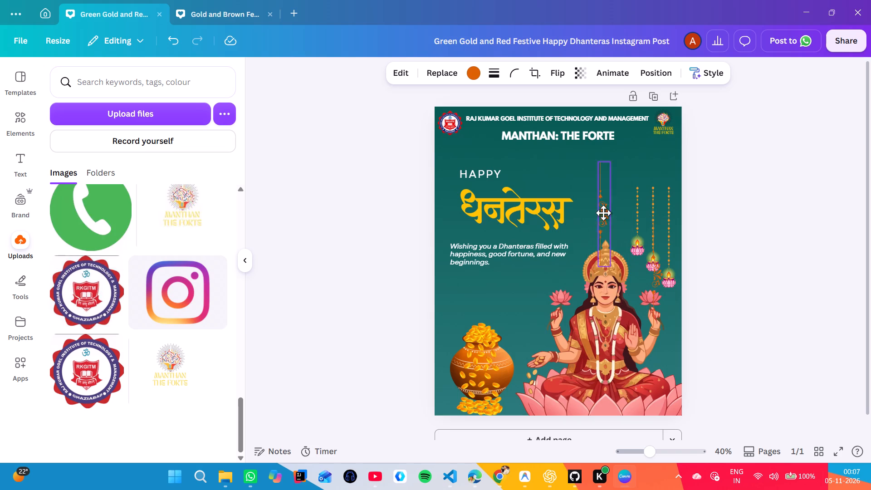
pyautogui.moveTo(603, 213); pyautogui.dragTo(607, 211)
pyautogui.click(642, 225)
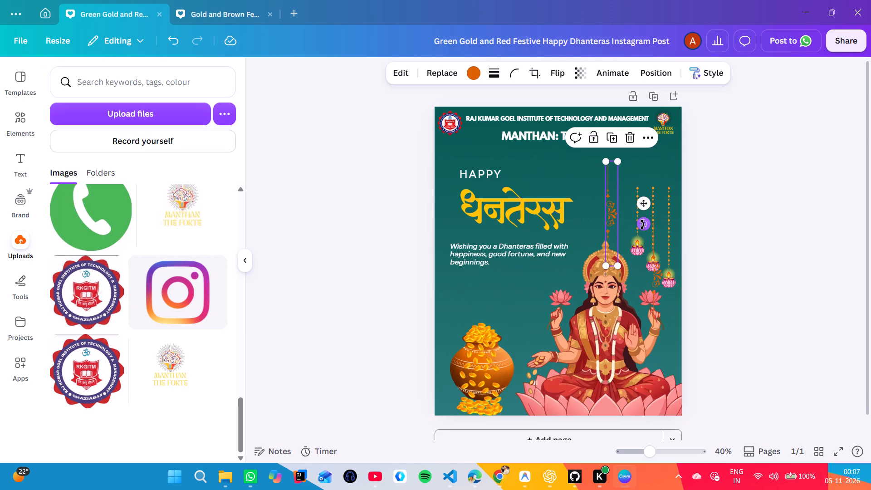
pyautogui.moveTo(642, 225); pyautogui.dragTo(624, 159)
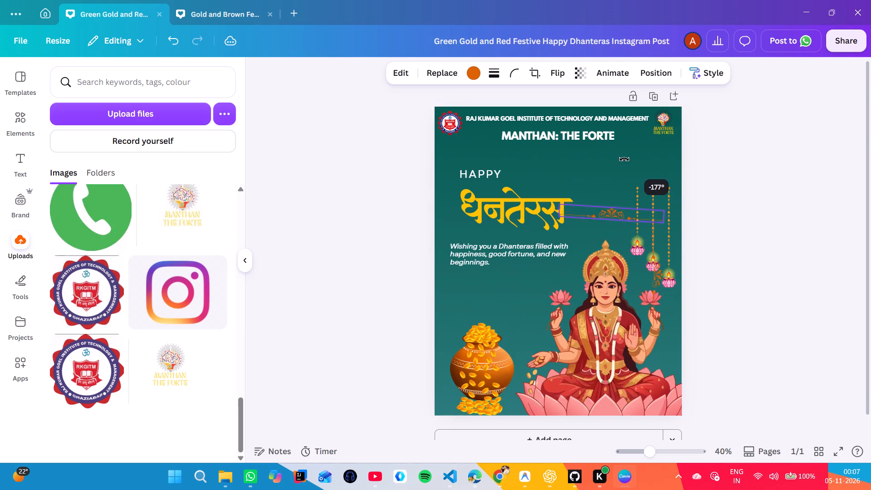
pyautogui.moveTo(624, 159); pyautogui.dragTo(623, 160)
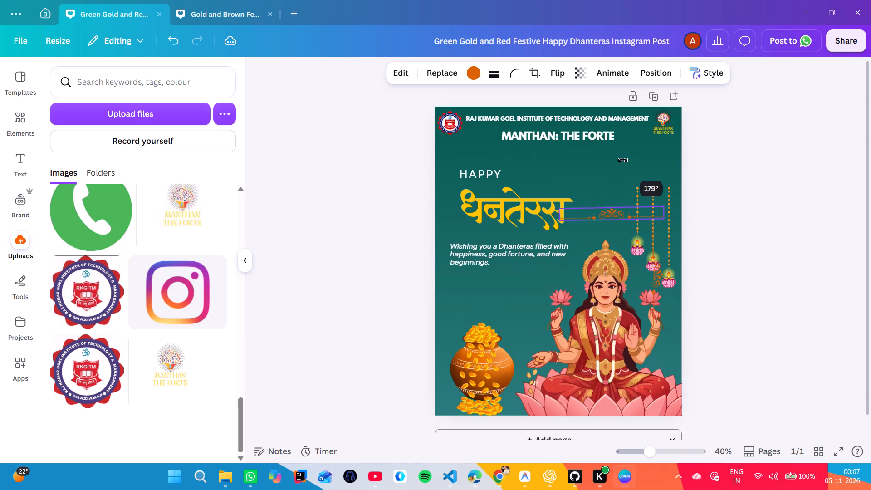
pyautogui.moveTo(623, 160); pyautogui.dragTo(622, 160)
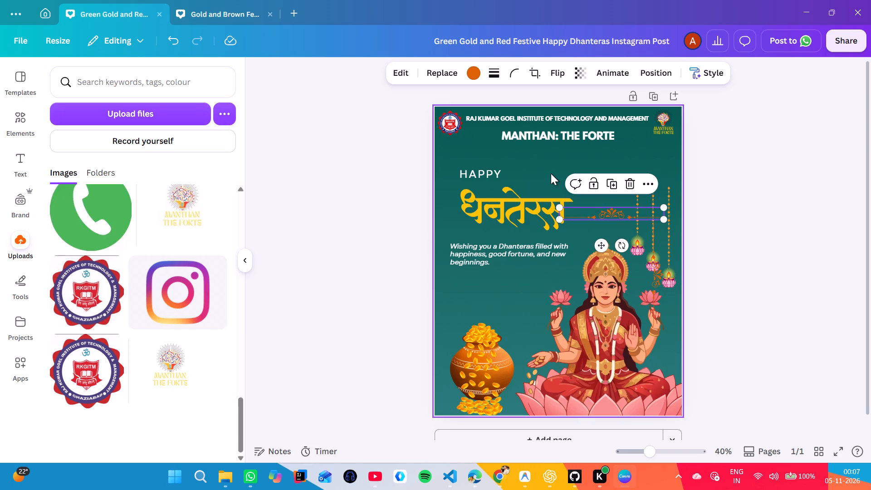
# Place the horizontal ornament across the tops of the hanging lotus lamps and enlarge it.
pyautogui.click(544, 164)
pyautogui.moveTo(601, 218); pyautogui.dragTo(616, 181)
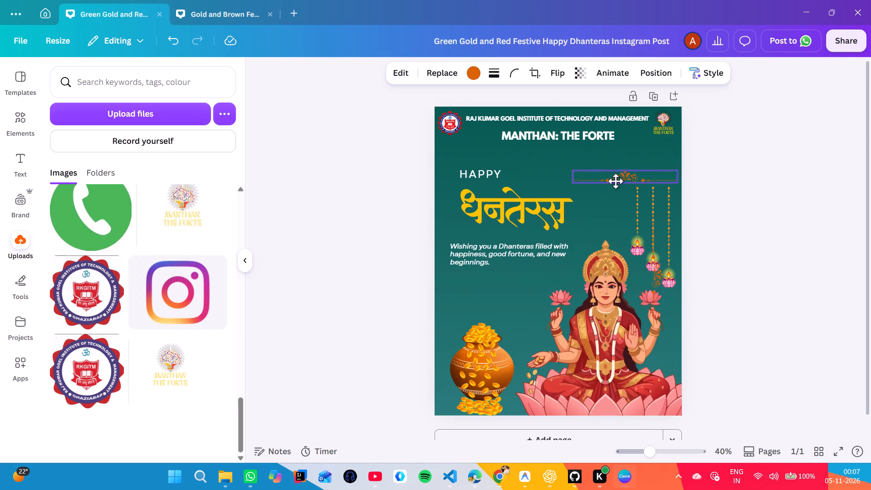
pyautogui.moveTo(616, 181); pyautogui.dragTo(646, 186)
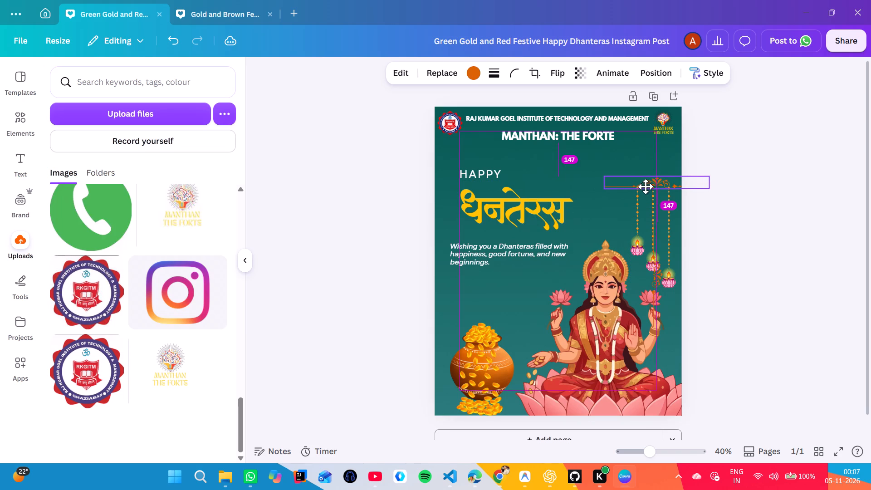
pyautogui.moveTo(646, 186); pyautogui.dragTo(646, 186)
pyautogui.click(707, 195)
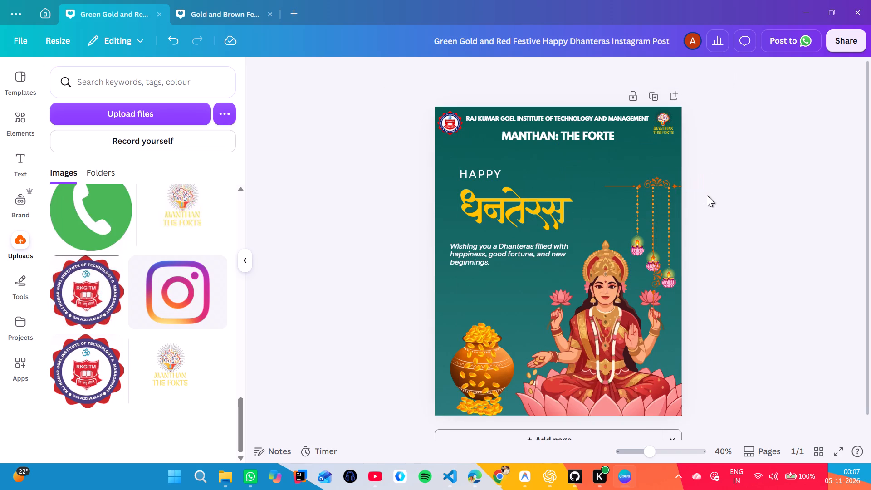
pyautogui.click(652, 177)
pyautogui.moveTo(605, 176); pyautogui.dragTo(563, 172)
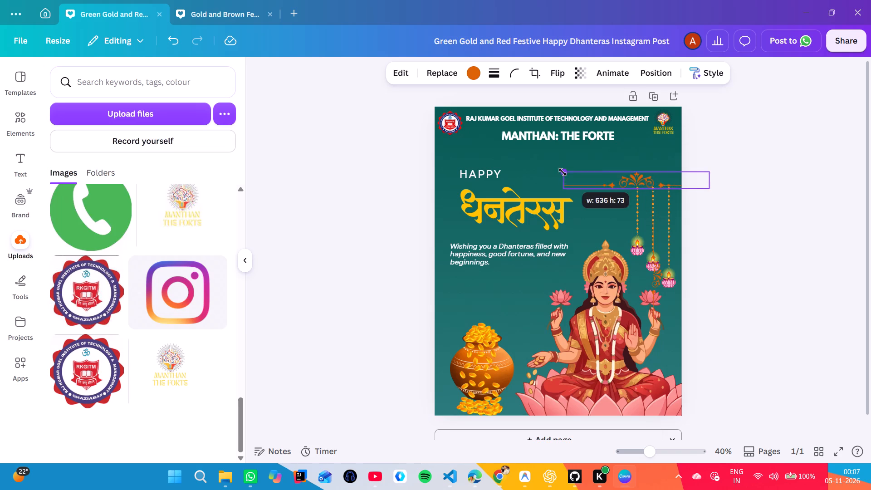
pyautogui.moveTo(563, 172); pyautogui.dragTo(483, 153)
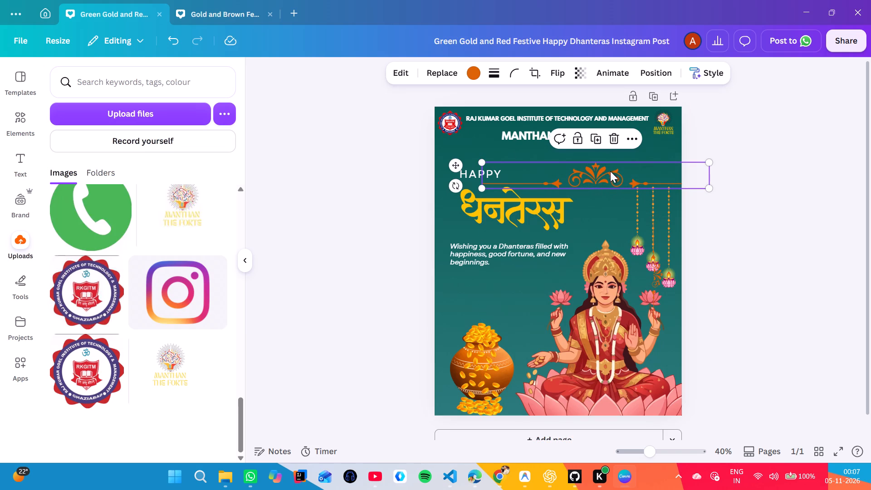
# Move the horizontal orange ornament so its central floral motif sits centred directly on top of the three hanging lamp strings.
pyautogui.moveTo(610, 171); pyautogui.dragTo(663, 169)
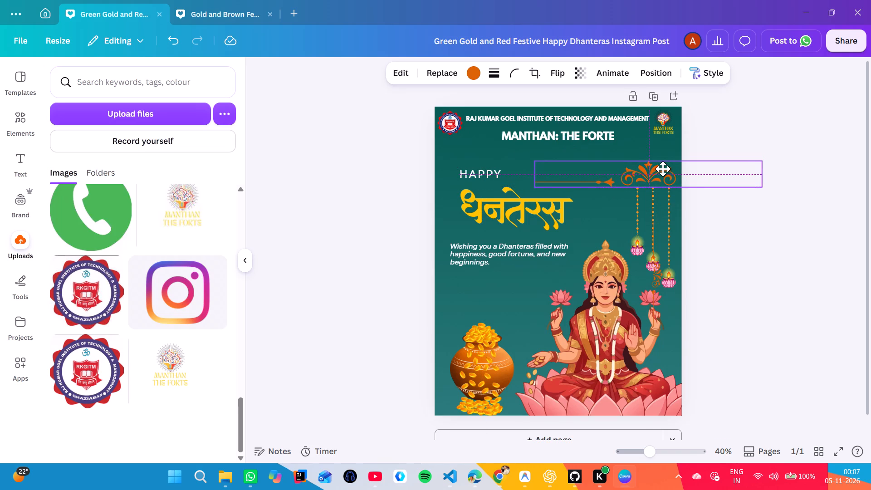
pyautogui.moveTo(663, 169); pyautogui.dragTo(667, 174)
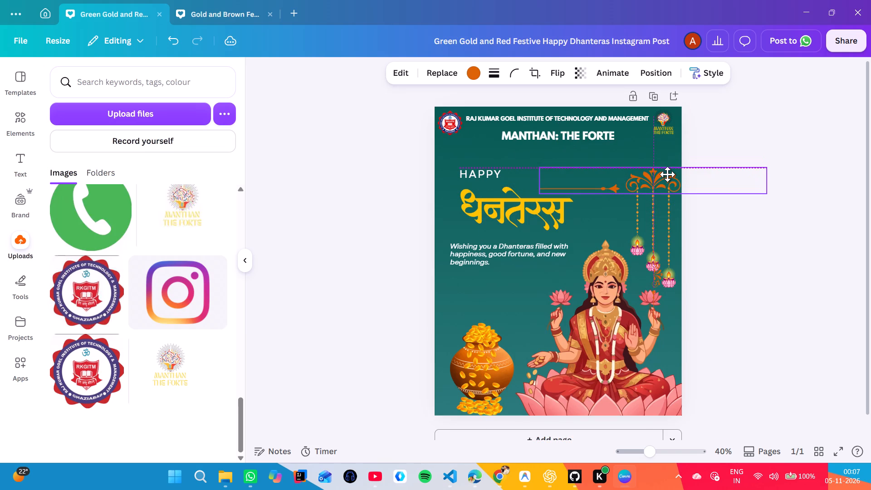
pyautogui.moveTo(667, 174); pyautogui.dragTo(668, 174)
pyautogui.click(719, 197)
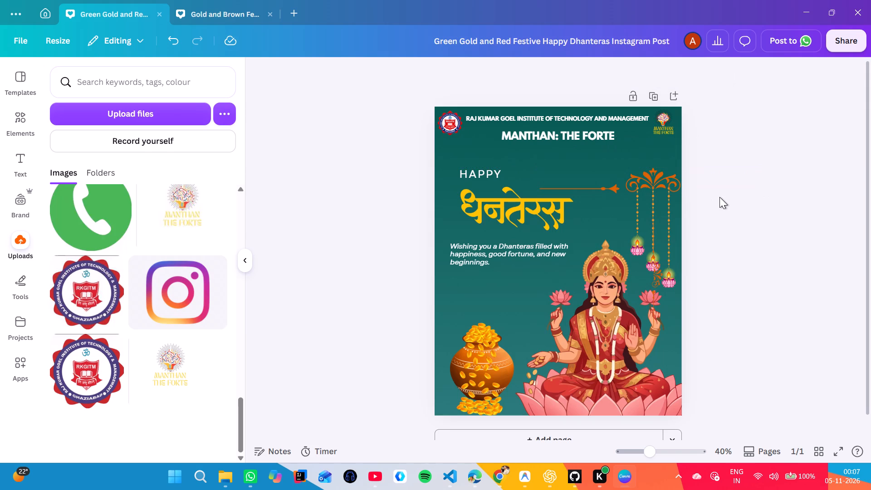
pyautogui.click(666, 181)
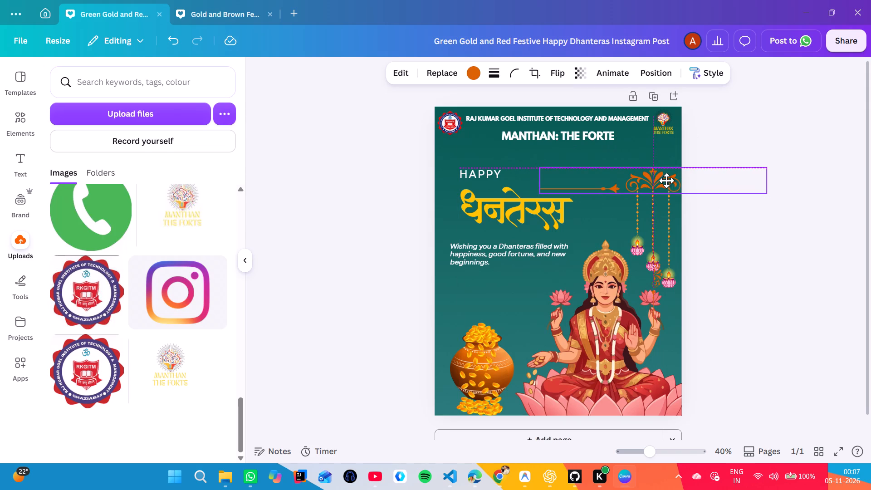
# Delete the spare vertical ornament lying over the hanging lamps beside the goddess's raised hand.
pyautogui.click(655, 284)
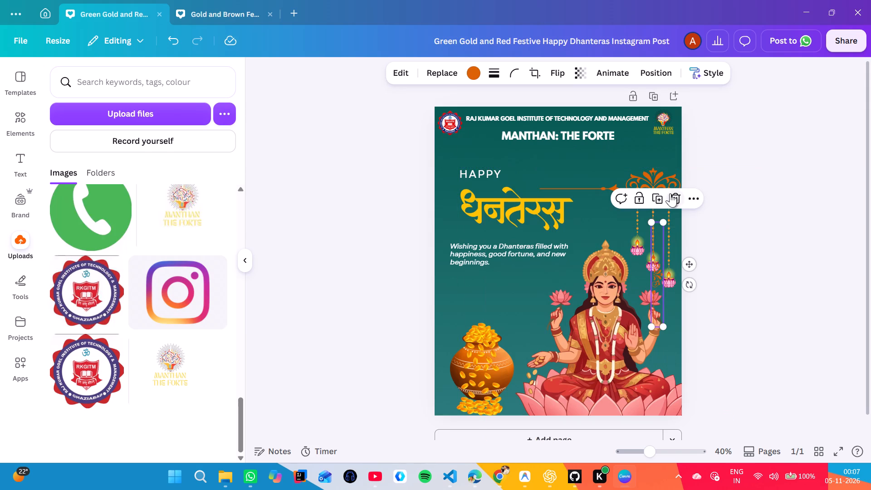
pyautogui.click(670, 193)
pyautogui.click(744, 210)
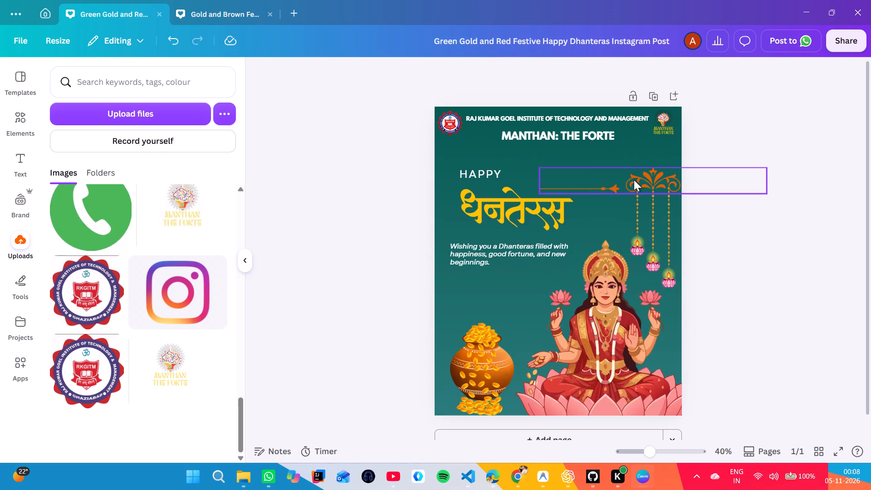
# Enlarge the Manthan: The Forte logo slightly in the post's upper corner, beside the institute name.
pyautogui.hscroll(-1, 633, 183)
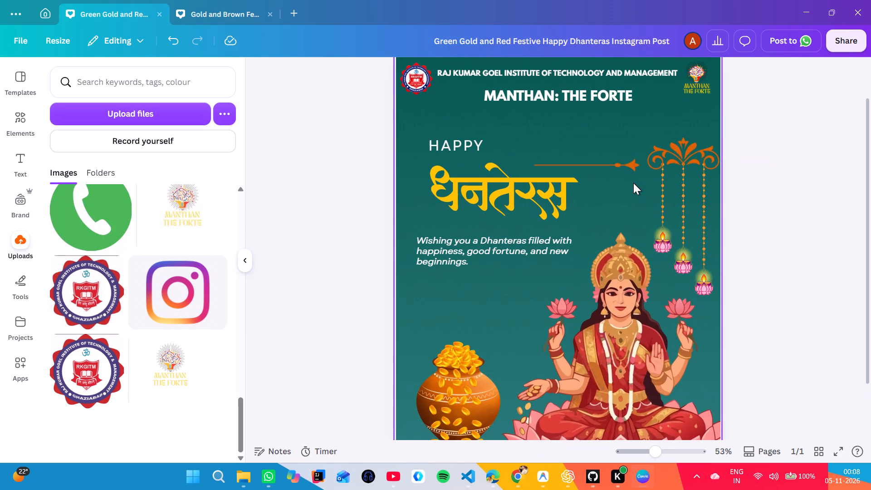
pyautogui.hscroll(-1, 633, 183)
pyautogui.scroll(2, 633, 183)
pyautogui.hscroll(-1, 633, 183)
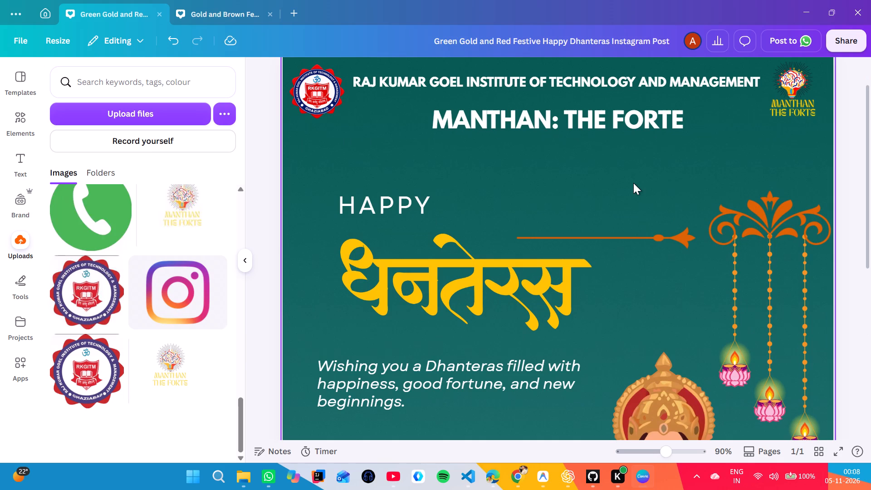
pyautogui.click(794, 101)
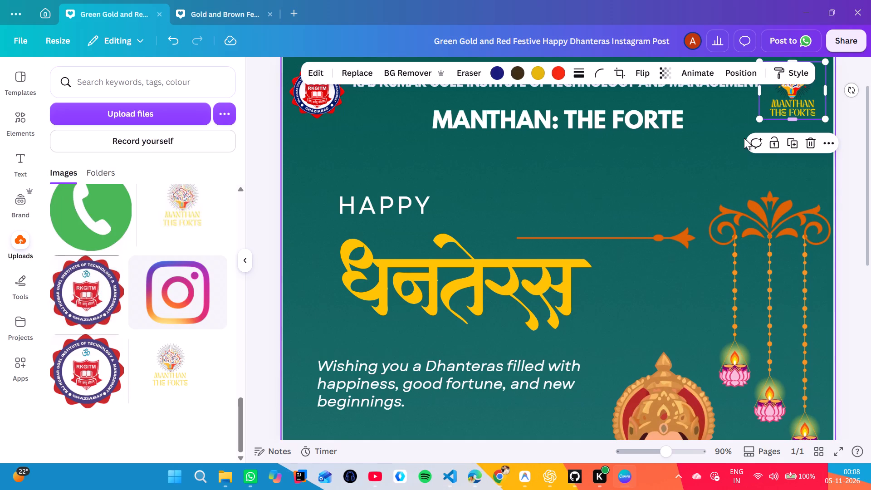
pyautogui.scroll(1, 744, 138)
pyautogui.moveTo(760, 172); pyautogui.dragTo(752, 184)
pyautogui.click(781, 156)
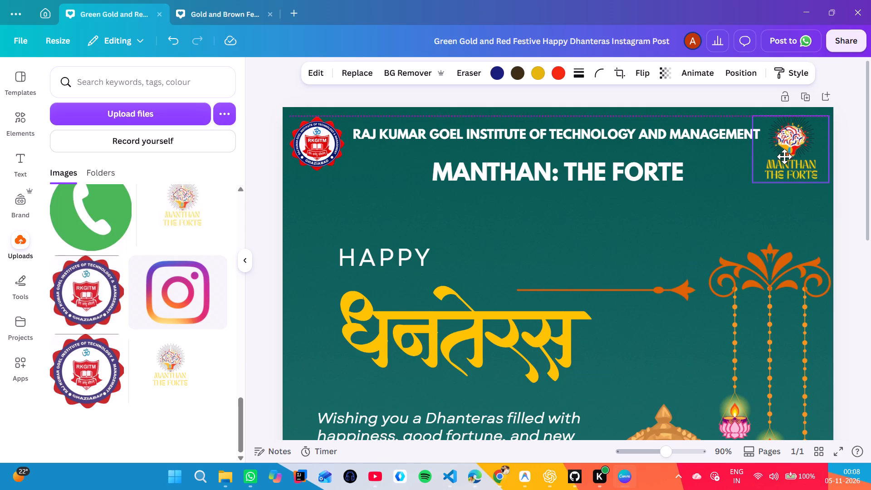
# Enlarge the round RKGITM logo beside the institute name to about 115 px wide.
pyautogui.click(850, 111)
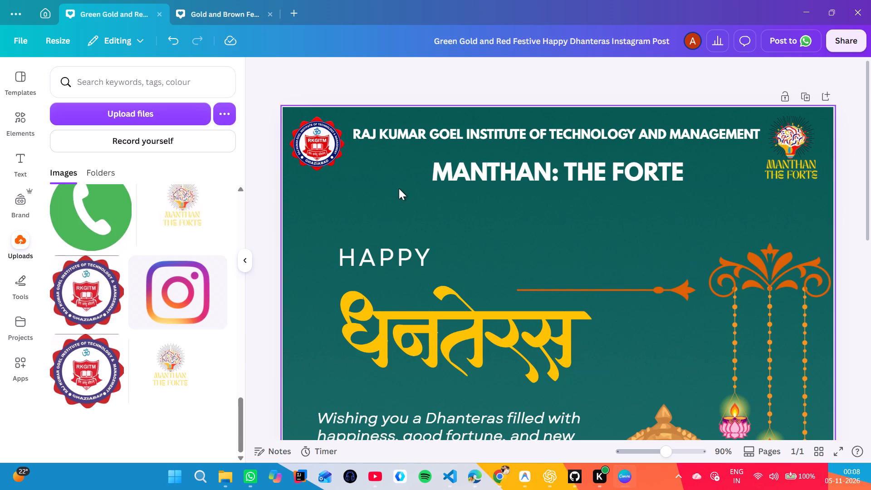
pyautogui.click(344, 149)
pyautogui.moveTo(346, 171); pyautogui.dragTo(352, 175)
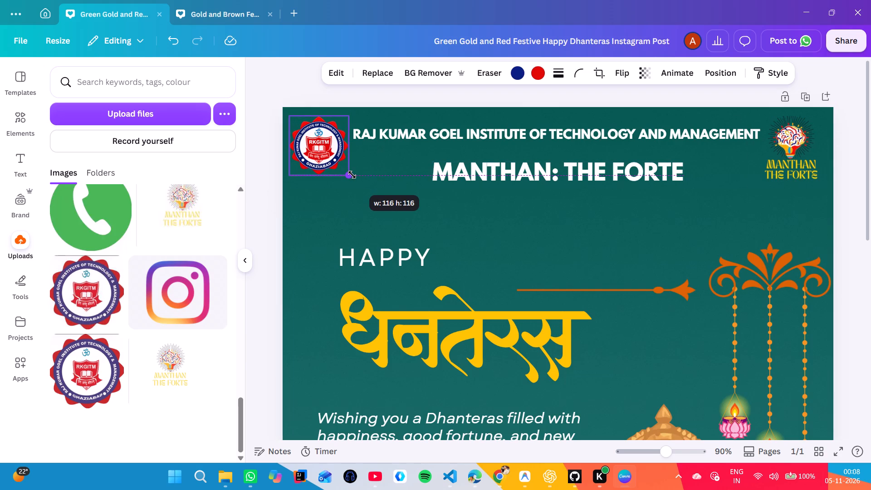
pyautogui.moveTo(352, 175); pyautogui.dragTo(350, 173)
pyautogui.click(281, 90)
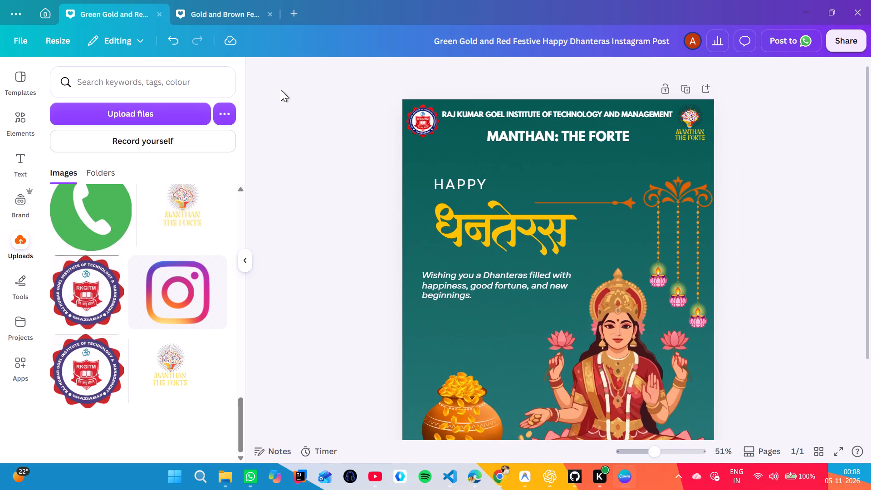
pyautogui.click(293, 103)
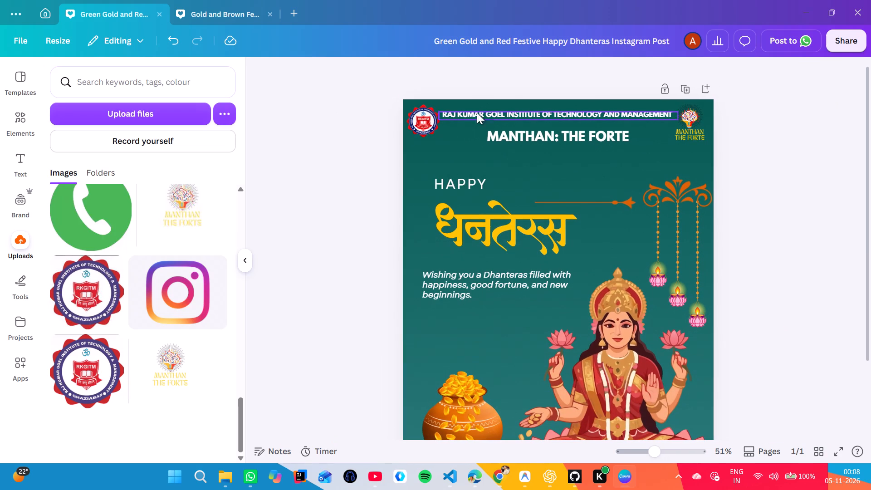
# Shift the "MANTHAN: THE FORTE" heading slightly to centre it under the institute name and enlarge it to font size 33.
pyautogui.moveTo(509, 129); pyautogui.dragTo(515, 129)
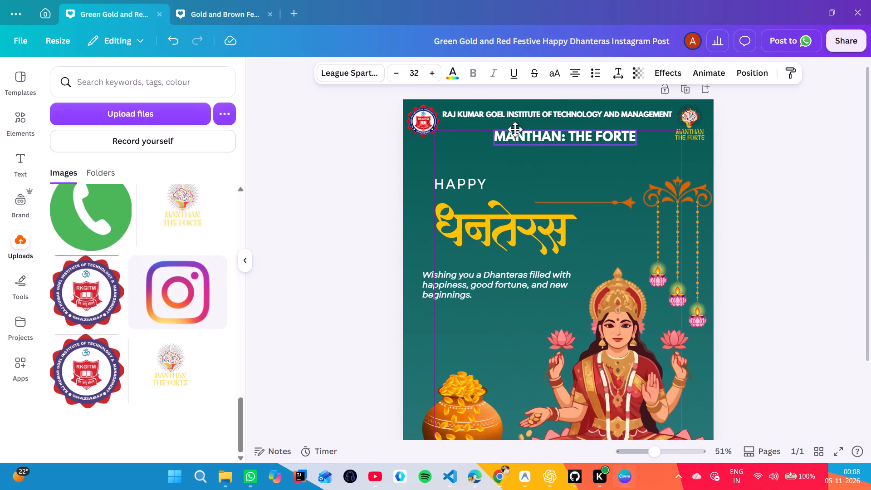
pyautogui.moveTo(515, 129); pyautogui.dragTo(518, 129)
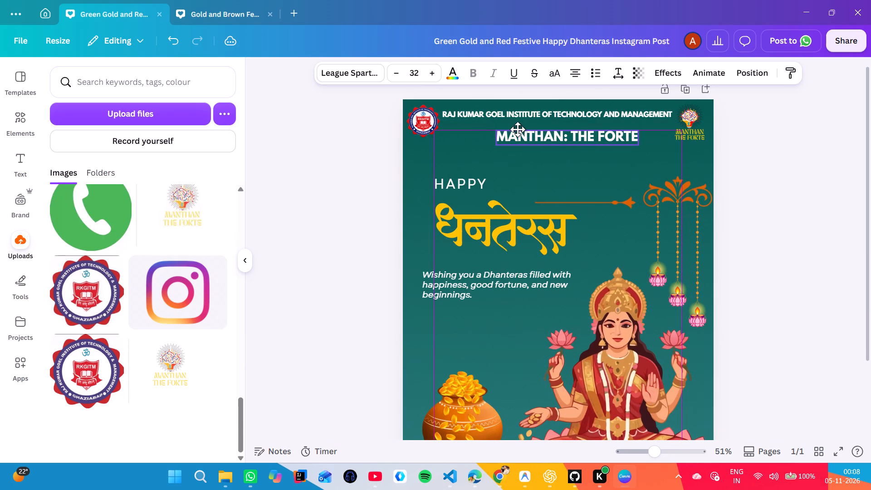
pyautogui.moveTo(518, 129); pyautogui.dragTo(515, 129)
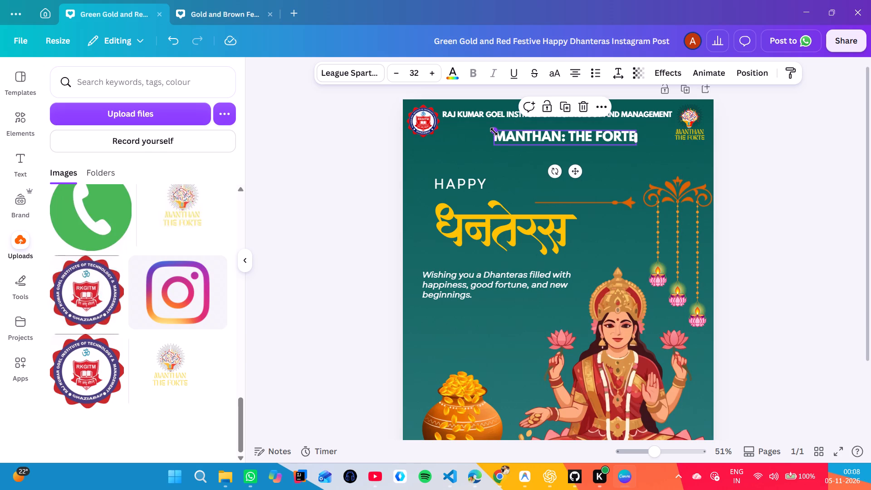
pyautogui.moveTo(494, 132); pyautogui.dragTo(490, 128)
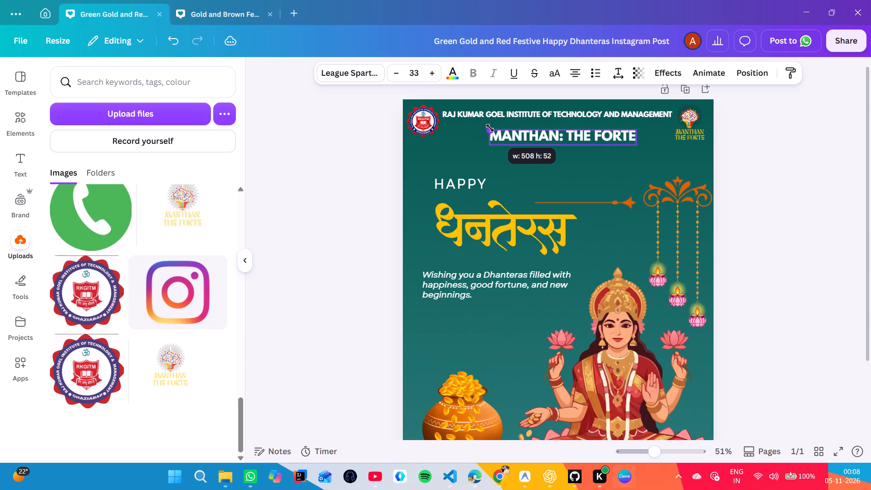
pyautogui.moveTo(490, 128); pyautogui.dragTo(490, 127)
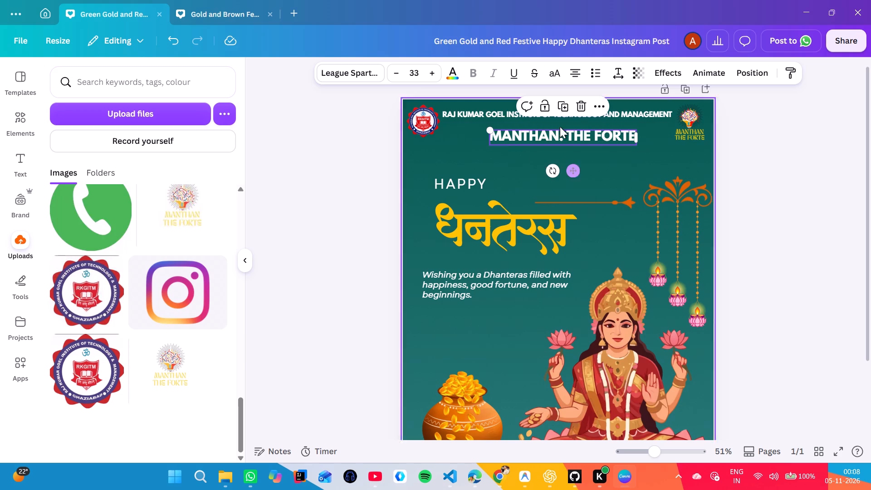
# Set the "MANTHAN: THE FORTE" heading's line spacing to 1.6 and its letter spacing to 52.
pyautogui.click(618, 76)
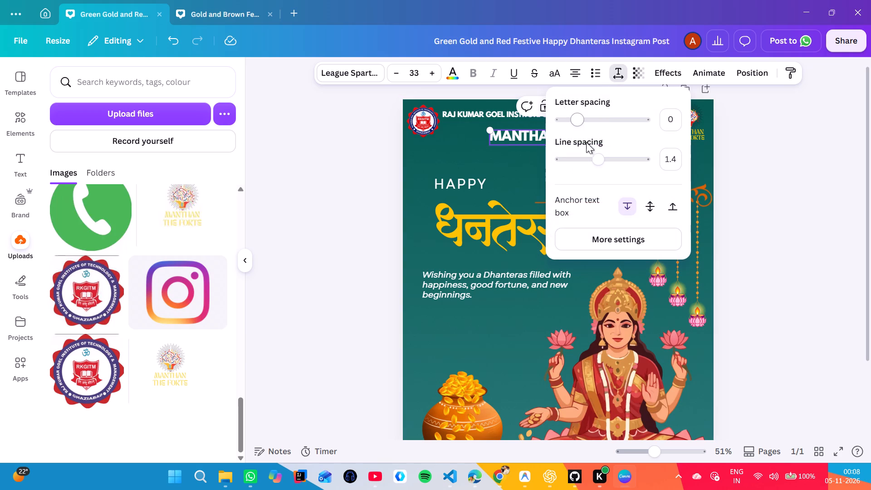
pyautogui.moveTo(595, 159); pyautogui.dragTo(607, 161)
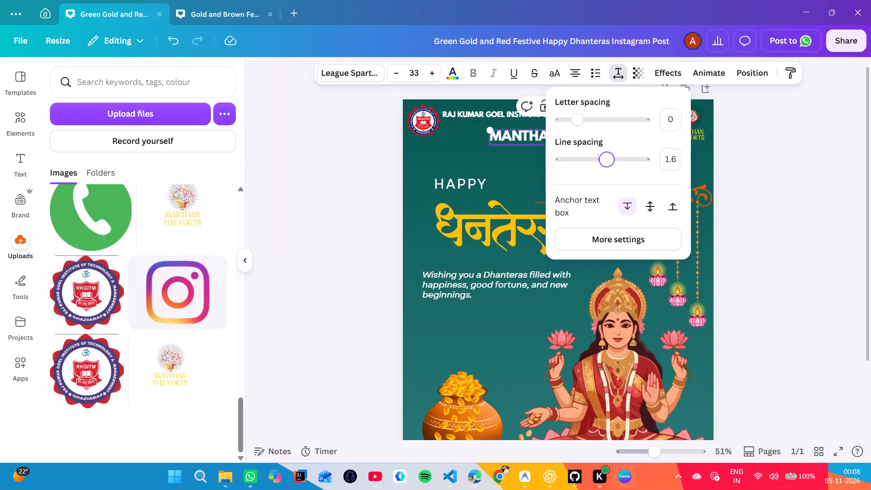
pyautogui.moveTo(607, 161); pyautogui.dragTo(552, 156)
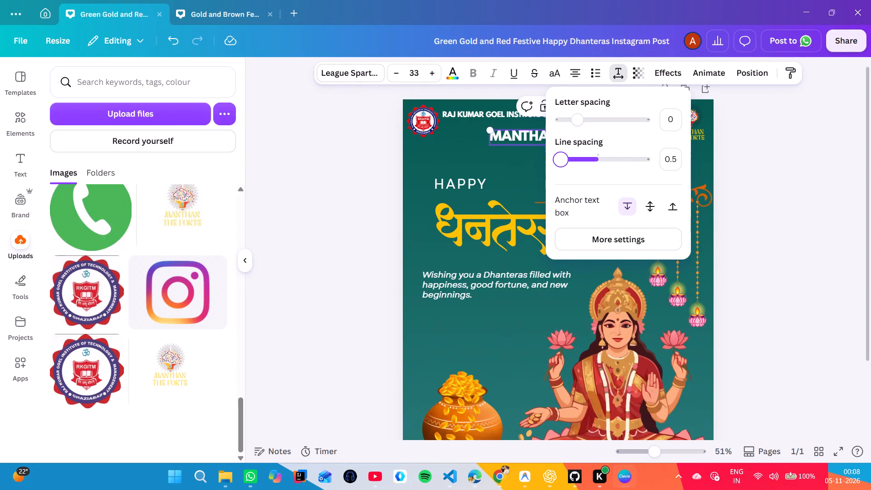
pyautogui.moveTo(552, 156); pyautogui.dragTo(635, 160)
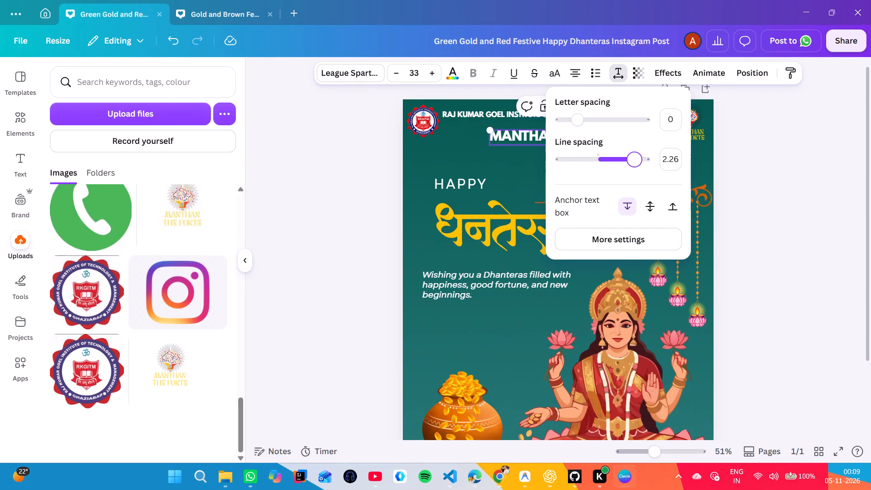
pyautogui.moveTo(635, 160); pyautogui.dragTo(607, 156)
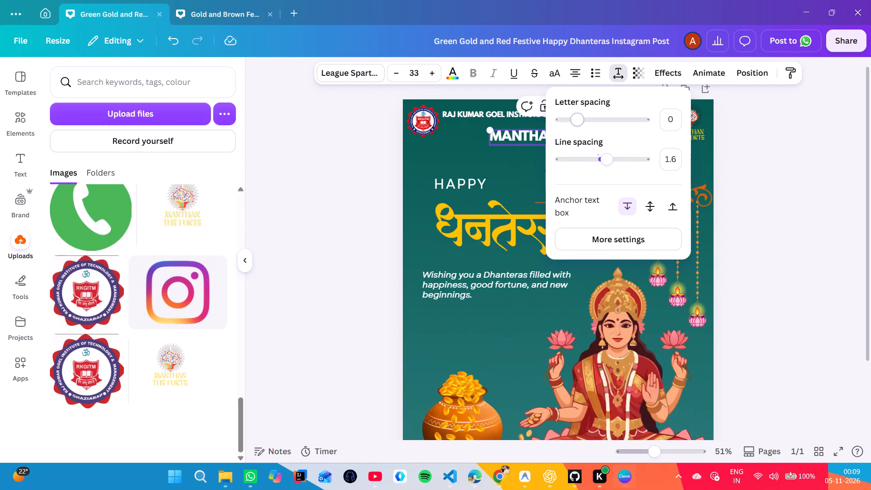
pyautogui.click(581, 122)
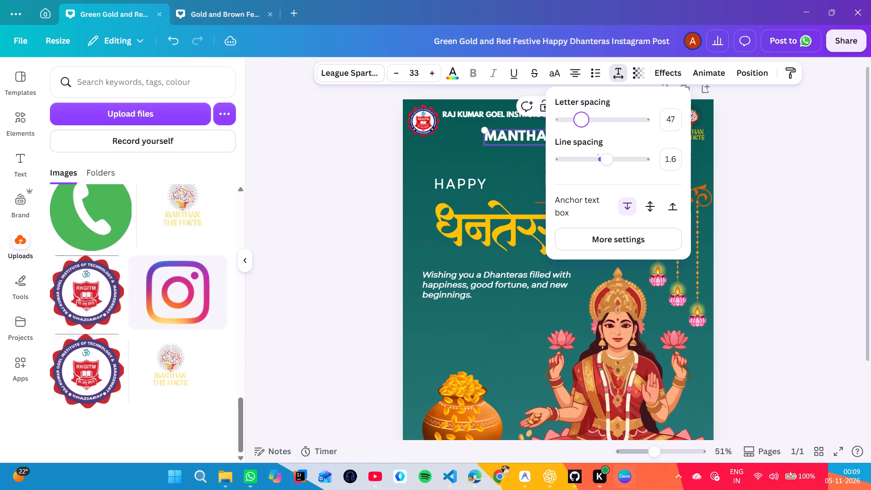
pyautogui.click(480, 151)
pyautogui.click(480, 151)
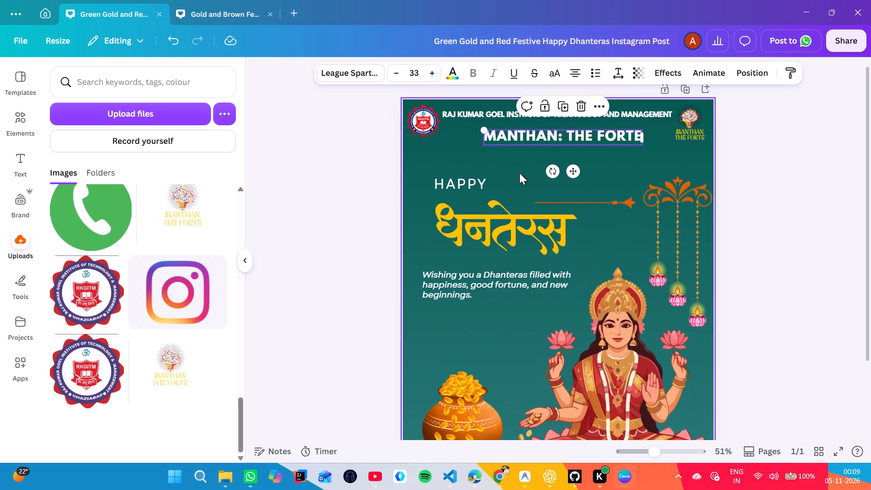
pyautogui.click(519, 173)
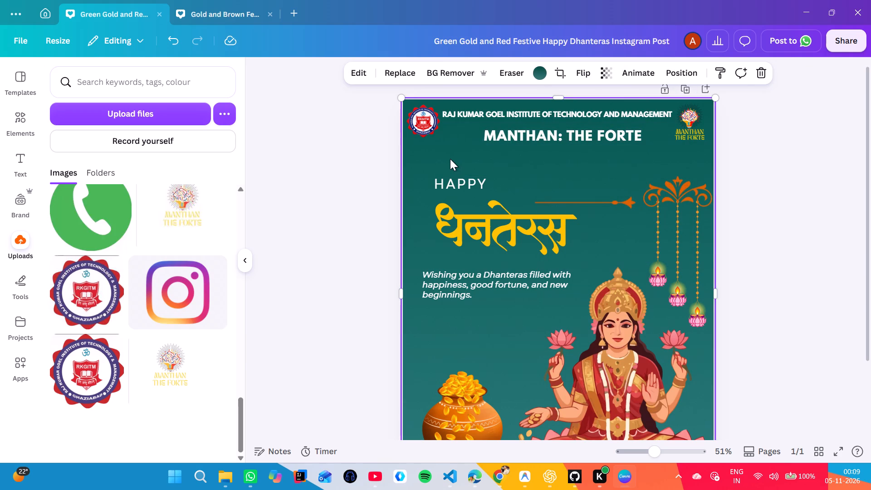
pyautogui.click(489, 138)
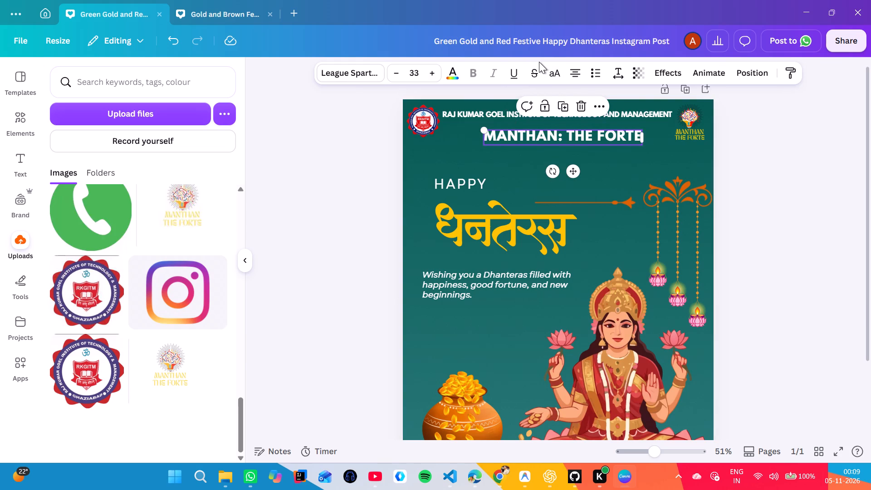
pyautogui.click(430, 187)
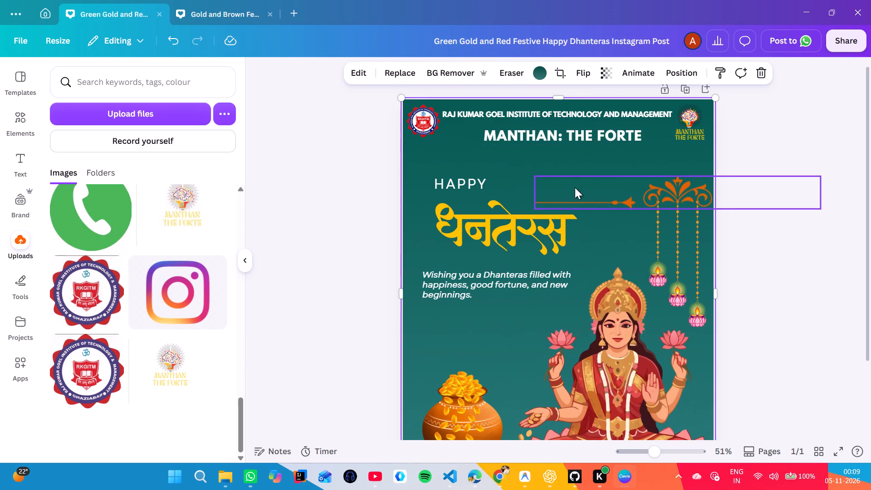
# Duplicate the large horizontal orange ornament above the hanging lotus lamps.
pyautogui.click(588, 194)
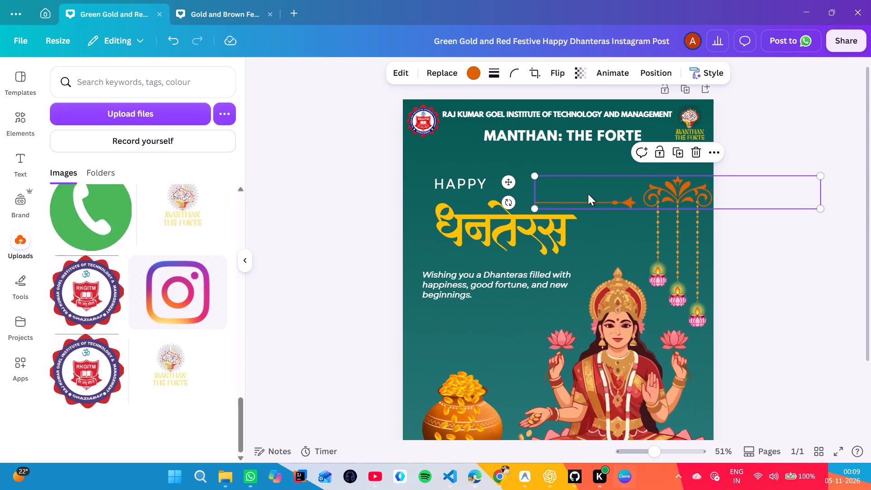
pyautogui.click(675, 157)
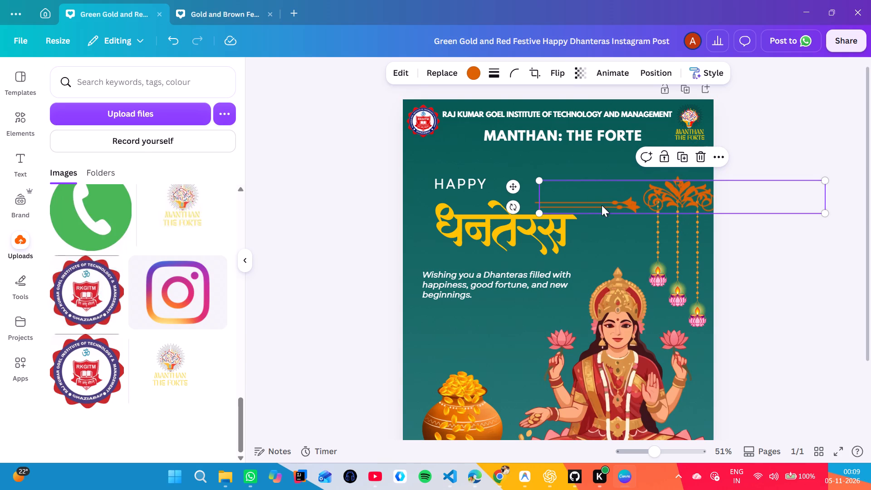
pyautogui.click(713, 156)
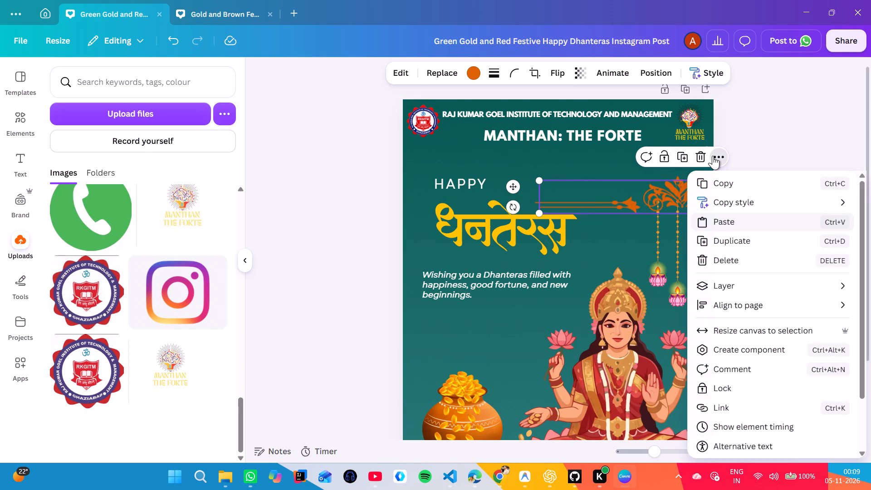
pyautogui.click(756, 130)
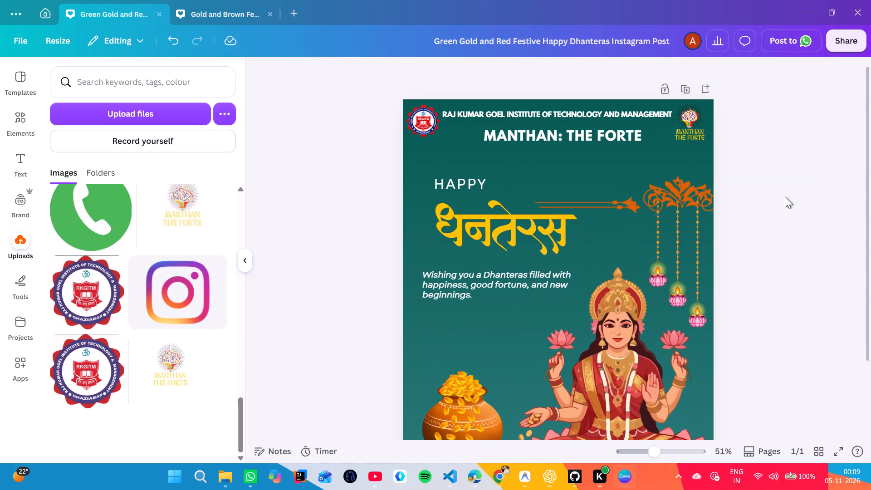
# Shrink the ornament copy to about a third of its width and centre it just below the "MANTHAN: THE FORTE" heading.
pyautogui.moveTo(682, 198); pyautogui.dragTo(543, 274)
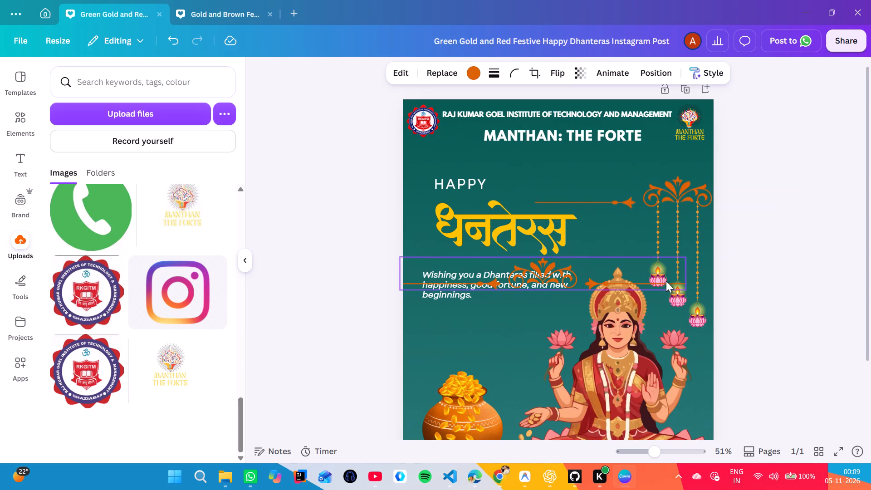
pyautogui.moveTo(684, 289); pyautogui.dragTo(498, 257)
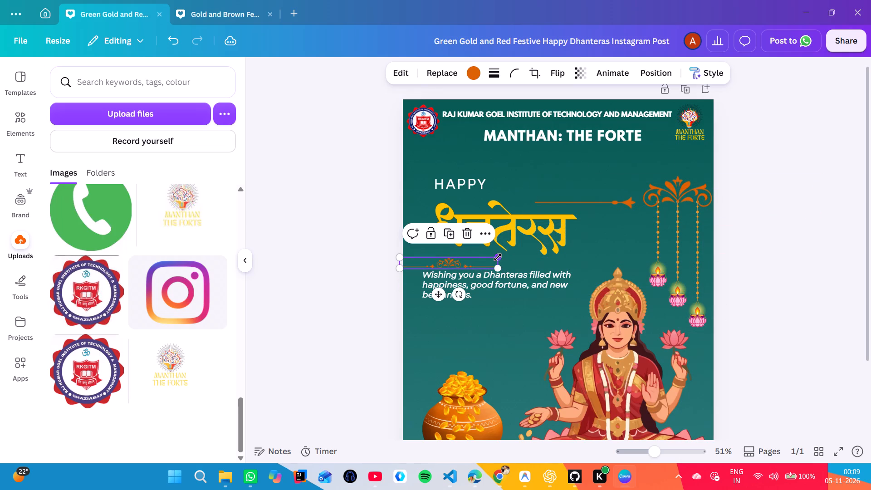
pyautogui.moveTo(464, 263); pyautogui.dragTo(544, 168)
pyautogui.moveTo(524, 170); pyautogui.dragTo(551, 159)
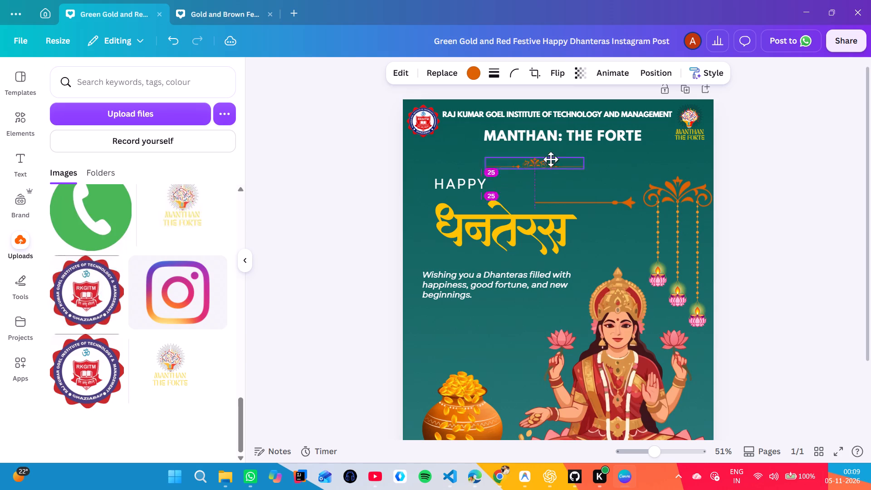
pyautogui.moveTo(551, 159); pyautogui.dragTo(557, 157)
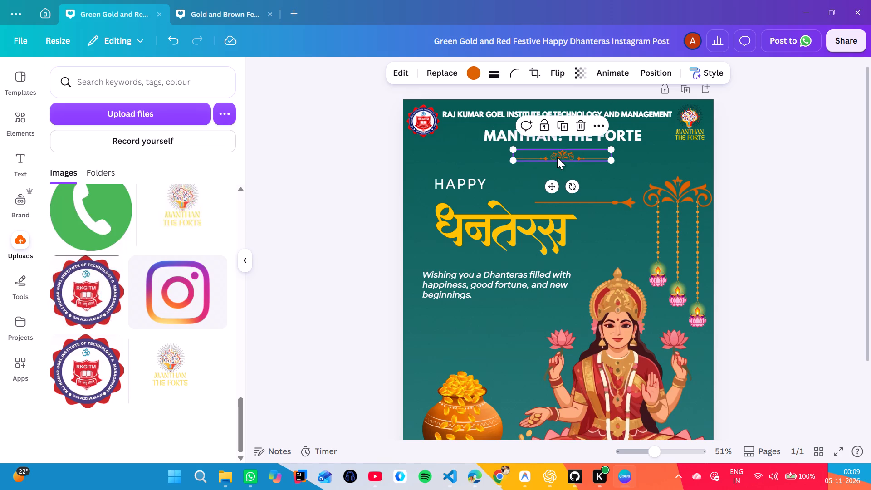
pyautogui.click(625, 172)
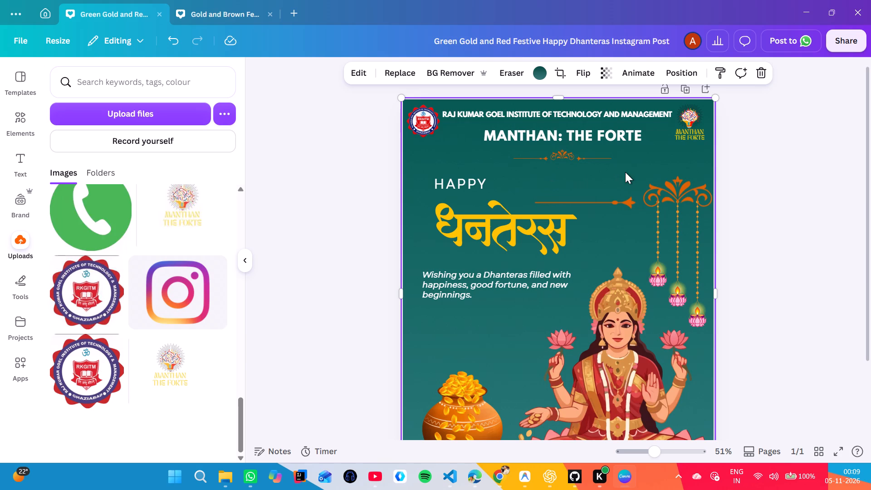
# Enlarge the hanging lotus lamps slightly and place them under the large ornament's scrollwork, flush with the poster's right edge.
pyautogui.click(686, 228)
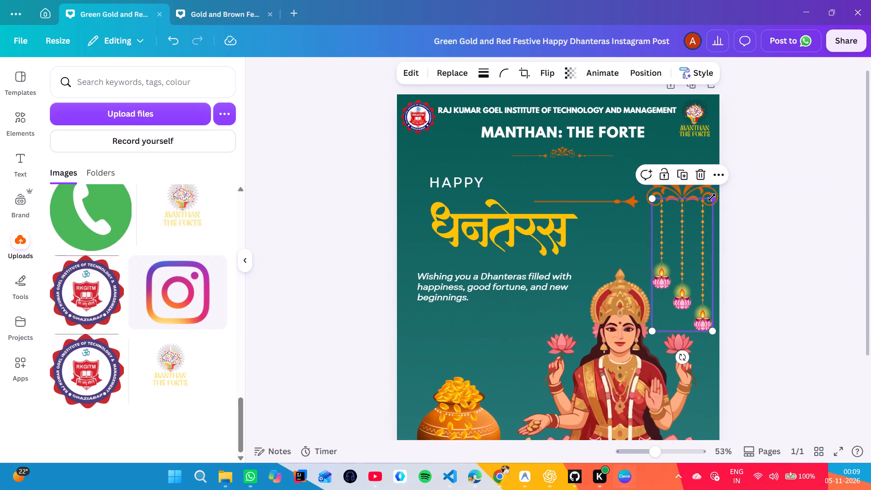
pyautogui.moveTo(712, 197); pyautogui.dragTo(722, 196)
pyautogui.moveTo(696, 214); pyautogui.dragTo(696, 217)
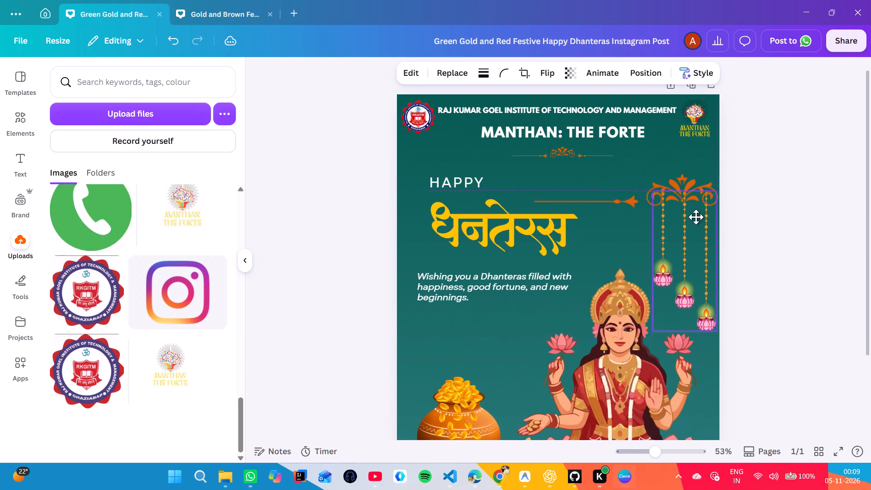
pyautogui.moveTo(696, 217); pyautogui.dragTo(679, 207)
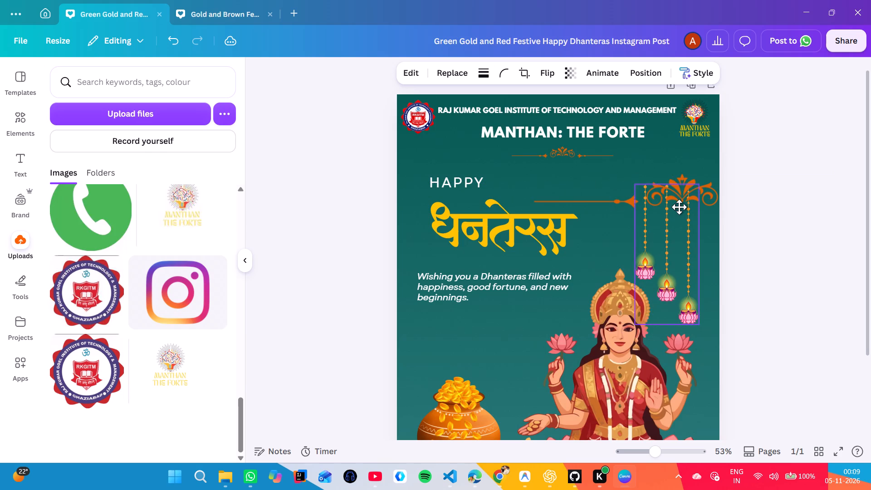
pyautogui.moveTo(679, 207); pyautogui.dragTo(652, 249)
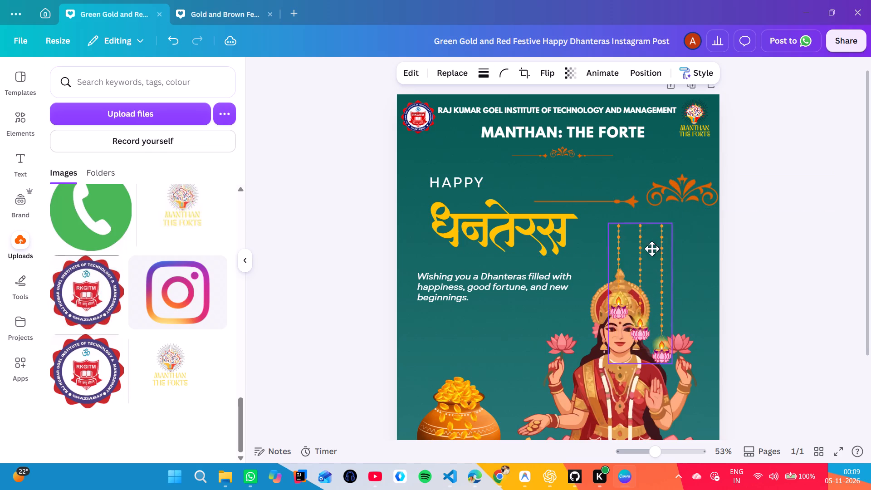
pyautogui.moveTo(652, 249); pyautogui.dragTo(677, 309)
pyautogui.moveTo(679, 305); pyautogui.dragTo(685, 273)
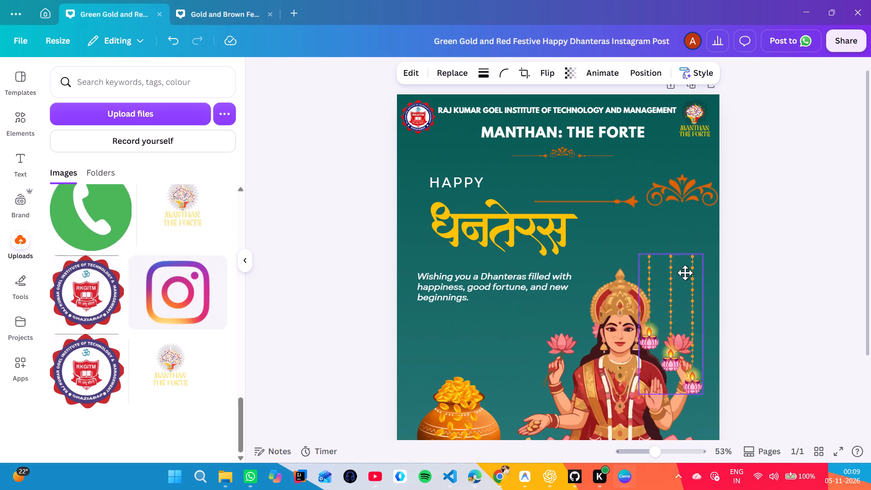
pyautogui.moveTo(685, 273); pyautogui.dragTo(671, 224)
pyautogui.moveTo(693, 207); pyautogui.dragTo(716, 200)
pyautogui.click(763, 205)
pyautogui.moveTo(681, 228); pyautogui.dragTo(695, 234)
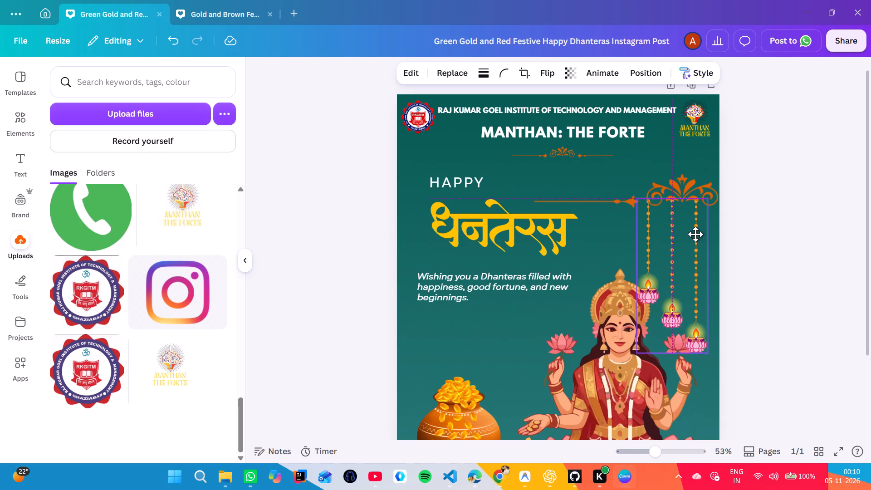
pyautogui.moveTo(695, 234); pyautogui.dragTo(706, 235)
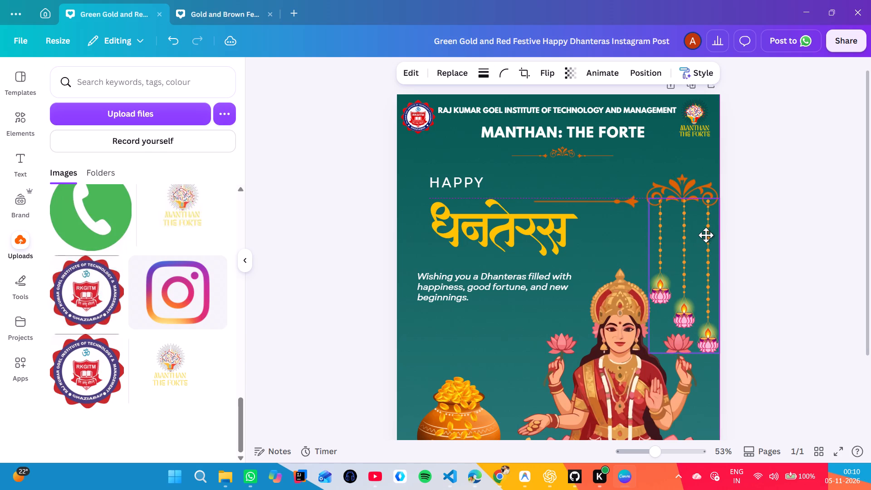
pyautogui.moveTo(706, 235); pyautogui.dragTo(704, 232)
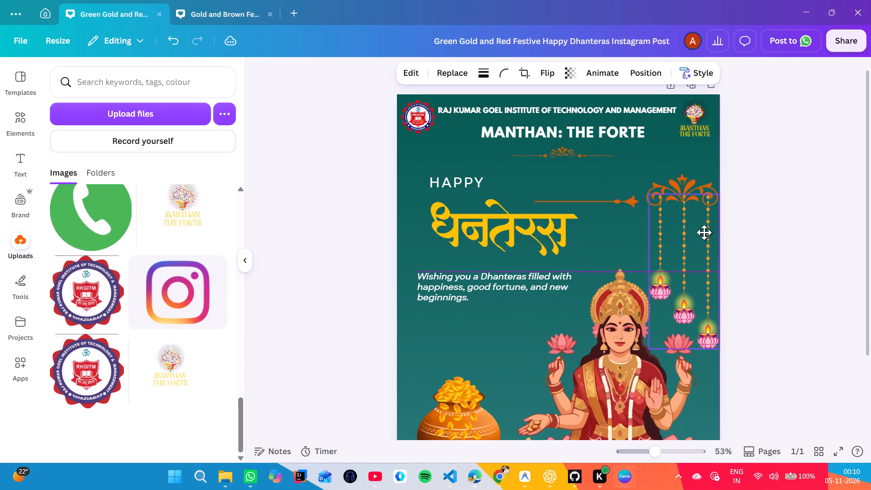
pyautogui.moveTo(704, 232); pyautogui.dragTo(705, 233)
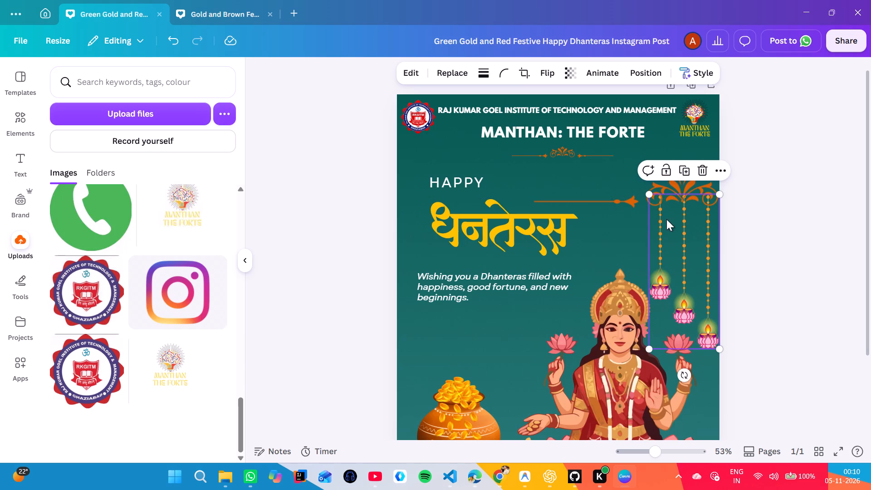
pyautogui.click(763, 216)
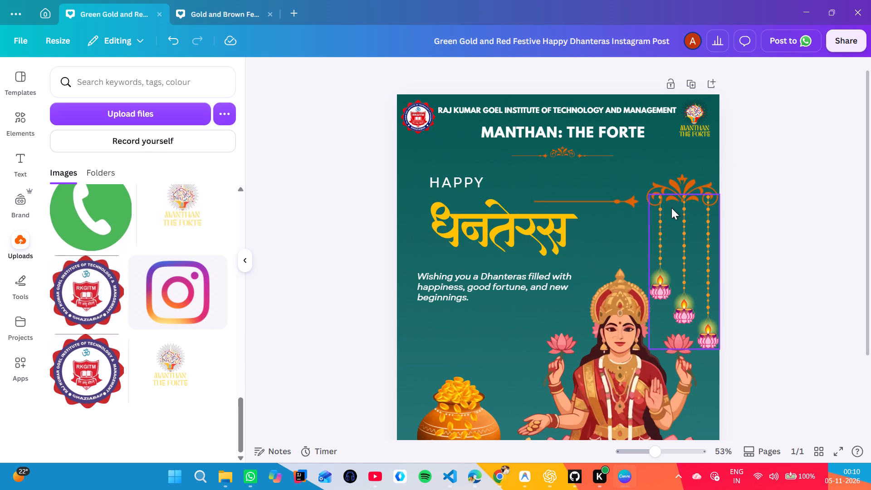
# Shift the large orange ornament slightly left above the hanging lotus lamps, so its scrollwork sits just inside the poster's right edge.
pyautogui.moveTo(641, 205); pyautogui.dragTo(621, 192)
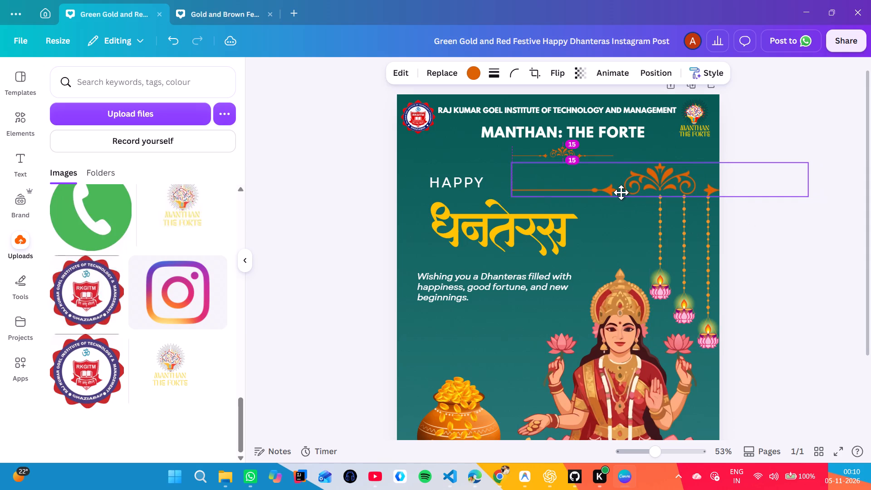
pyautogui.moveTo(621, 192); pyautogui.dragTo(612, 187)
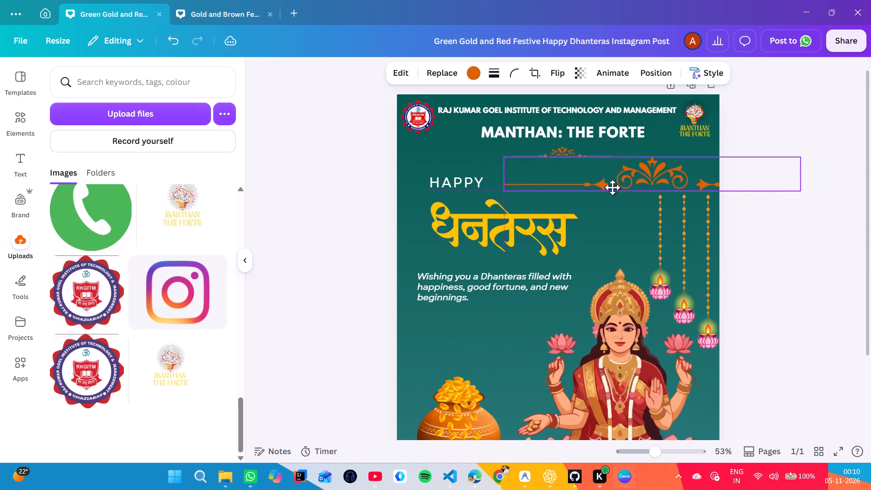
pyautogui.moveTo(612, 187); pyautogui.dragTo(608, 191)
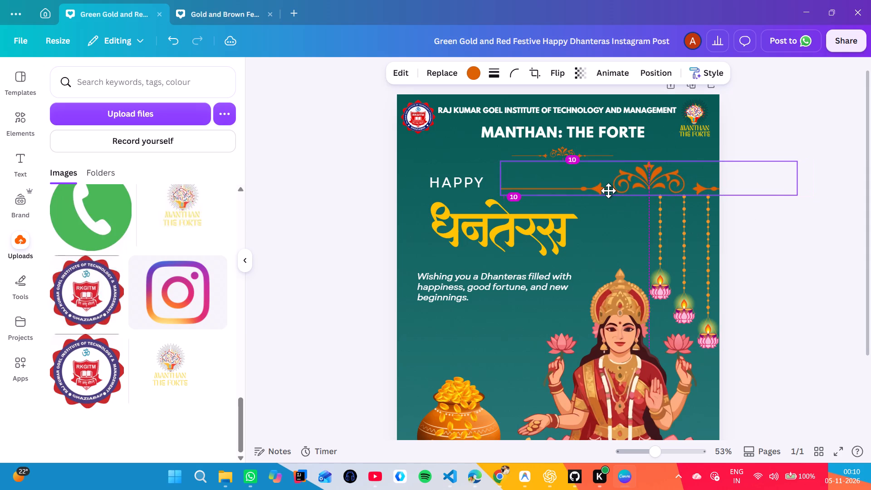
pyautogui.moveTo(608, 191); pyautogui.dragTo(626, 187)
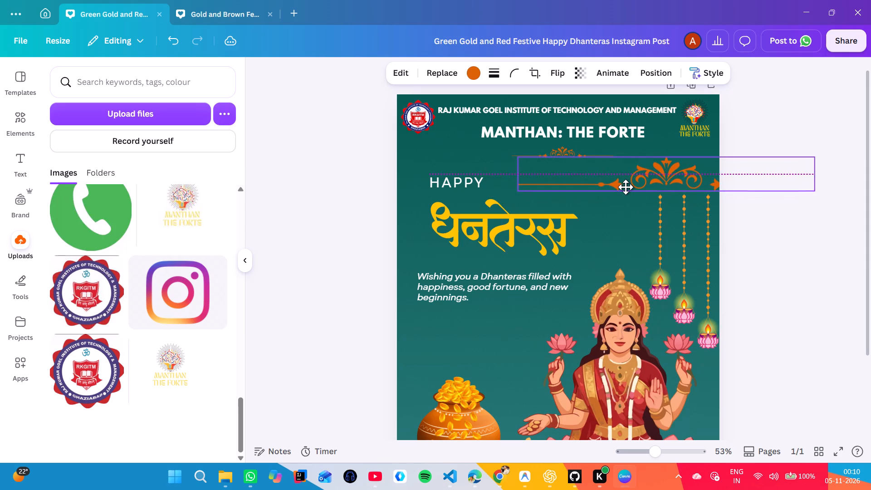
pyautogui.moveTo(626, 187); pyautogui.dragTo(639, 187)
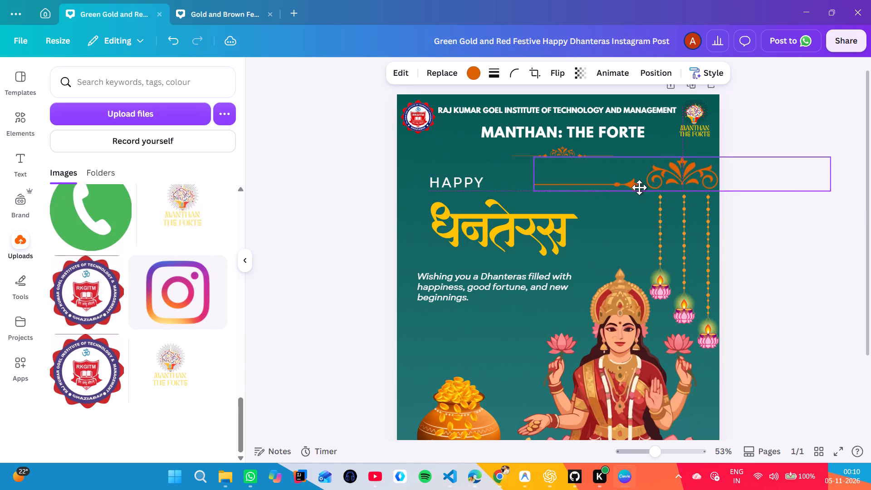
pyautogui.moveTo(639, 187); pyautogui.dragTo(639, 187)
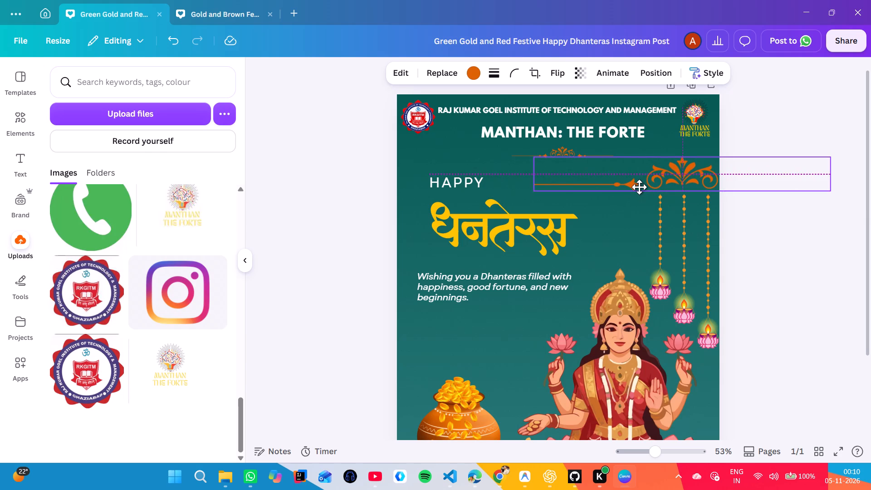
pyautogui.moveTo(639, 187); pyautogui.dragTo(634, 204)
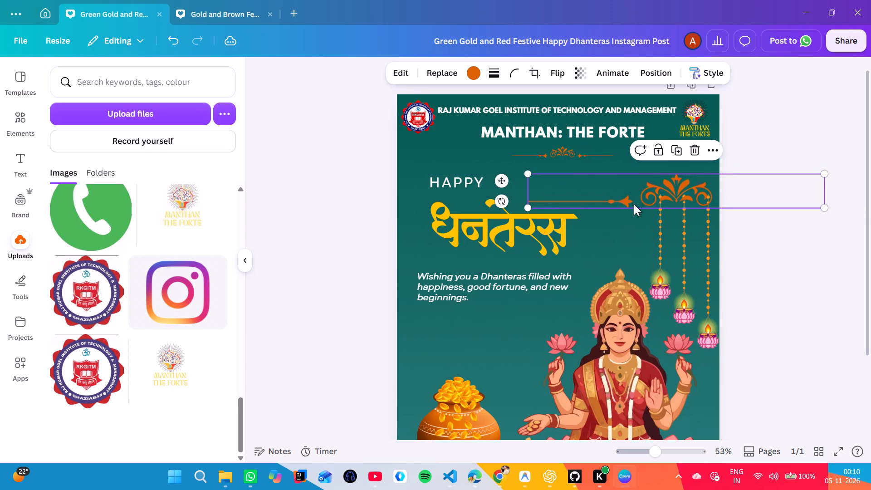
# Shrink the hanging lotus lamps to about three quarters of their size, keeping them against the poster's right edge.
pyautogui.click(679, 223)
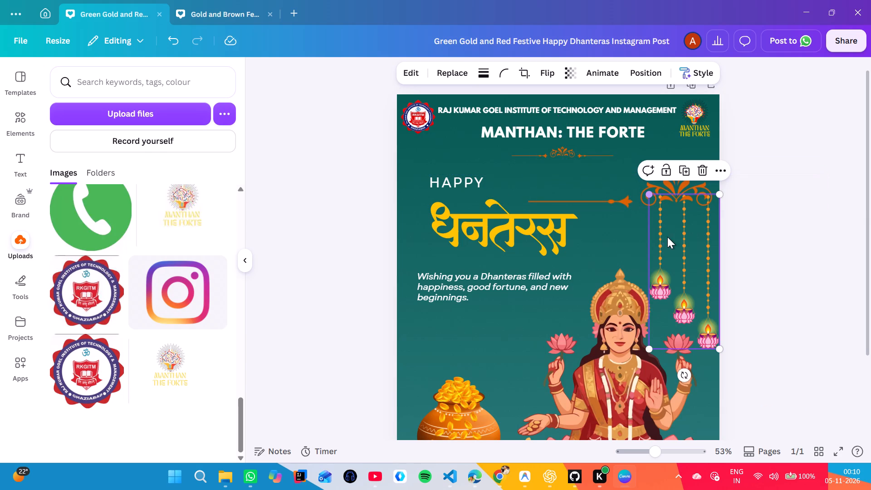
pyautogui.moveTo(649, 191); pyautogui.dragTo(670, 219)
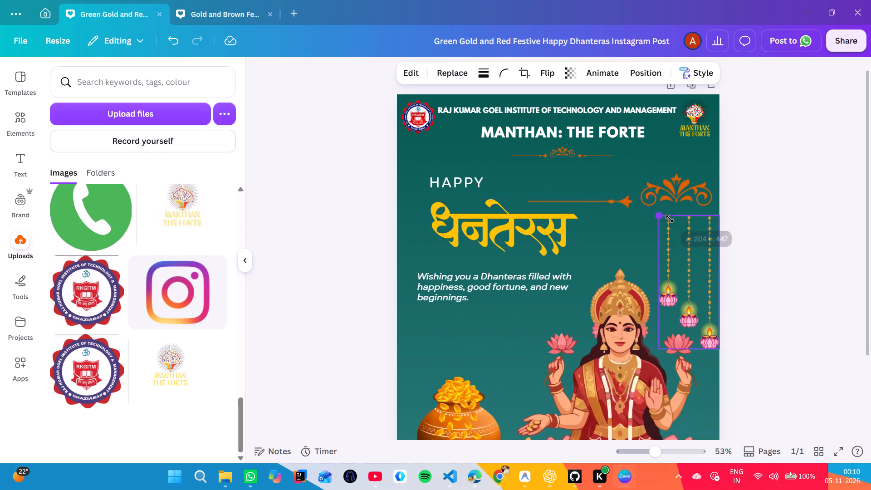
pyautogui.moveTo(670, 219); pyautogui.dragTo(678, 228)
# Shrink the large orange ornament slightly and place its scrollwork just inside the poster's right edge, beside the "HAPPY" text.
pyautogui.click(662, 195)
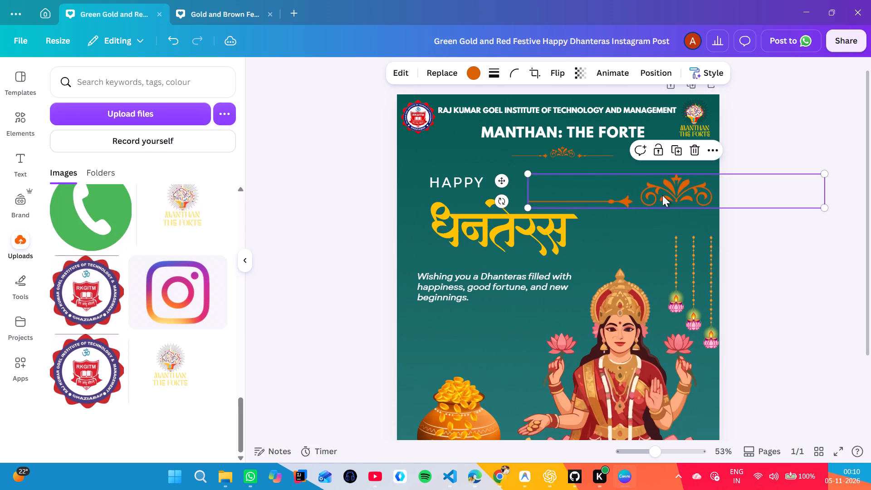
pyautogui.moveTo(529, 171); pyautogui.dragTo(541, 178)
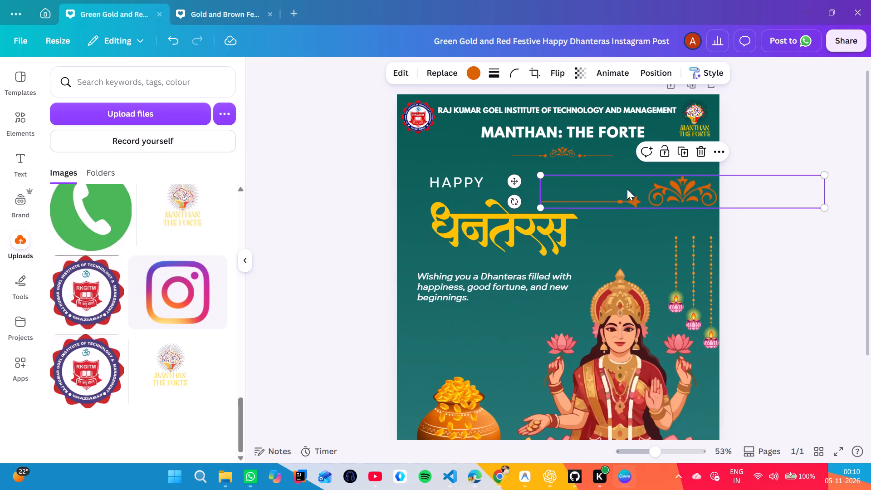
pyautogui.moveTo(644, 190); pyautogui.dragTo(639, 194)
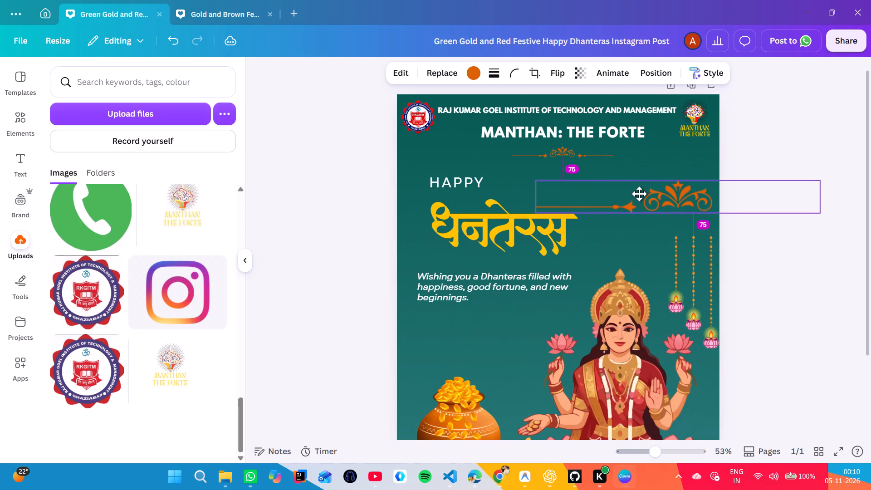
pyautogui.moveTo(639, 194); pyautogui.dragTo(638, 191)
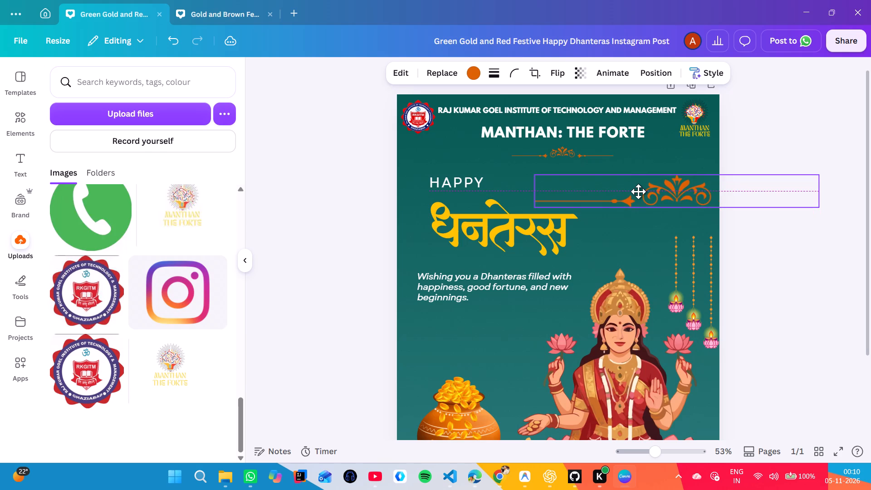
pyautogui.moveTo(638, 191); pyautogui.dragTo(639, 191)
pyautogui.click(770, 126)
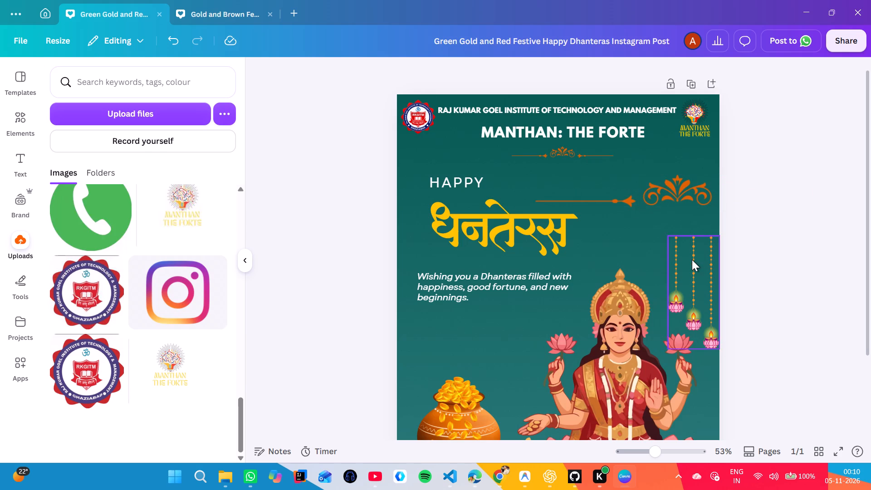
# Hang the lotus lamps centred beneath the large ornament's scrollwork and enlarge them slightly to span the scrollwork.
pyautogui.moveTo(692, 260); pyautogui.dragTo(676, 220)
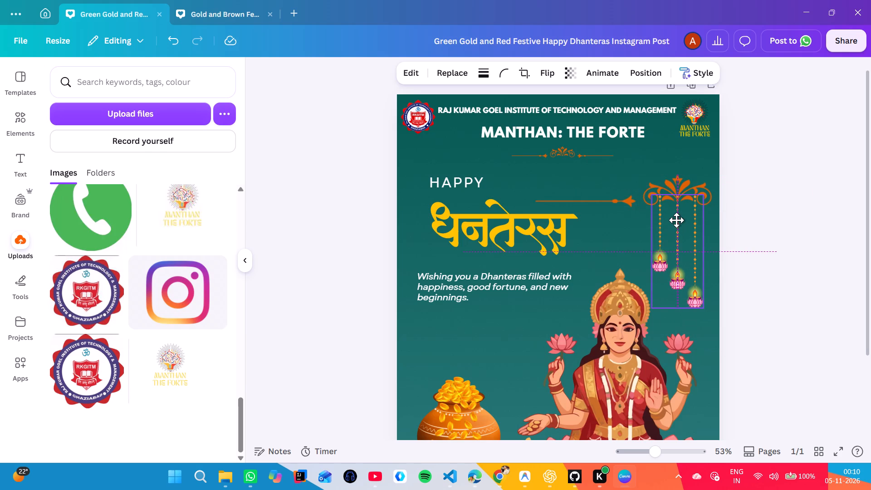
pyautogui.moveTo(676, 220); pyautogui.dragTo(676, 223)
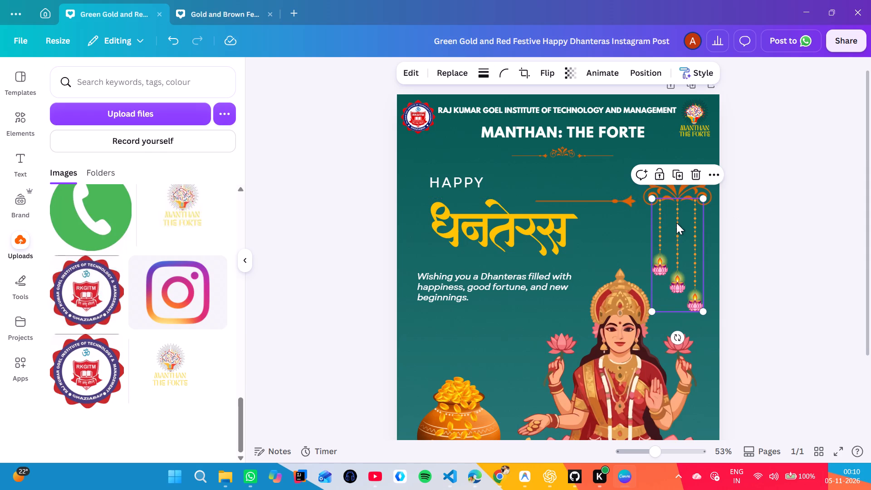
pyautogui.moveTo(700, 198); pyautogui.dragTo(707, 196)
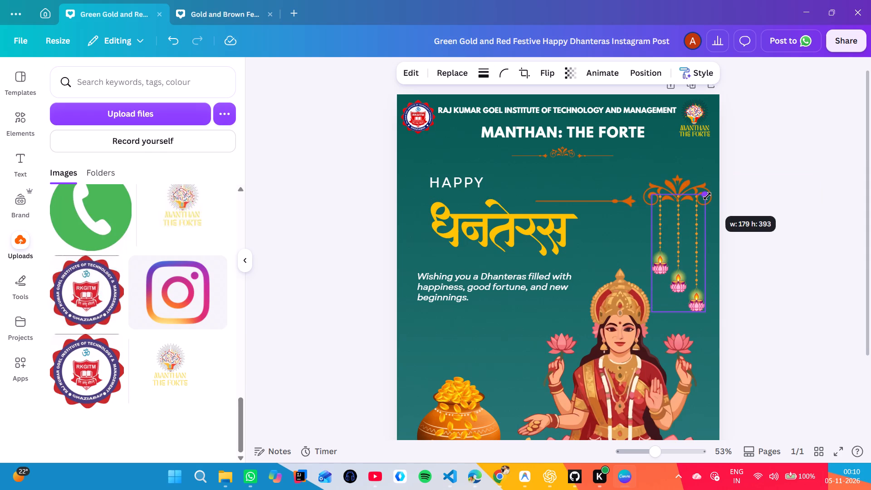
pyautogui.moveTo(707, 196); pyautogui.dragTo(710, 196)
pyautogui.moveTo(687, 207); pyautogui.dragTo(687, 219)
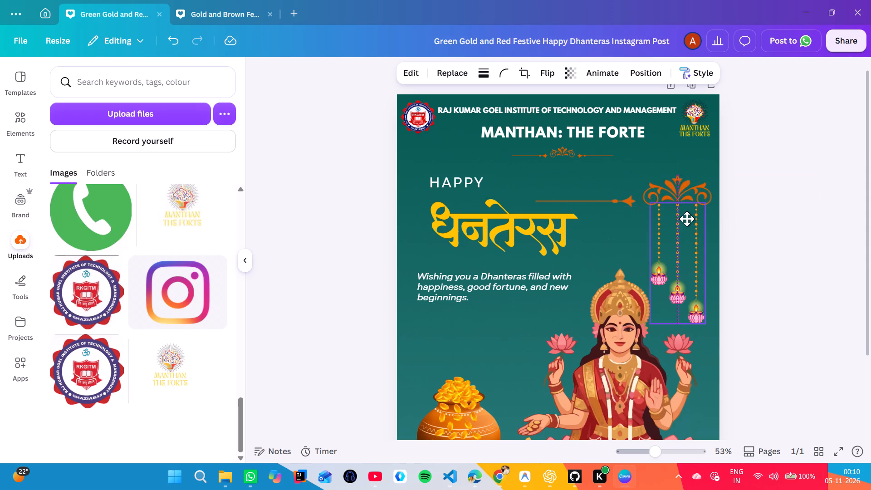
pyautogui.moveTo(687, 219); pyautogui.dragTo(686, 216)
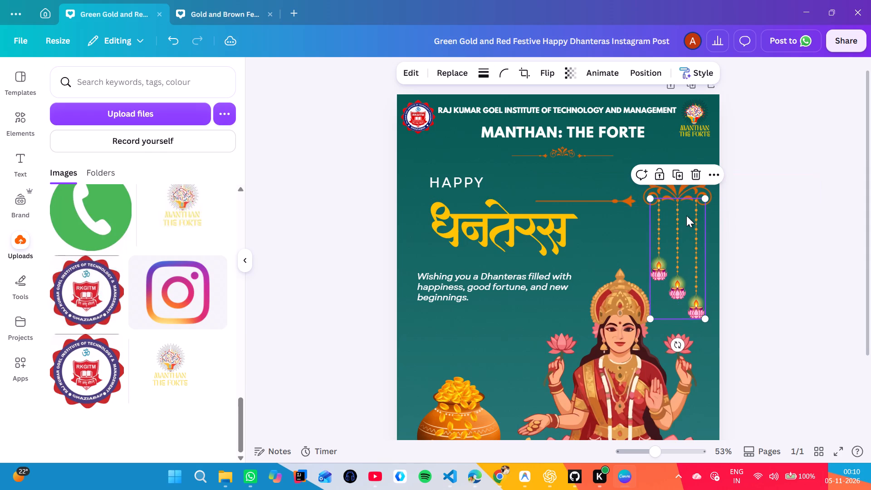
pyautogui.click(750, 214)
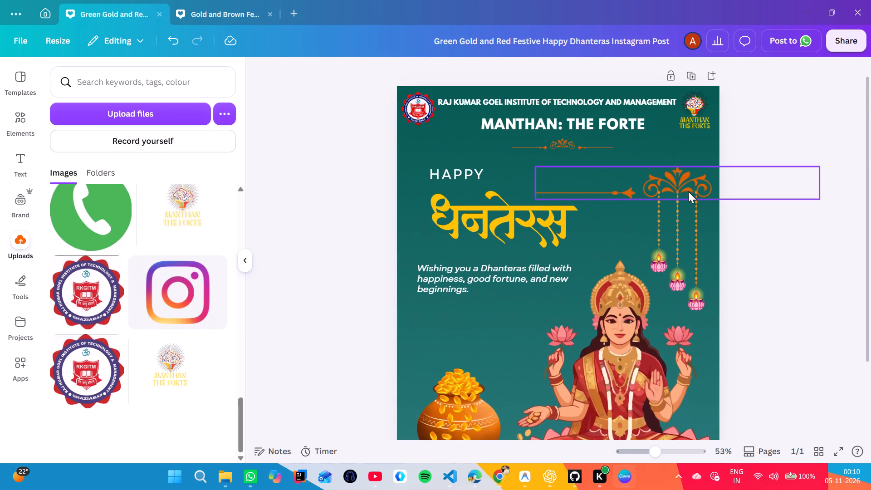
# Crop the small orange divider under the "MANTHAN: THE FORTE" heading down to its arrow-tipped line before the central scrollwork.
pyautogui.rightClick(593, 141)
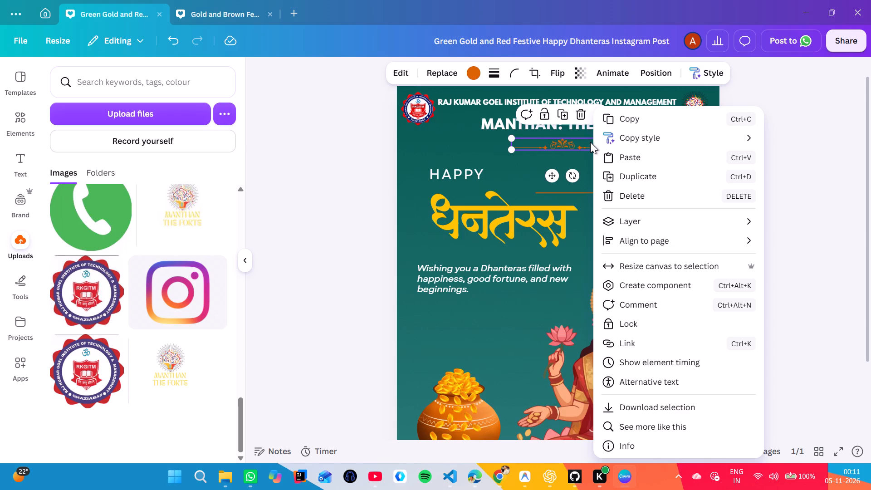
pyautogui.click(534, 74)
pyautogui.click(534, 74)
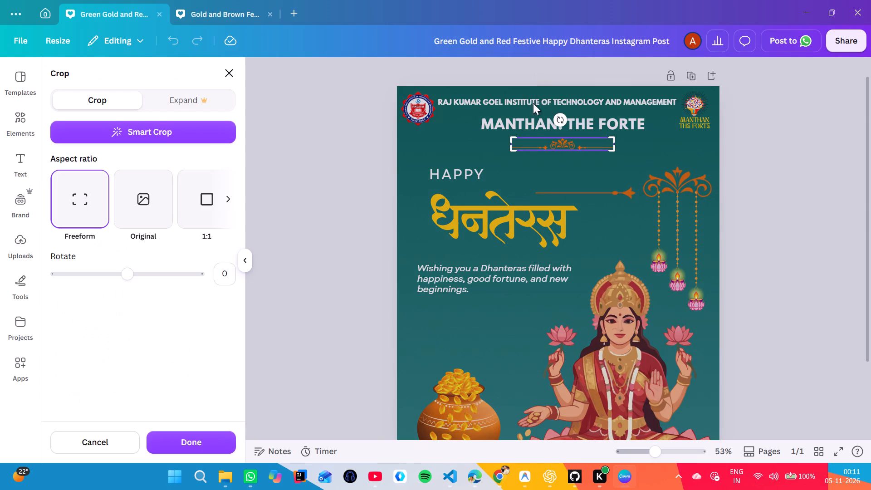
pyautogui.moveTo(616, 137); pyautogui.dragTo(588, 141)
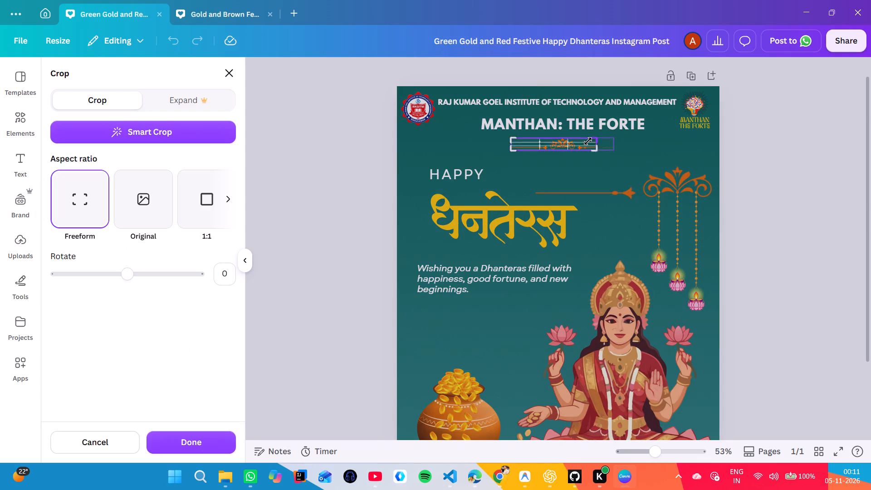
pyautogui.moveTo(588, 141); pyautogui.dragTo(548, 144)
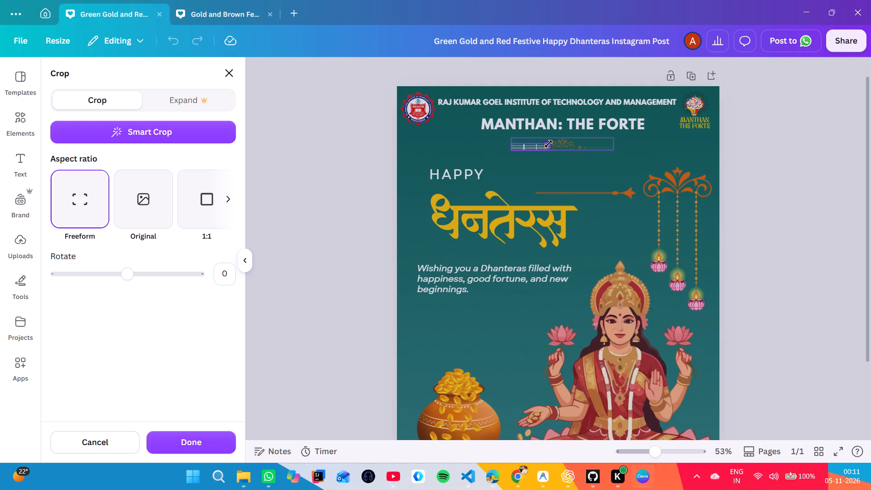
pyautogui.moveTo(548, 144); pyautogui.dragTo(547, 143)
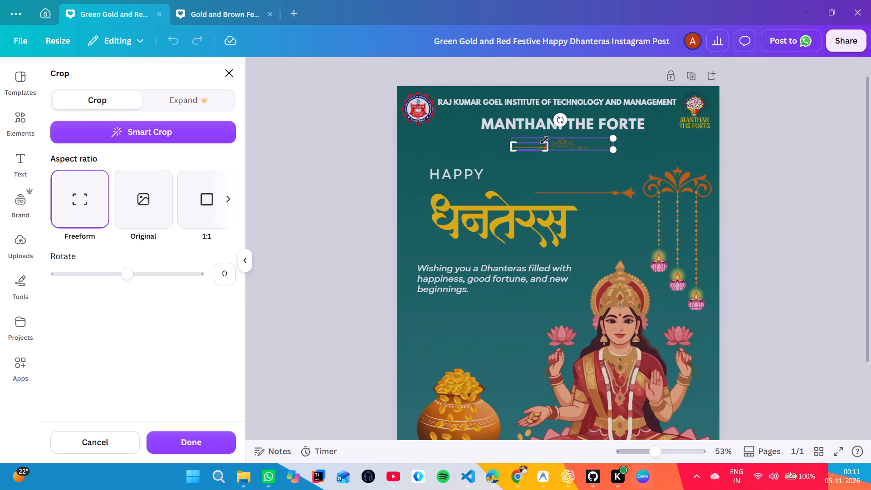
pyautogui.click(548, 140)
pyautogui.click(577, 166)
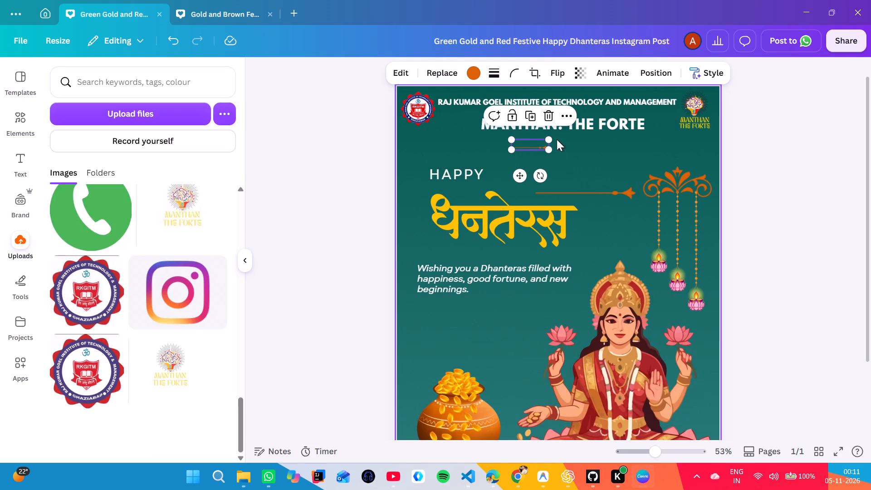
# Enlarge the cropped arrow-tipped line to roughly twice its size.
pyautogui.moveTo(550, 140); pyautogui.dragTo(621, 138)
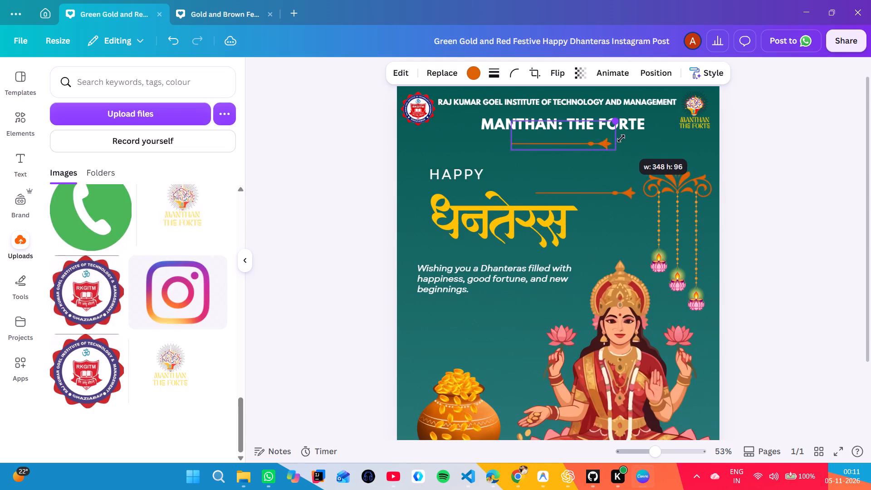
pyautogui.moveTo(621, 138); pyautogui.dragTo(598, 132)
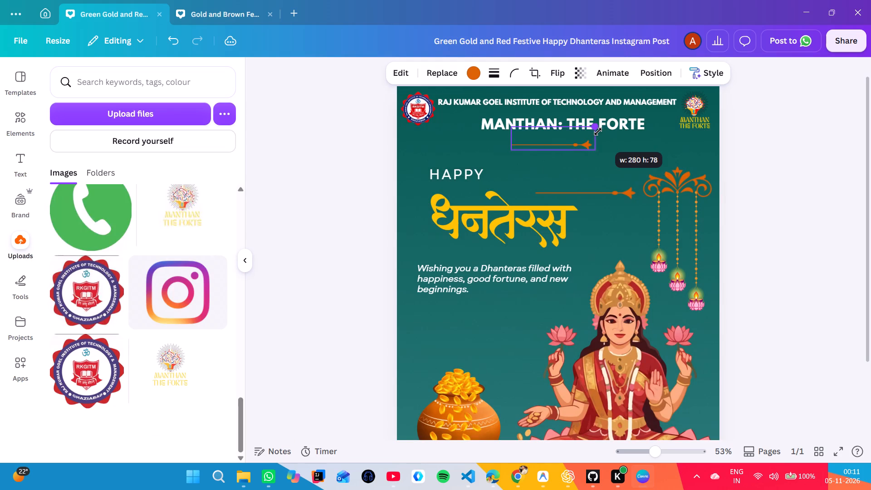
pyautogui.moveTo(598, 132); pyautogui.dragTo(597, 146)
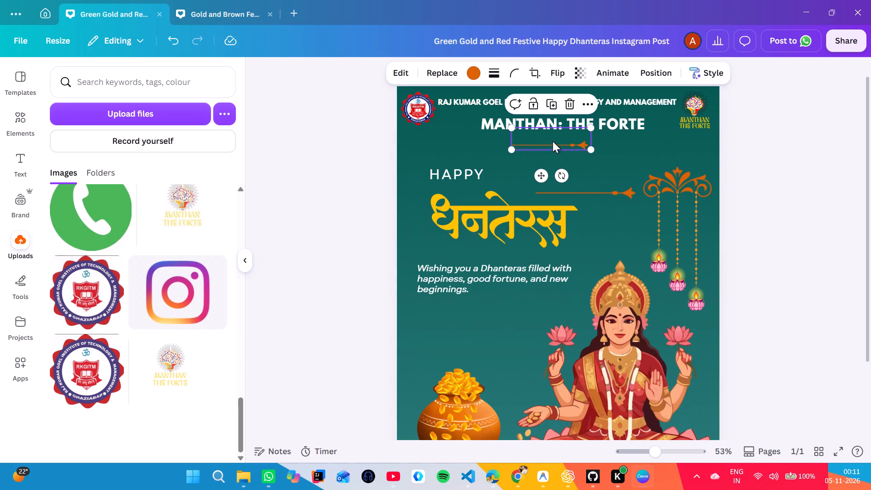
# Move the arrow-tipped line directly beneath the words "THE FORTE" in the heading, with its tip just past the final letter.
pyautogui.moveTo(553, 141); pyautogui.dragTo(622, 132)
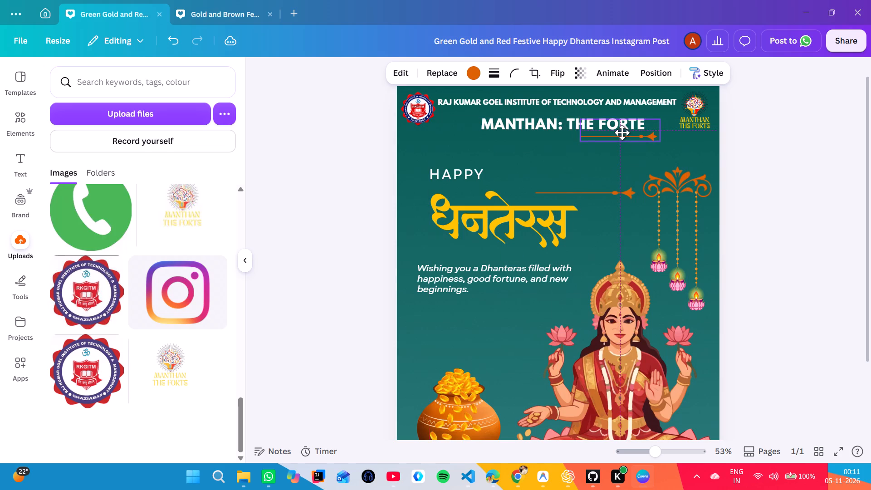
pyautogui.moveTo(622, 132); pyautogui.dragTo(616, 132)
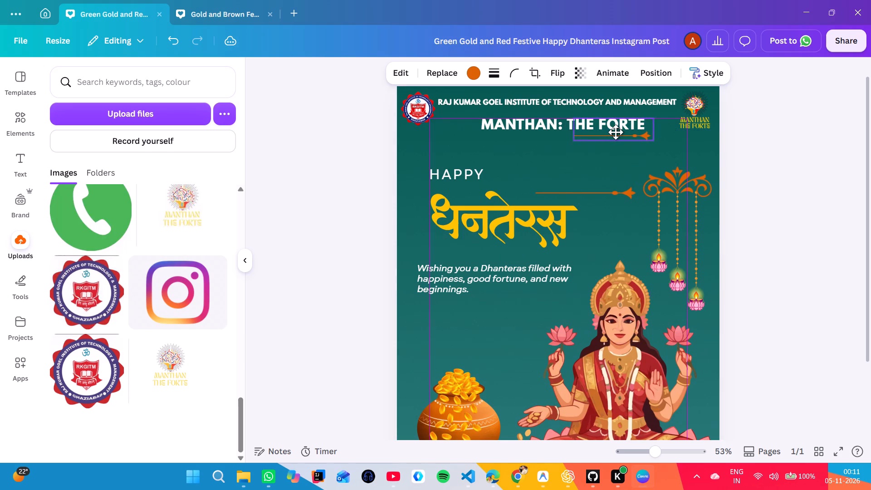
pyautogui.moveTo(616, 132); pyautogui.dragTo(604, 173)
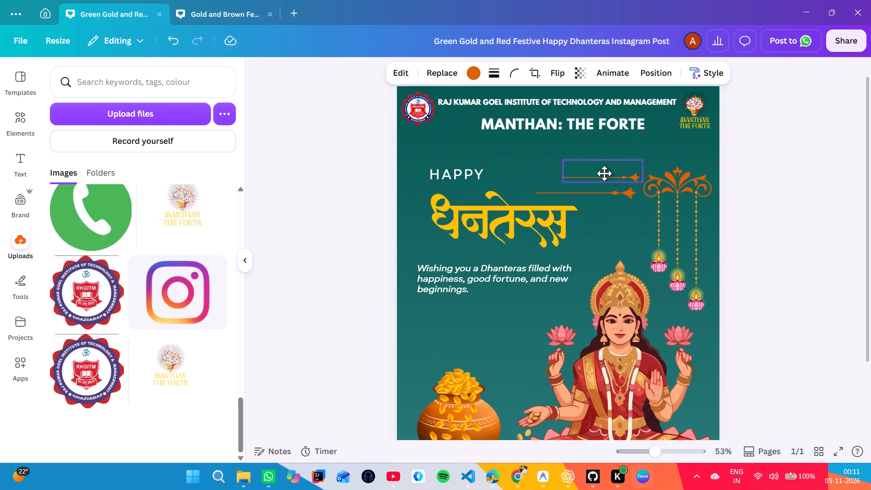
pyautogui.moveTo(604, 173); pyautogui.dragTo(621, 132)
pyautogui.scroll(-1, 621, 136)
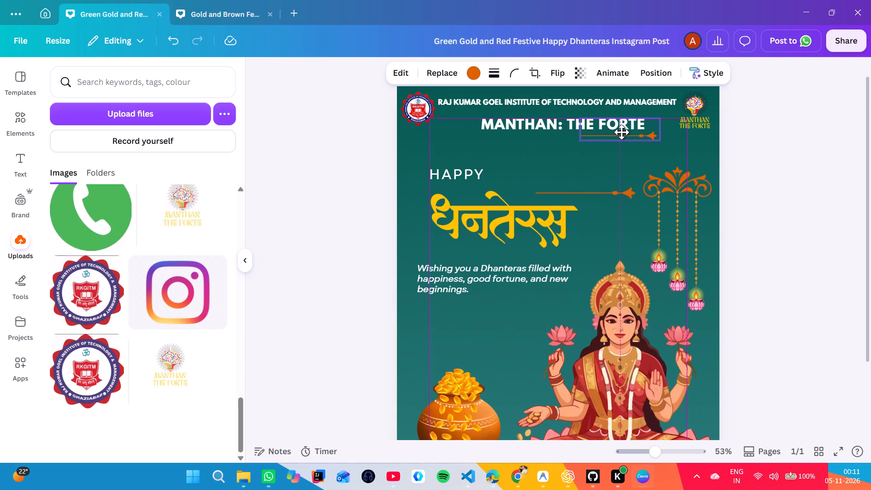
pyautogui.scroll(-1, 621, 132)
pyautogui.moveTo(621, 132); pyautogui.dragTo(614, 133)
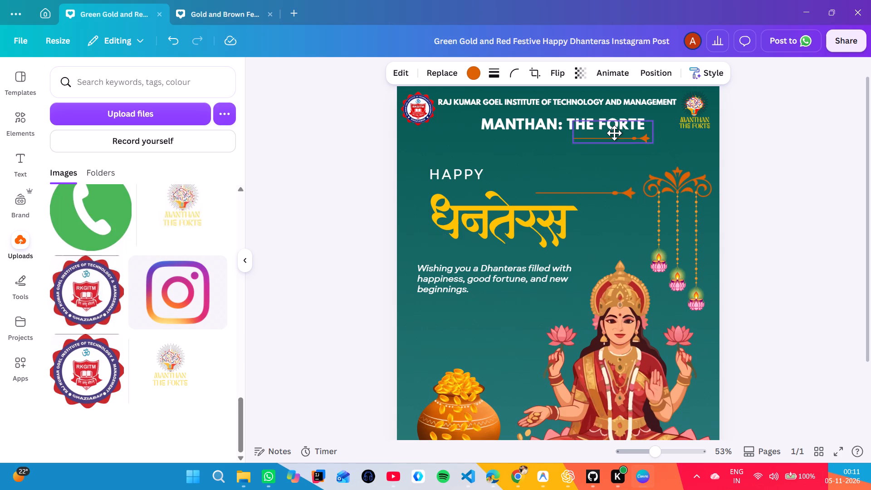
pyautogui.moveTo(614, 133); pyautogui.dragTo(615, 132)
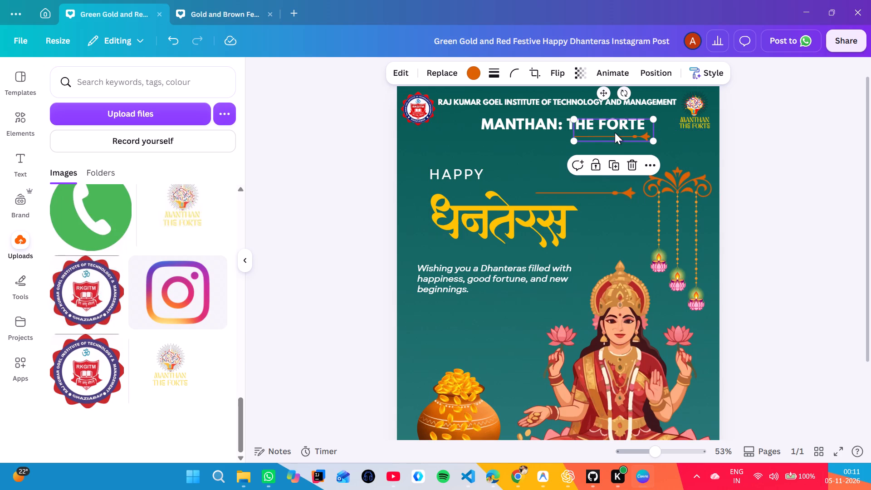
pyautogui.click(542, 158)
# Duplicate the arrow-tipped line under the heading and rotate the copy 180° so its arrow sits at the left end.
pyautogui.click(597, 138)
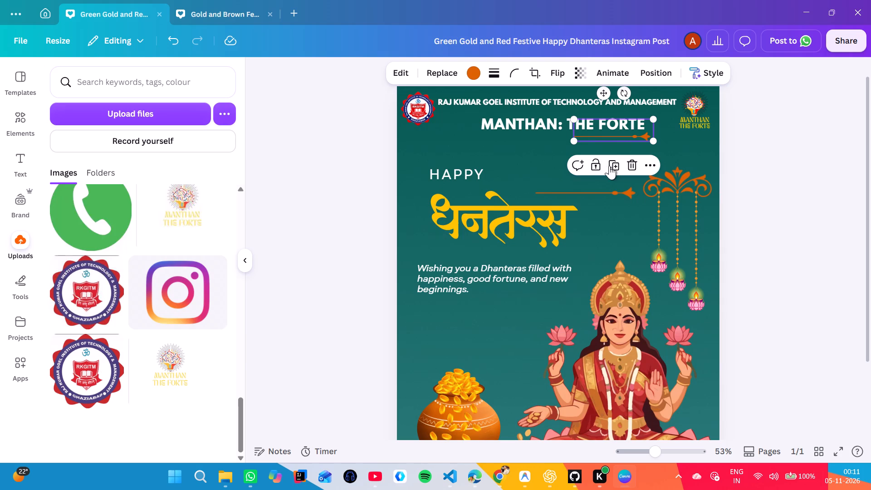
pyautogui.click(614, 164)
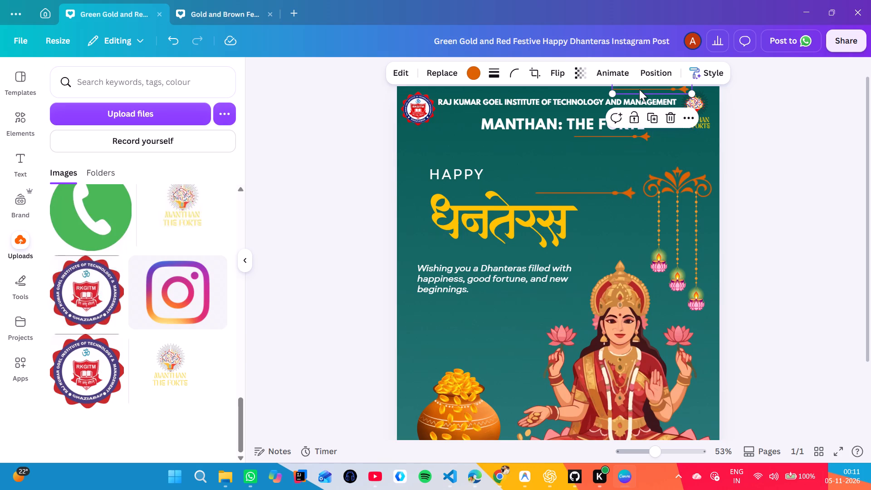
pyautogui.moveTo(639, 89); pyautogui.dragTo(552, 146)
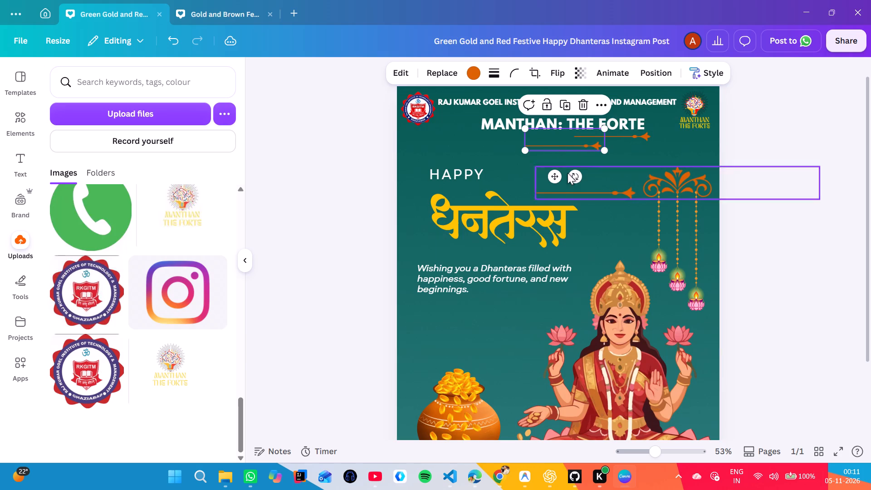
pyautogui.moveTo(573, 177); pyautogui.dragTo(556, 121)
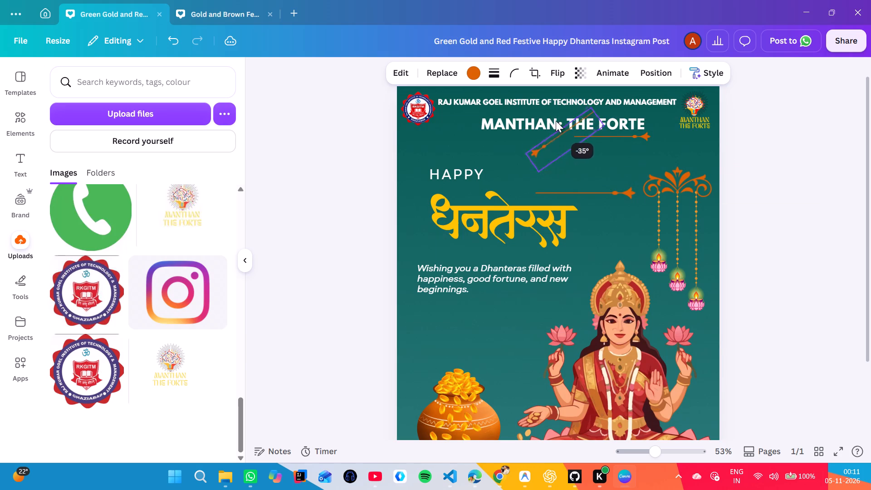
pyautogui.moveTo(556, 121); pyautogui.dragTo(560, 101)
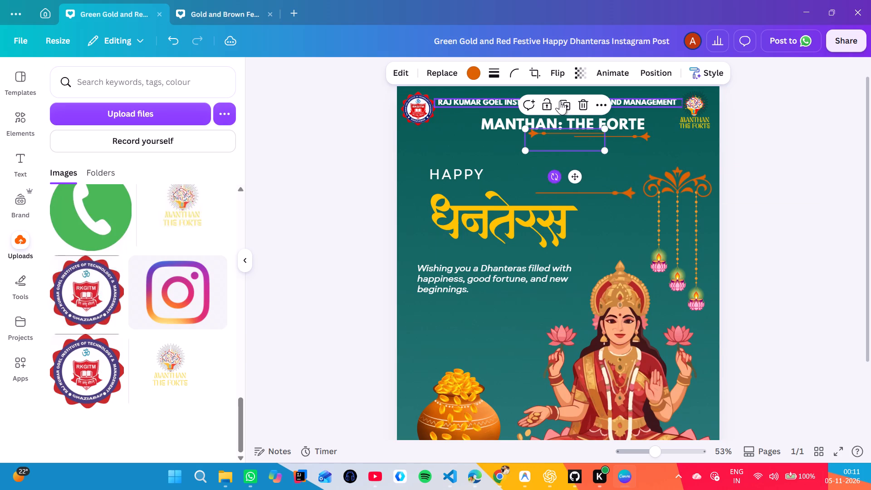
# Move the rotated arrow line beneath "MANTHAN", enlarge it to about 319 × 88, and level it with the line under "THE FORTE".
pyautogui.moveTo(569, 180); pyautogui.dragTo(548, 181)
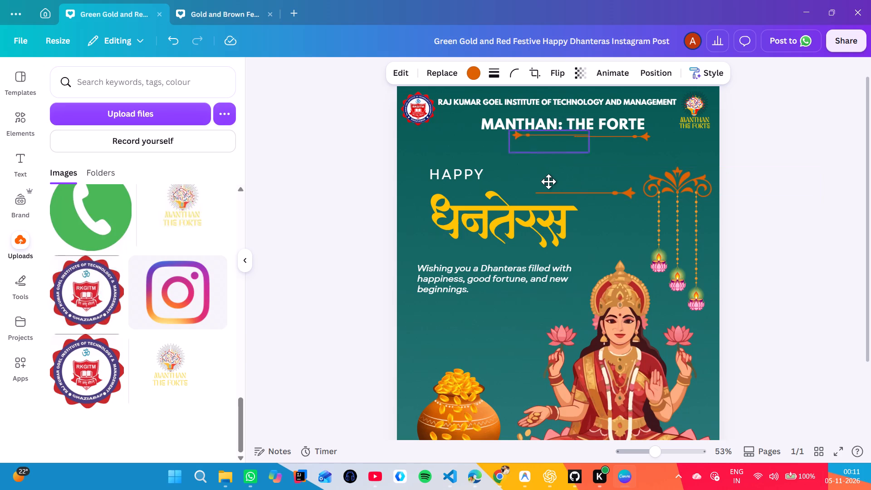
pyautogui.moveTo(548, 181); pyautogui.dragTo(538, 184)
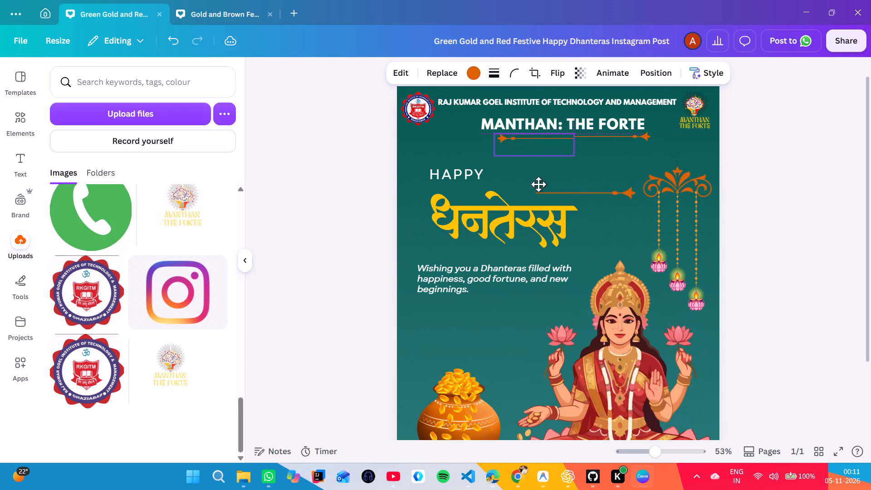
pyautogui.moveTo(538, 184); pyautogui.dragTo(538, 183)
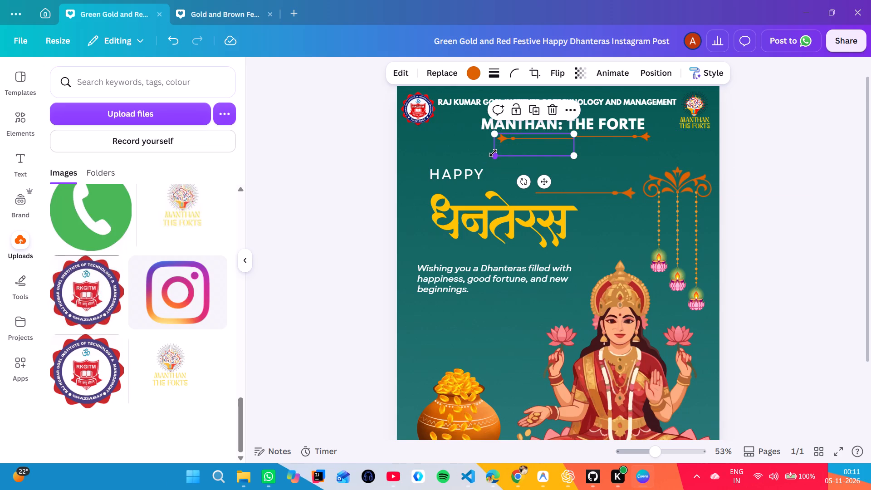
pyautogui.moveTo(494, 153); pyautogui.dragTo(476, 145)
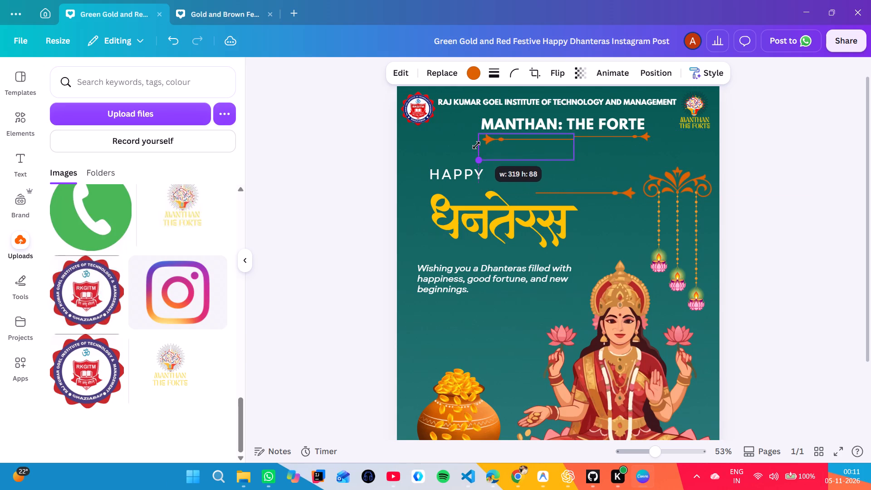
pyautogui.moveTo(476, 145); pyautogui.dragTo(476, 145)
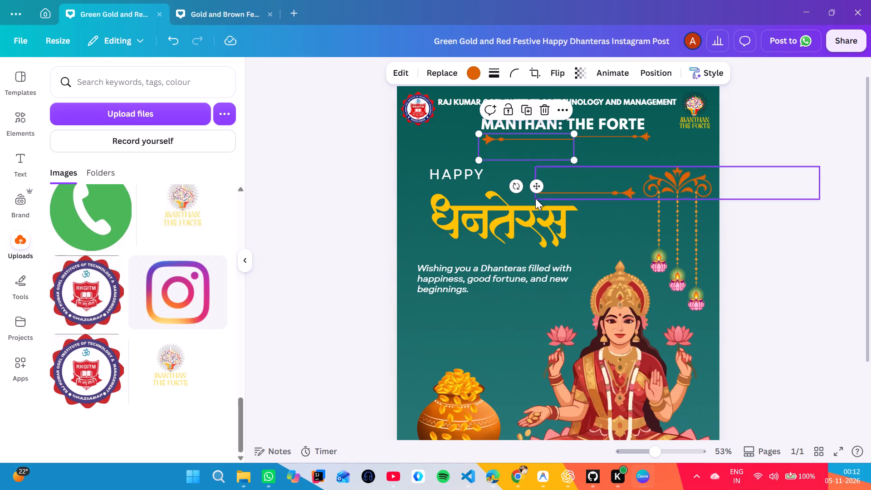
pyautogui.click(535, 188)
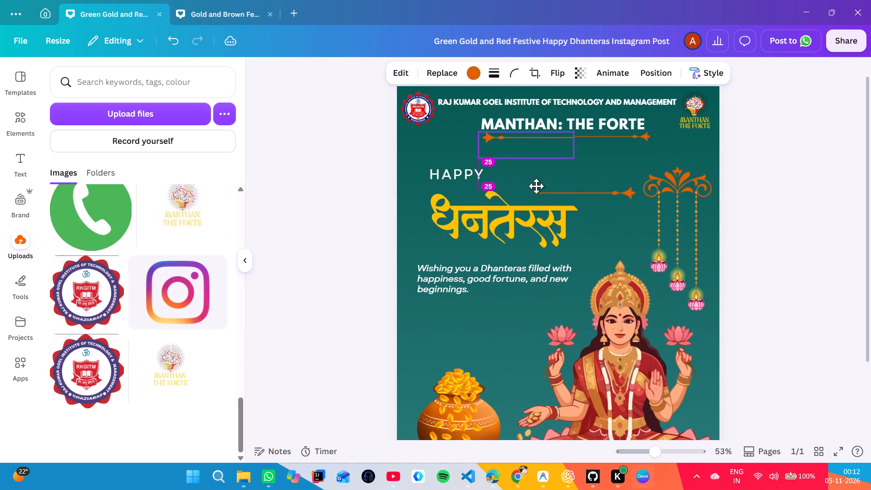
pyautogui.click(593, 178)
pyautogui.click(587, 148)
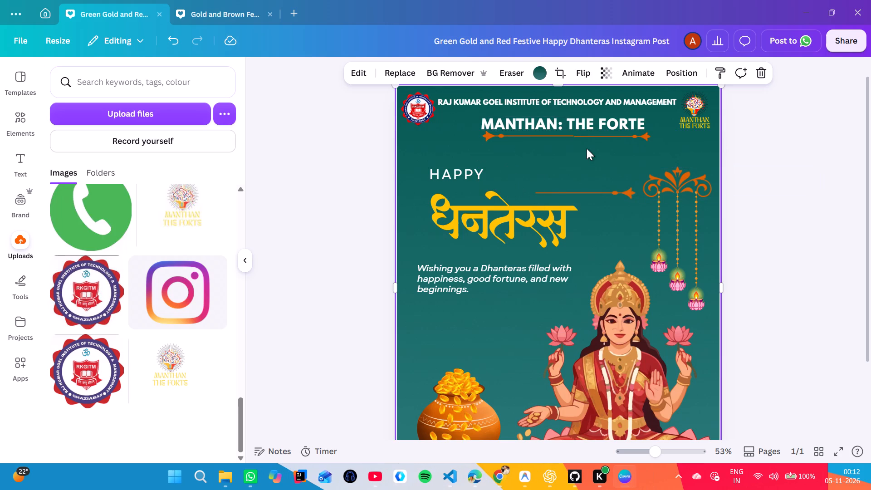
# Enlarge the arrow line under "THE FORTE" to about 317 × 88, moving it clear of the other half.
pyautogui.click(595, 127)
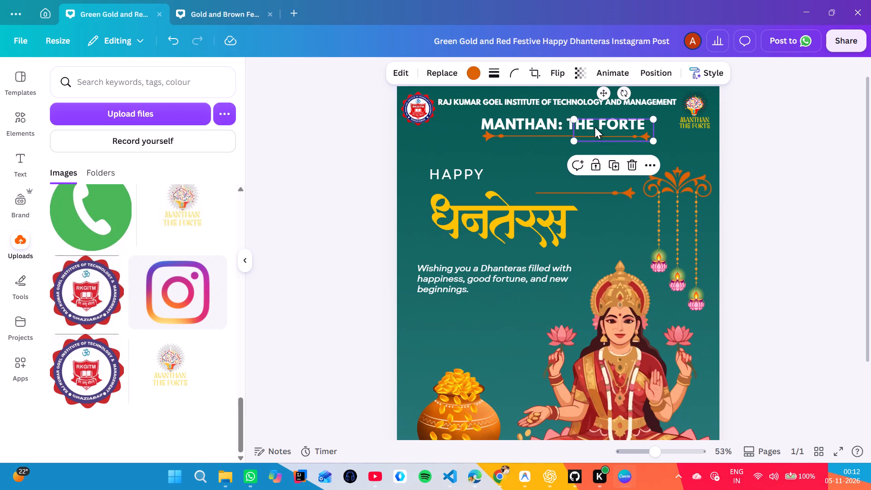
pyautogui.moveTo(652, 140); pyautogui.dragTo(659, 141)
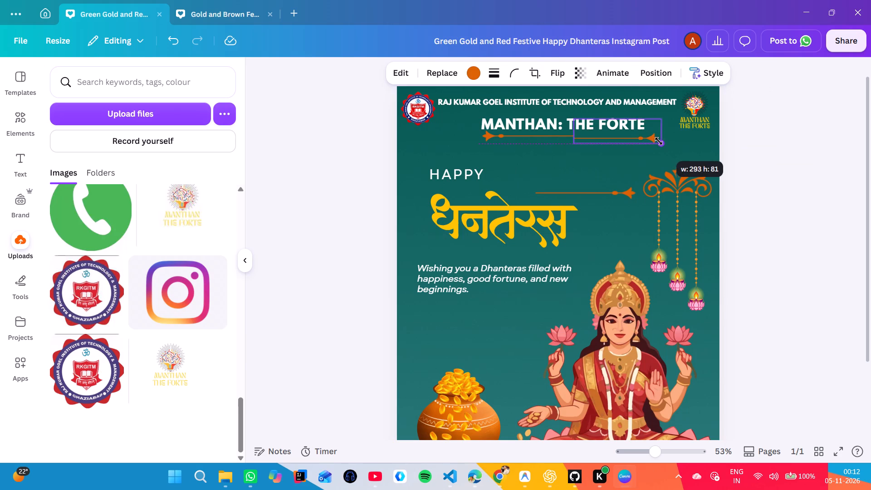
pyautogui.moveTo(659, 141); pyautogui.dragTo(626, 137)
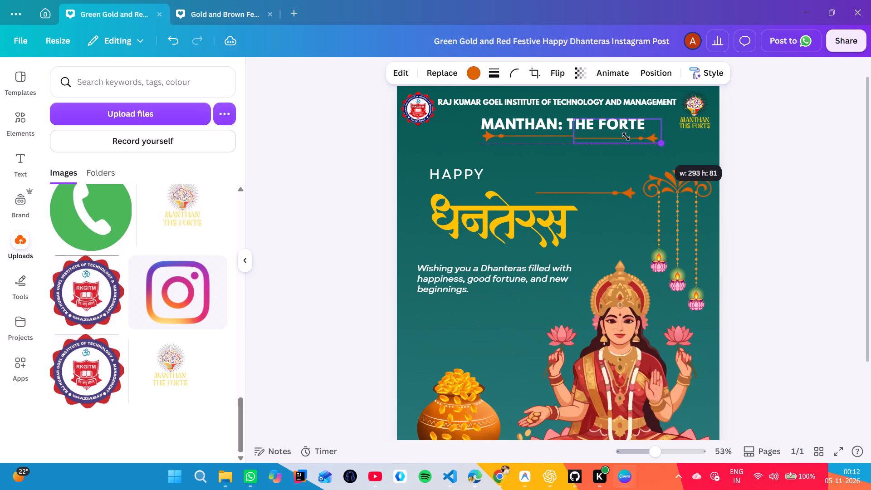
pyautogui.moveTo(626, 137); pyautogui.dragTo(617, 140)
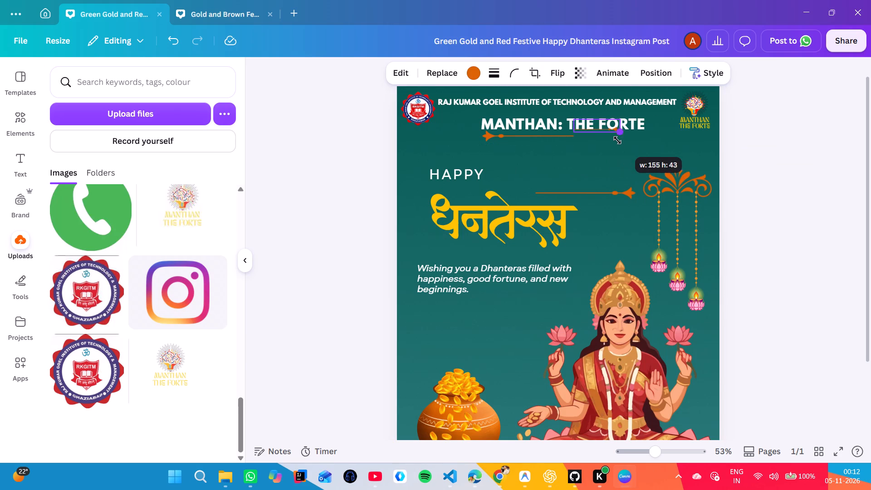
pyautogui.moveTo(617, 140); pyautogui.dragTo(641, 140)
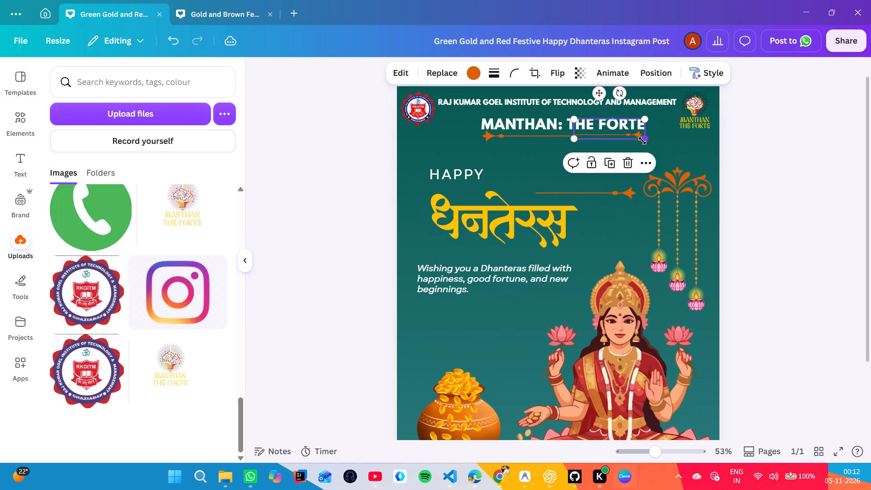
pyautogui.moveTo(644, 140); pyautogui.dragTo(661, 146)
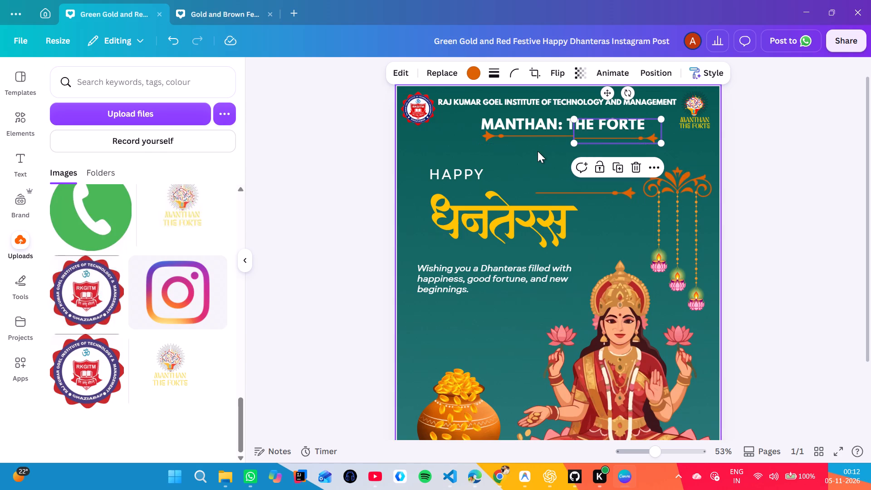
pyautogui.click(538, 151)
pyautogui.click(477, 128)
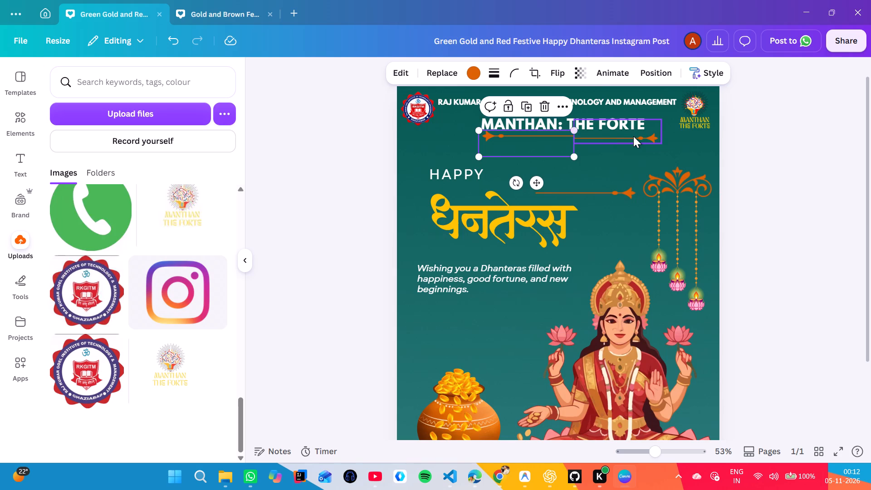
pyautogui.moveTo(633, 136); pyautogui.dragTo(658, 138)
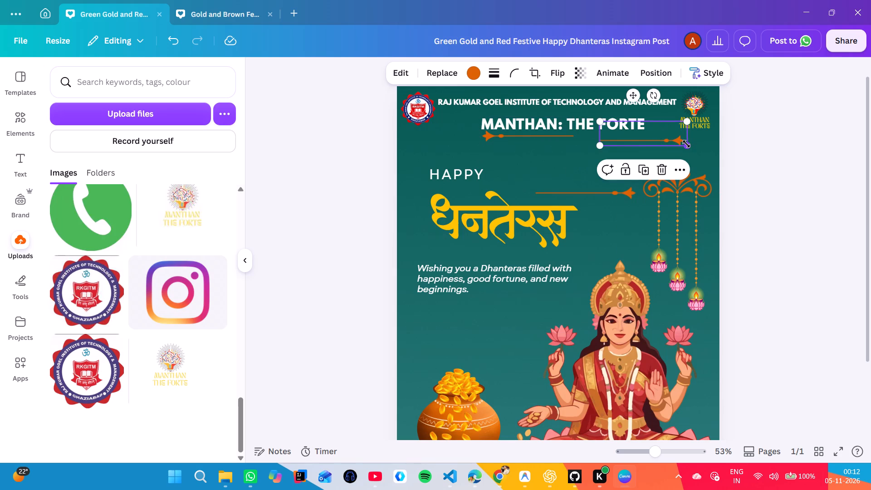
pyautogui.moveTo(686, 144); pyautogui.dragTo(696, 147)
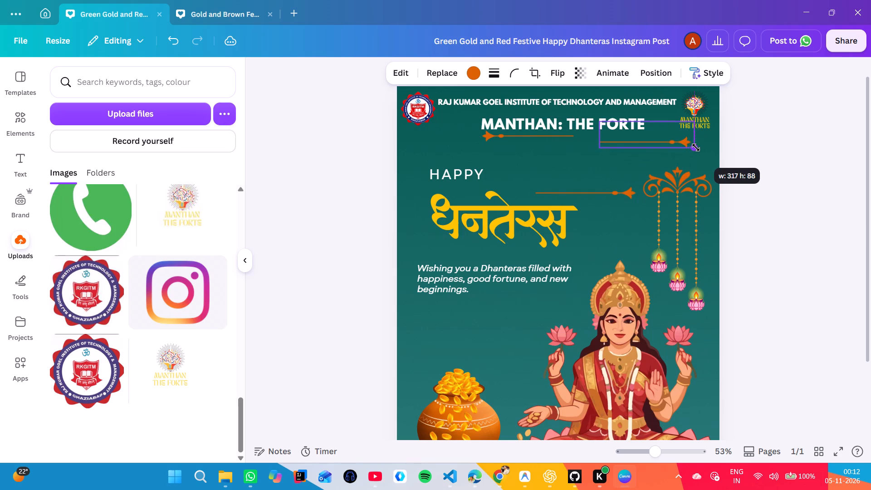
pyautogui.moveTo(696, 147); pyautogui.dragTo(696, 147)
pyautogui.moveTo(696, 147); pyautogui.dragTo(696, 147)
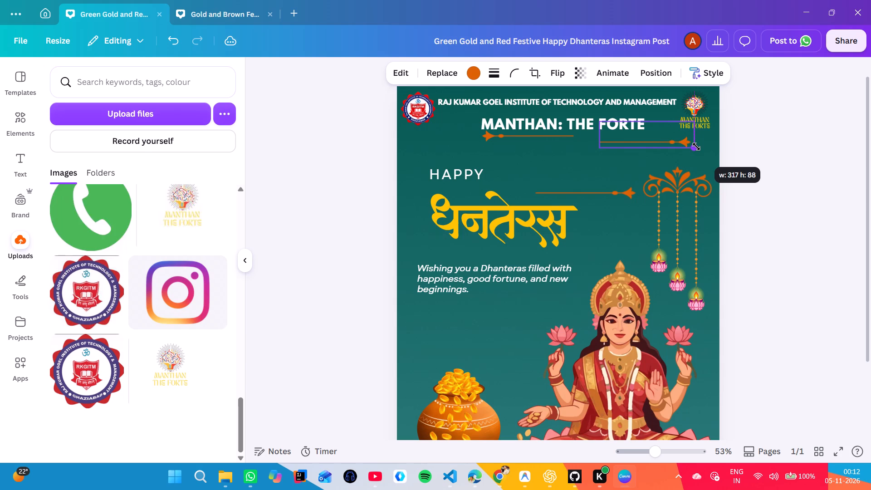
pyautogui.moveTo(696, 147); pyautogui.dragTo(697, 147)
pyautogui.moveTo(697, 147); pyautogui.dragTo(697, 146)
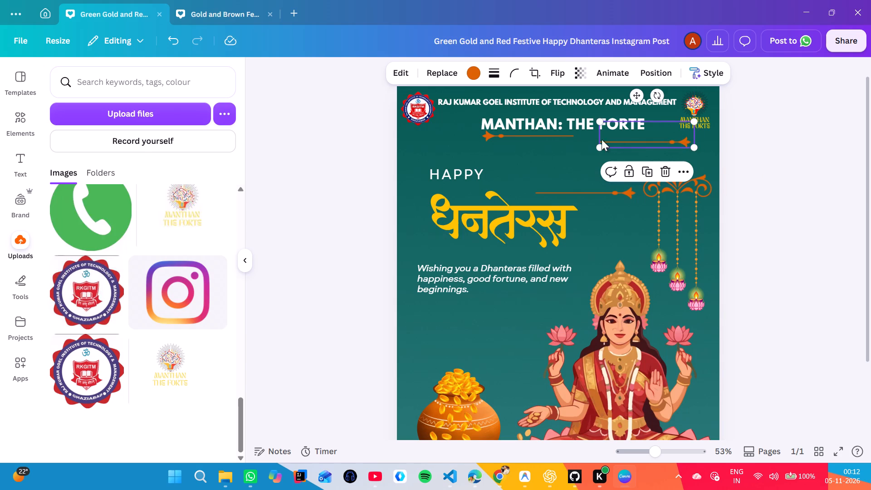
pyautogui.click(548, 139)
pyautogui.click(573, 164)
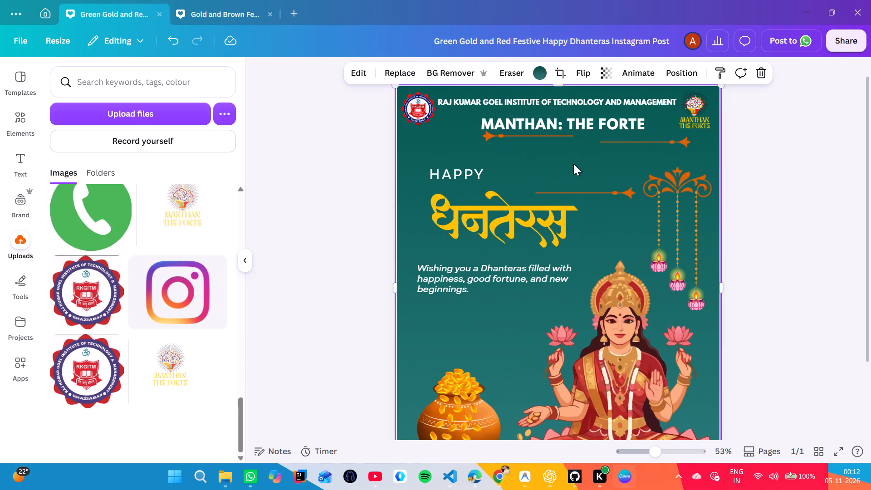
# Move the enlarged line back beneath "THE FORTE" and join the rotated line to its plain end at the same height.
pyautogui.moveTo(612, 144); pyautogui.dragTo(576, 137)
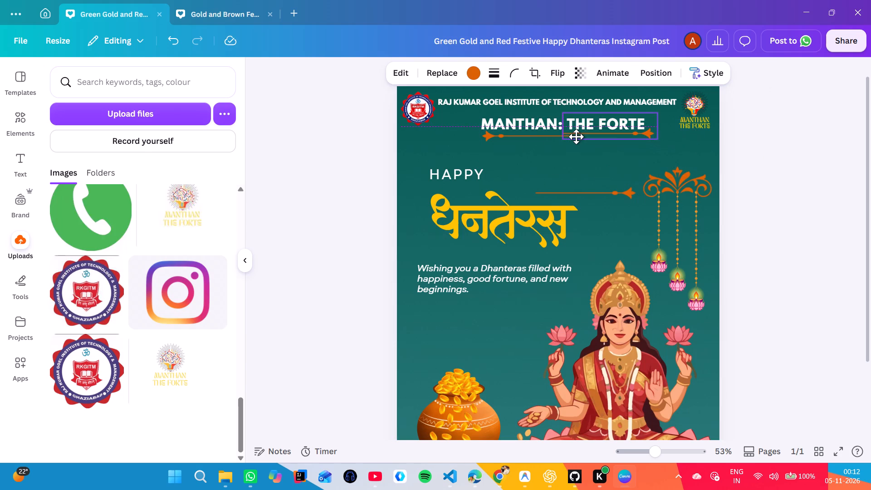
pyautogui.moveTo(576, 137); pyautogui.dragTo(581, 137)
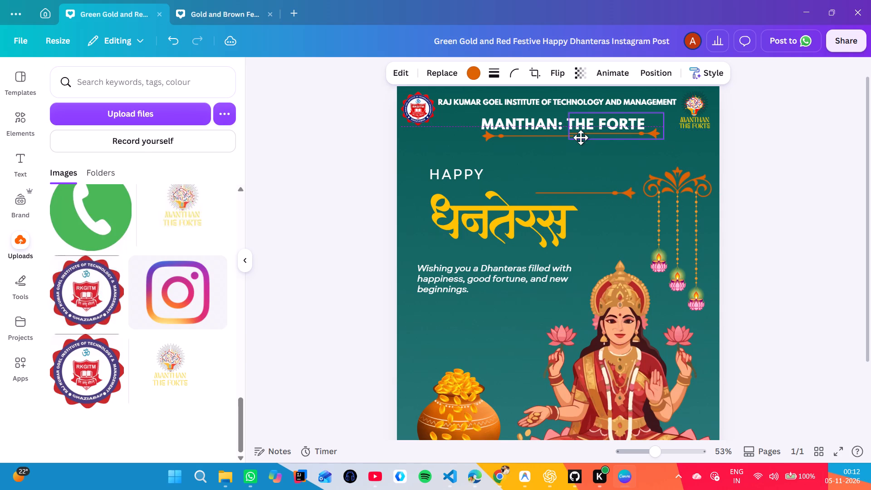
pyautogui.moveTo(581, 137); pyautogui.dragTo(580, 138)
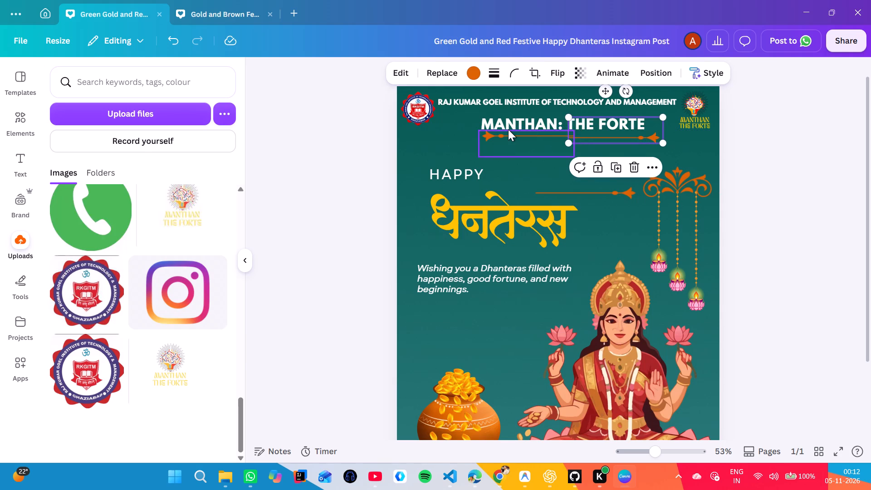
pyautogui.click(508, 130)
pyautogui.moveTo(490, 141); pyautogui.dragTo(482, 142)
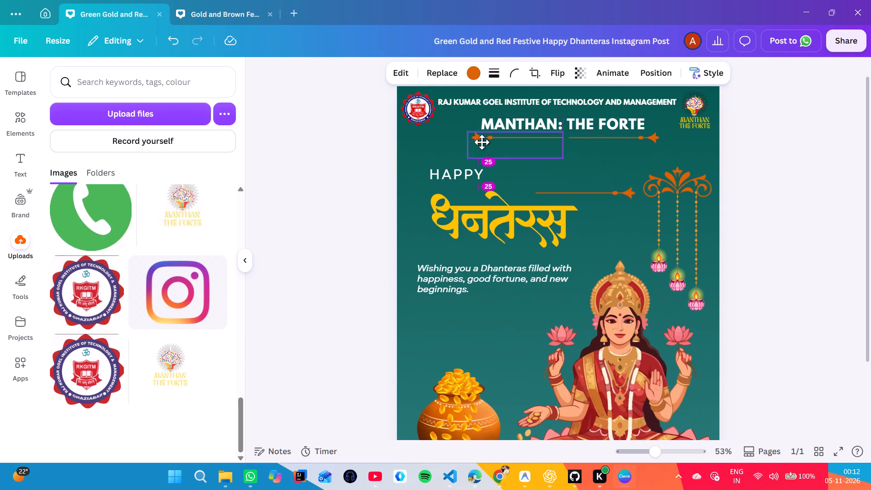
pyautogui.moveTo(482, 142); pyautogui.dragTo(483, 142)
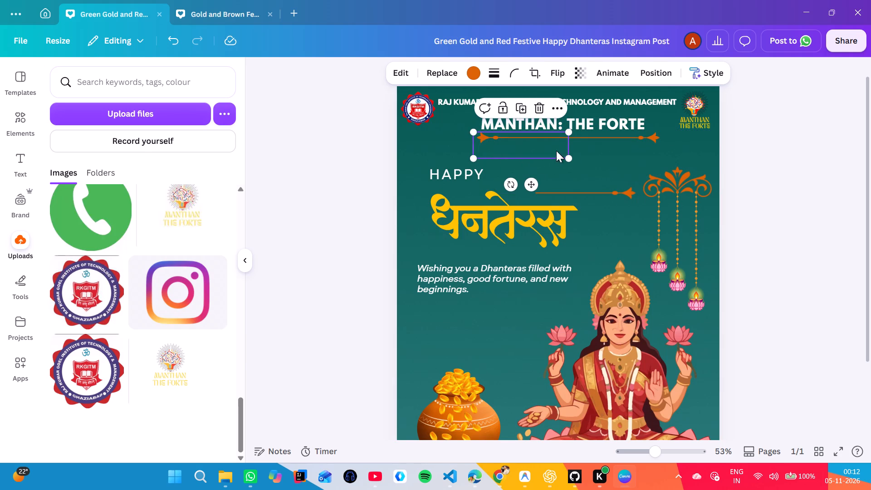
pyautogui.click(568, 157)
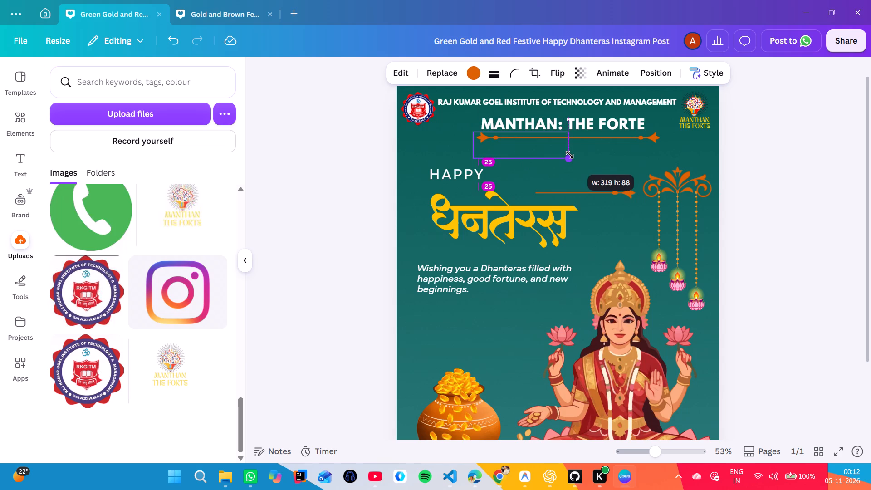
pyautogui.click(582, 168)
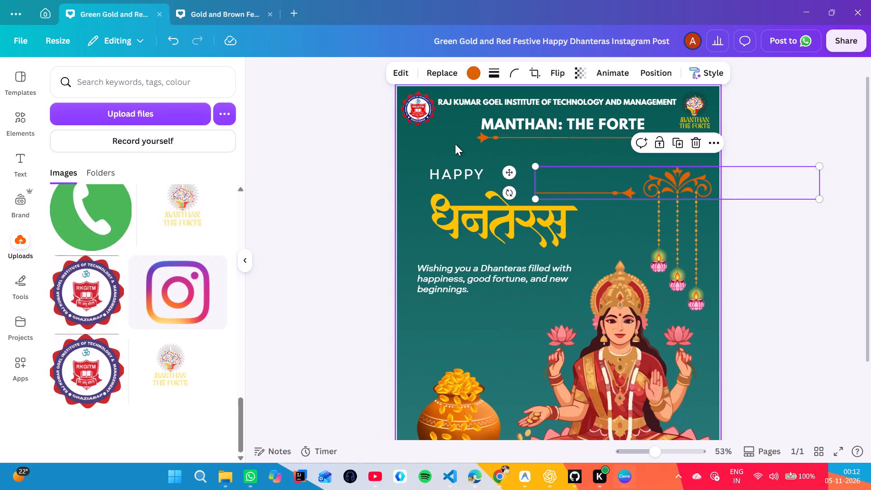
# Shift both halves of the arrow divider slightly left so the joined line is centred beneath "MANTHAN: THE FORTE".
pyautogui.moveTo(455, 144); pyautogui.dragTo(486, 134)
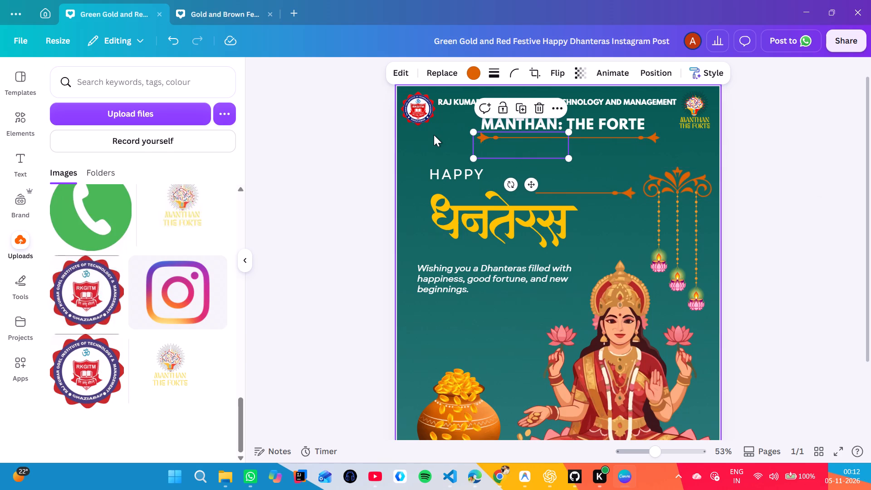
pyautogui.click(434, 135)
pyautogui.moveTo(480, 133); pyautogui.dragTo(473, 132)
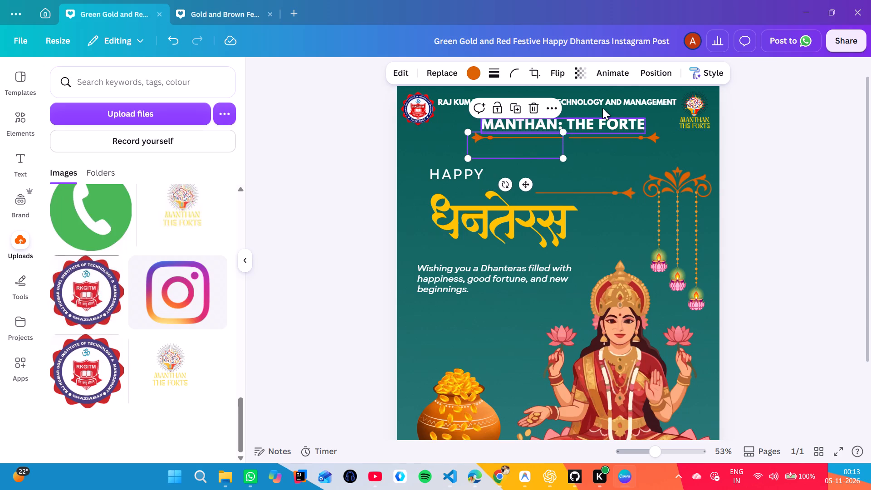
pyautogui.moveTo(659, 131); pyautogui.dragTo(653, 131)
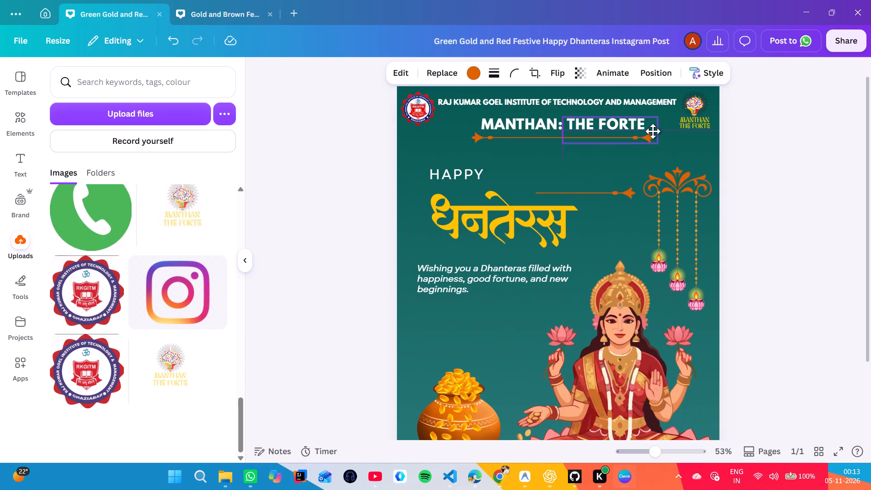
pyautogui.moveTo(653, 131); pyautogui.dragTo(654, 131)
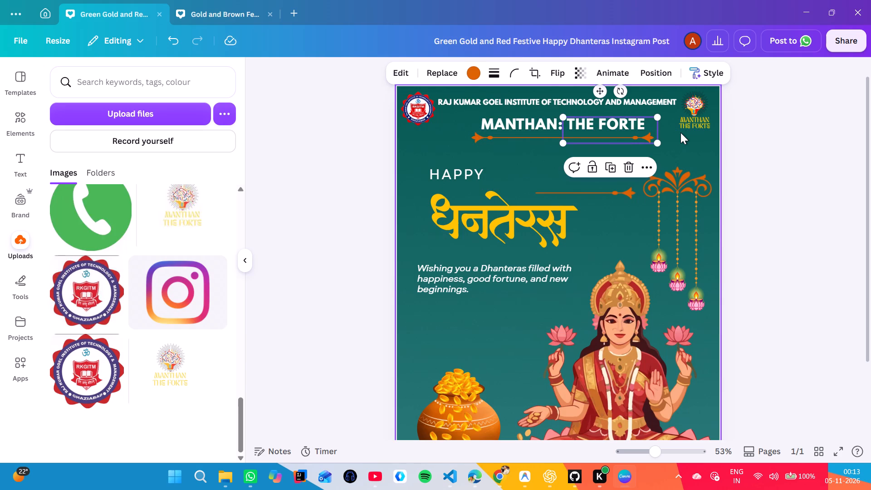
pyautogui.click(680, 132)
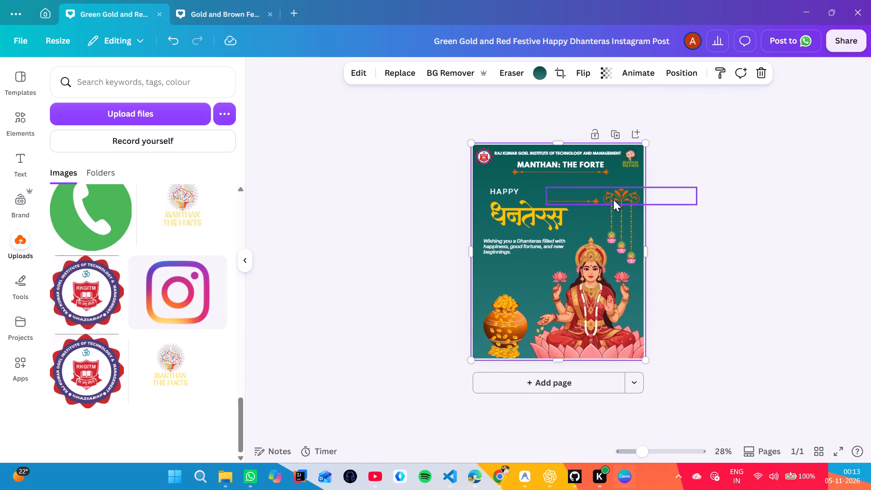
pyautogui.click(690, 221)
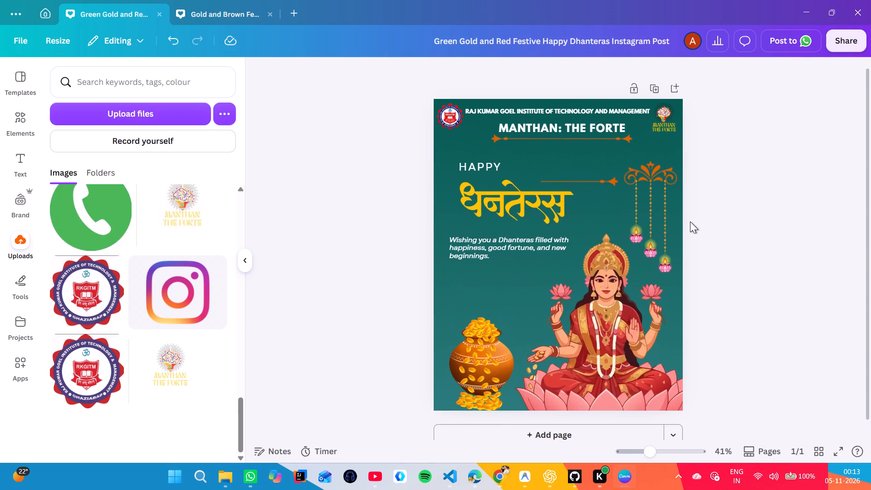
pyautogui.scroll(1, 690, 221)
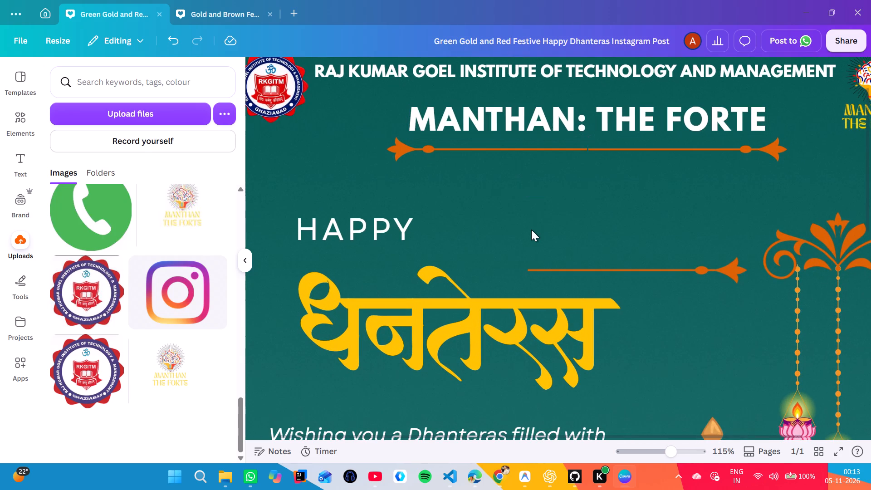
# Nudge the left half of the arrow divider beneath "MANTHAN: THE FORTE" slightly right so it meets the other half without a gap.
pyautogui.click(531, 230)
pyautogui.click(496, 204)
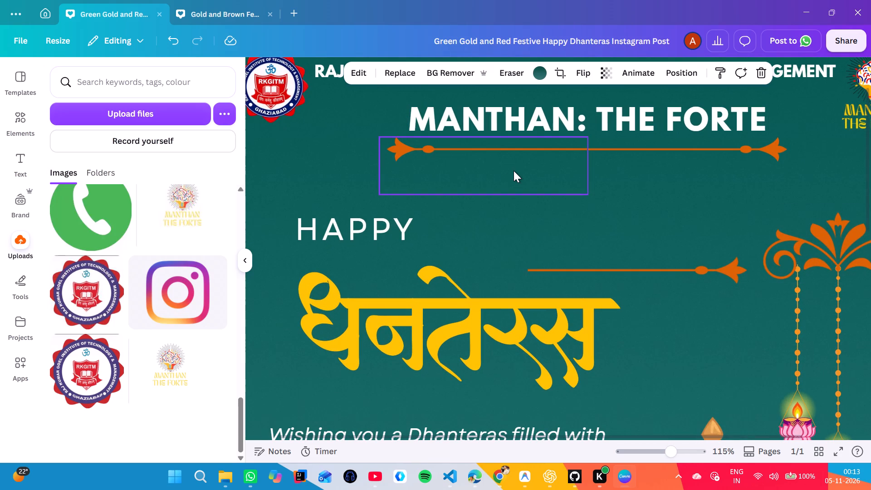
pyautogui.click(411, 146)
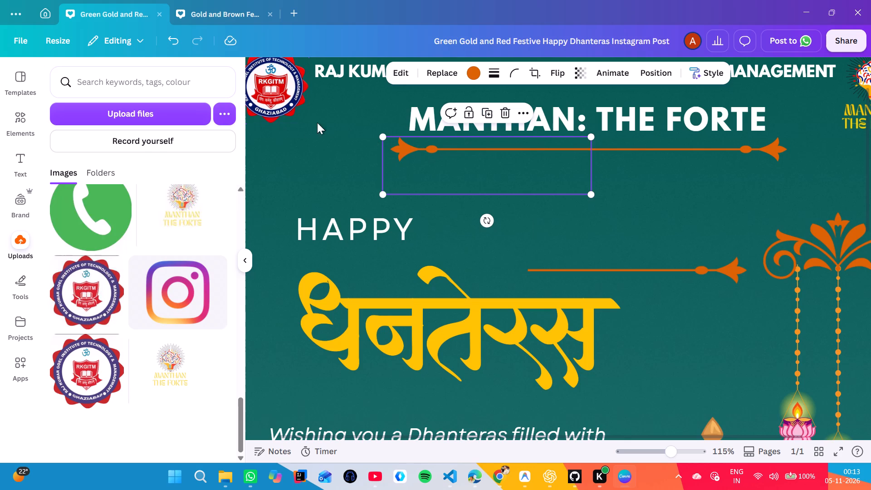
pyautogui.click(304, 123)
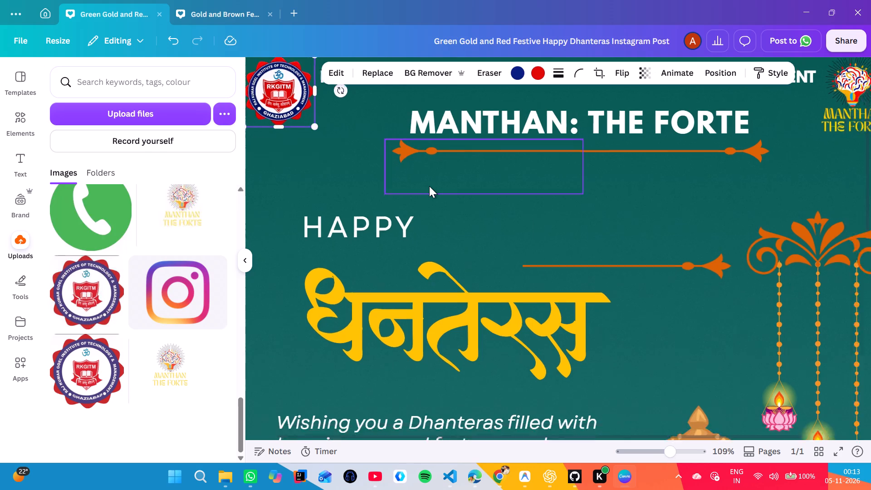
pyautogui.click(343, 191)
# Open the spare orange arrow line between "HAPPY" and the hanging lamp ornament for cropping.
pyautogui.scroll(-1, 343, 191)
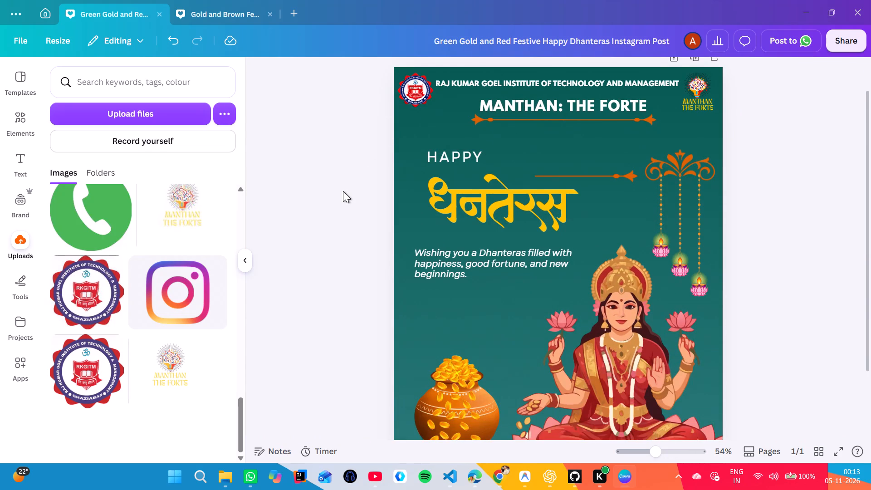
pyautogui.scroll(-1, 343, 191)
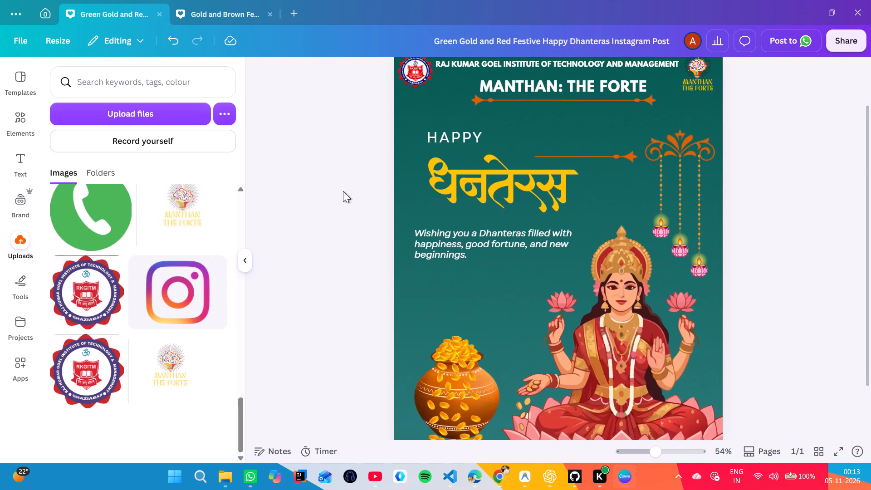
pyautogui.scroll(-2, 343, 191)
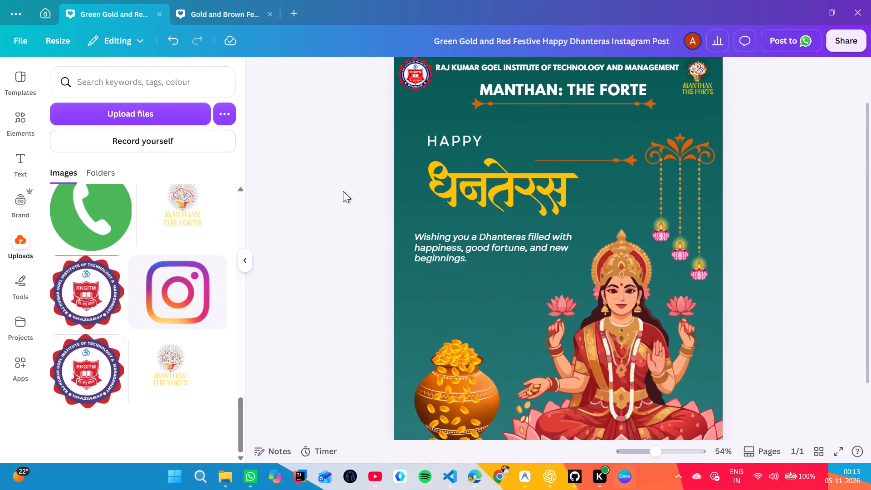
pyautogui.scroll(-2, 343, 191)
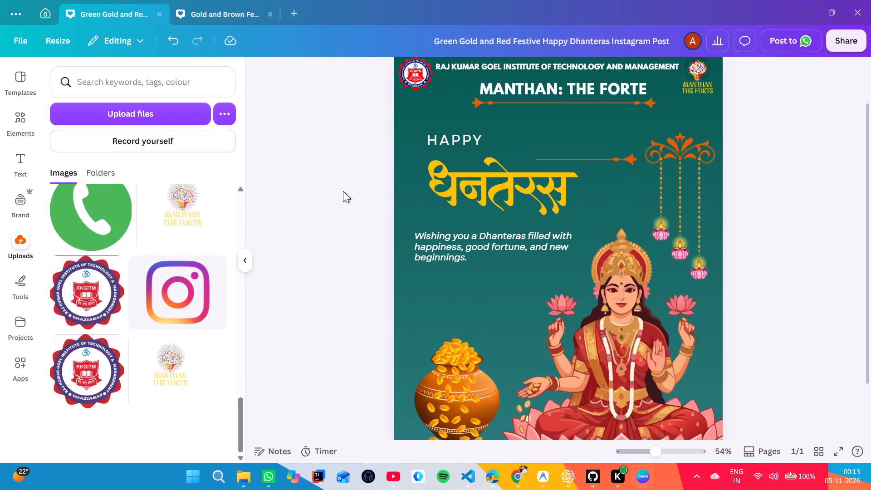
pyautogui.scroll(-1, 343, 191)
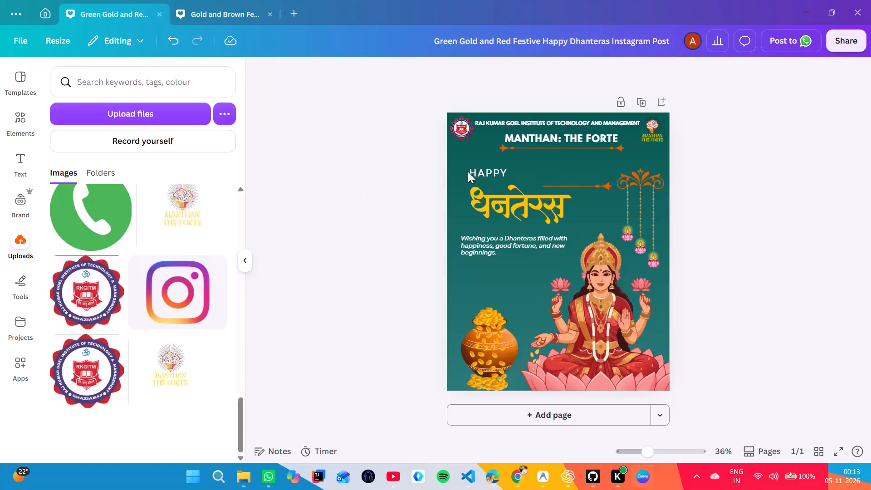
pyautogui.click(609, 185)
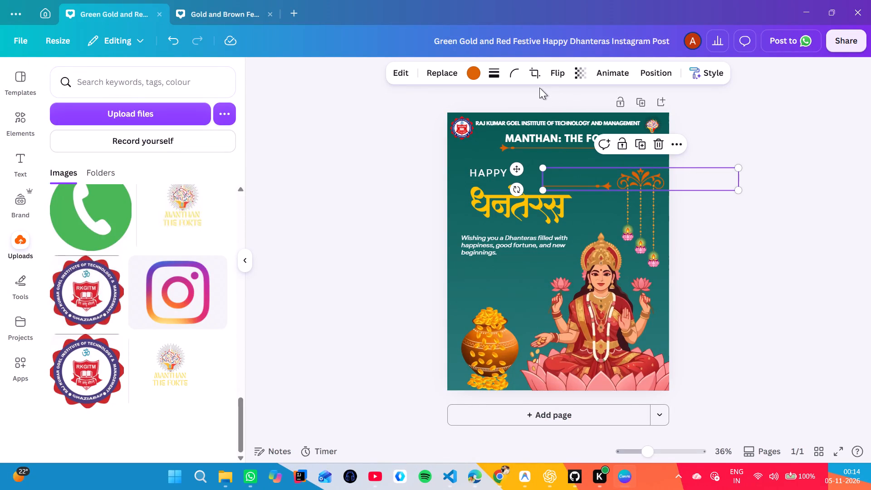
pyautogui.click(532, 75)
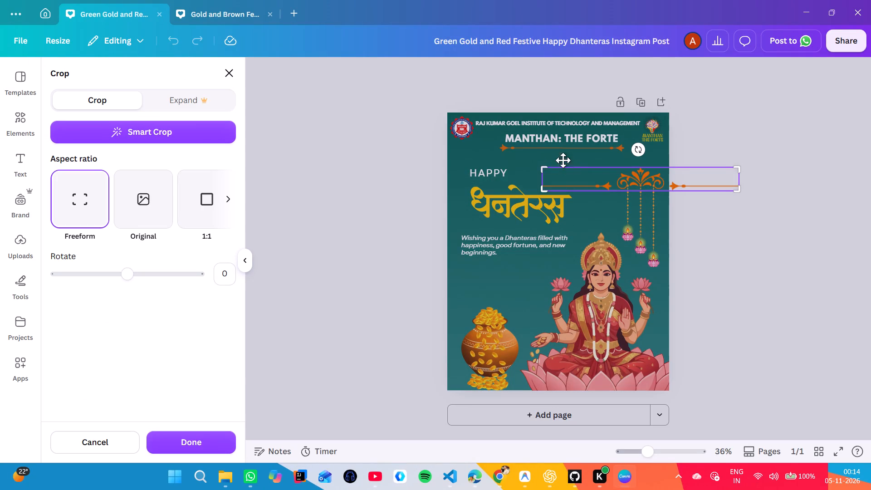
# Crop away the spare orange arrow line between "HAPPY" and the hanging lamp ornament, keeping the ornament's curved top intact.
pyautogui.moveTo(542, 167); pyautogui.dragTo(607, 172)
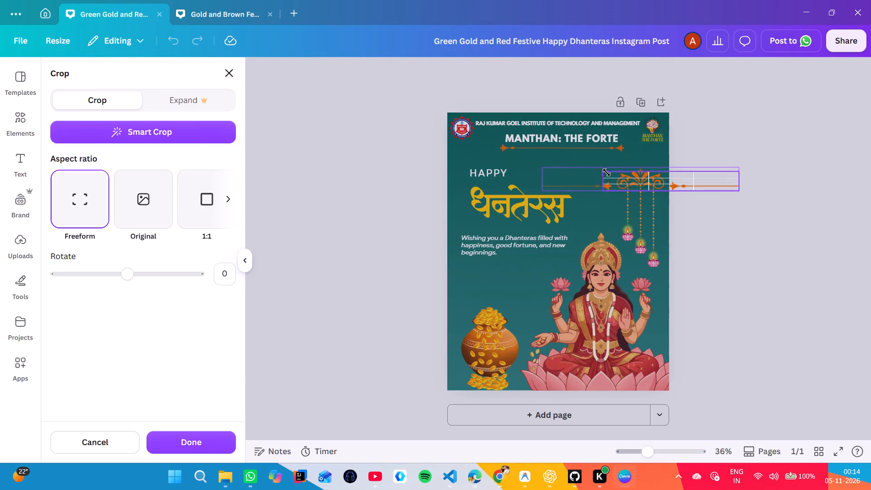
pyautogui.moveTo(607, 172); pyautogui.dragTo(613, 165)
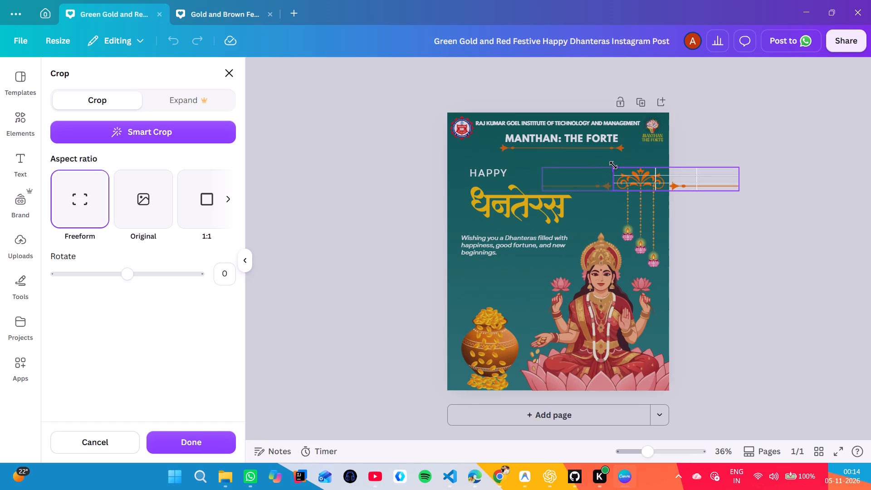
pyautogui.moveTo(613, 165); pyautogui.dragTo(614, 165)
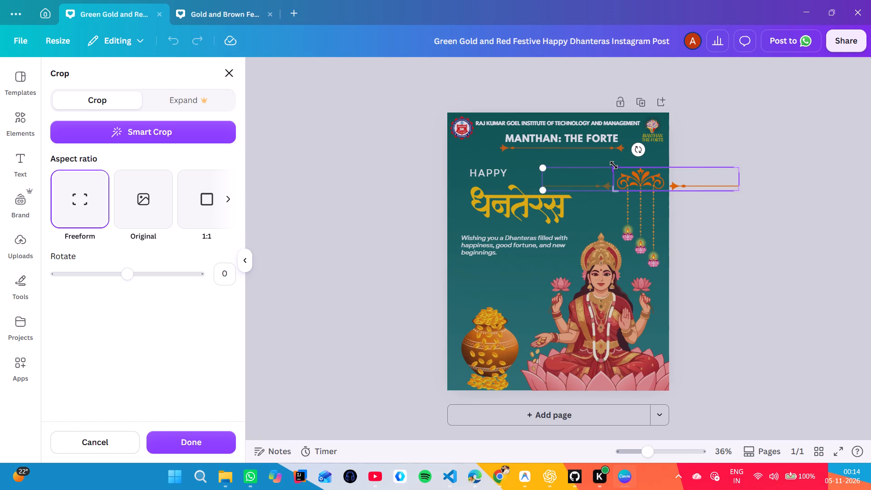
pyautogui.click(715, 234)
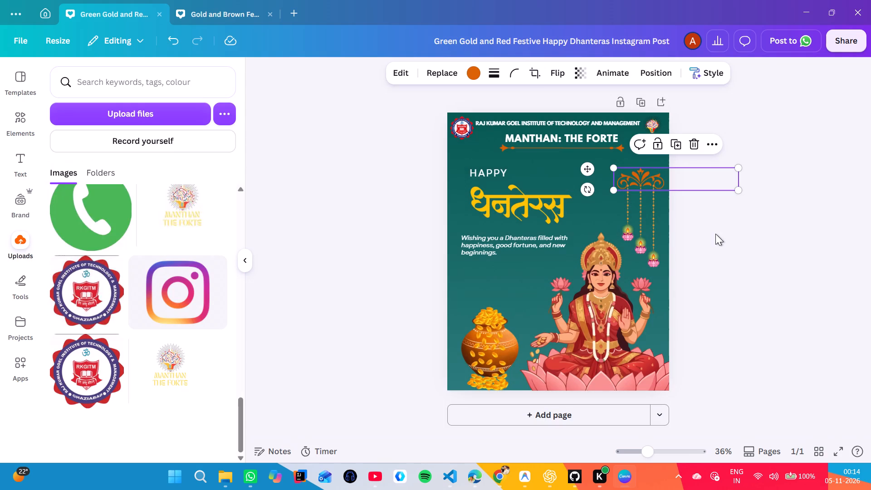
pyautogui.click(715, 234)
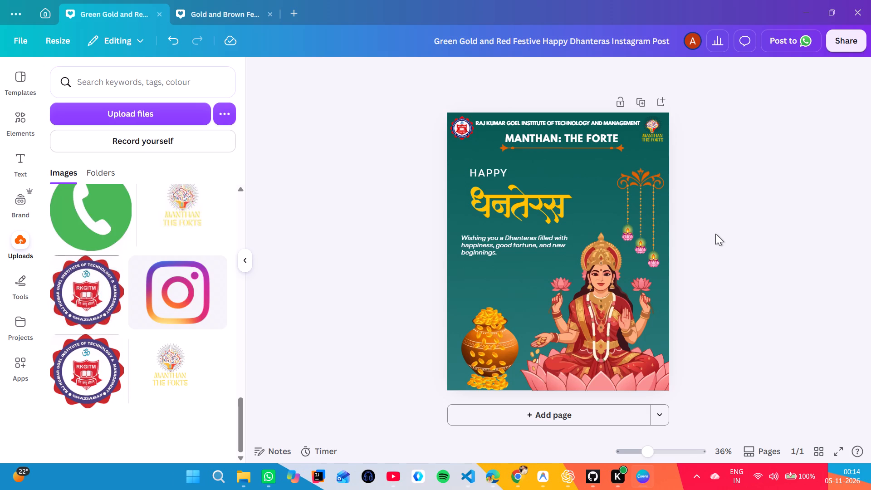
# Download the finished design as a 1,080 × 1,350 px PNG and save it in the Downloads folder under the suggested file name.
pyautogui.click(850, 43)
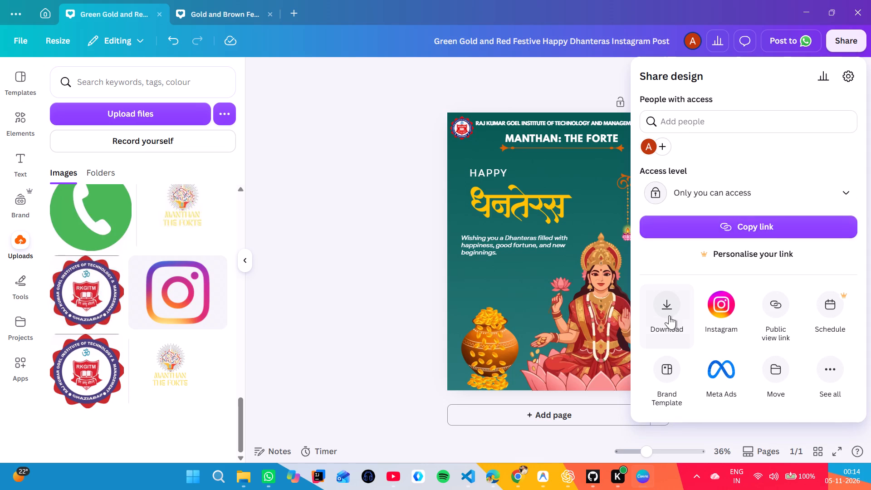
pyautogui.click(666, 312)
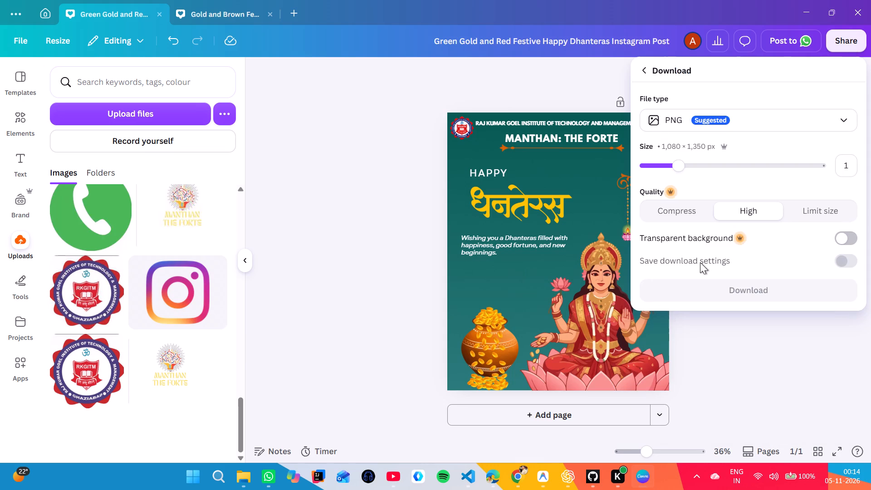
pyautogui.click(733, 281)
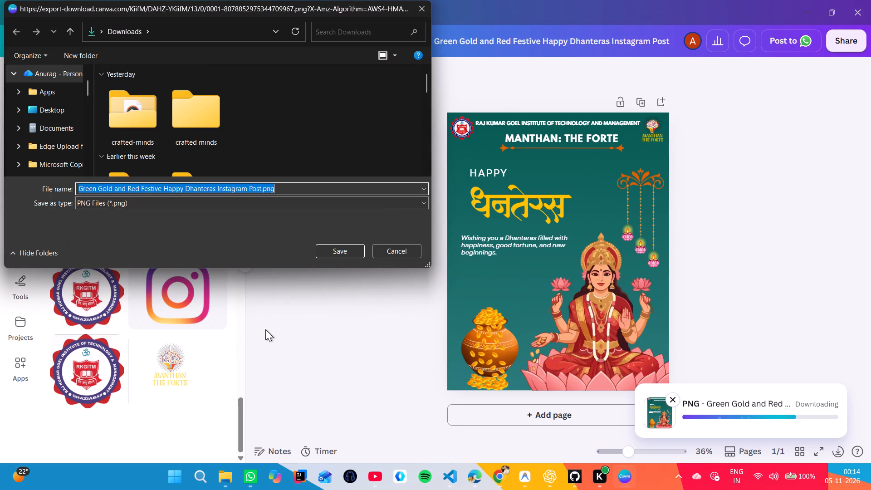
pyautogui.click(328, 248)
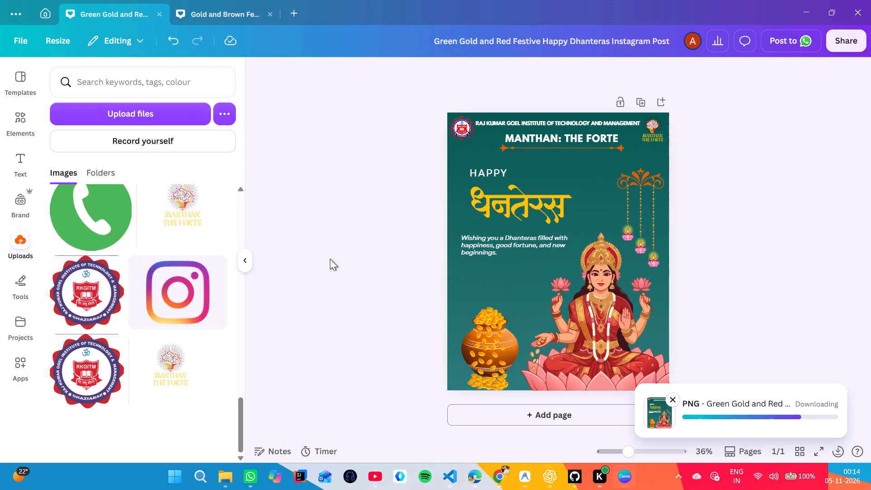
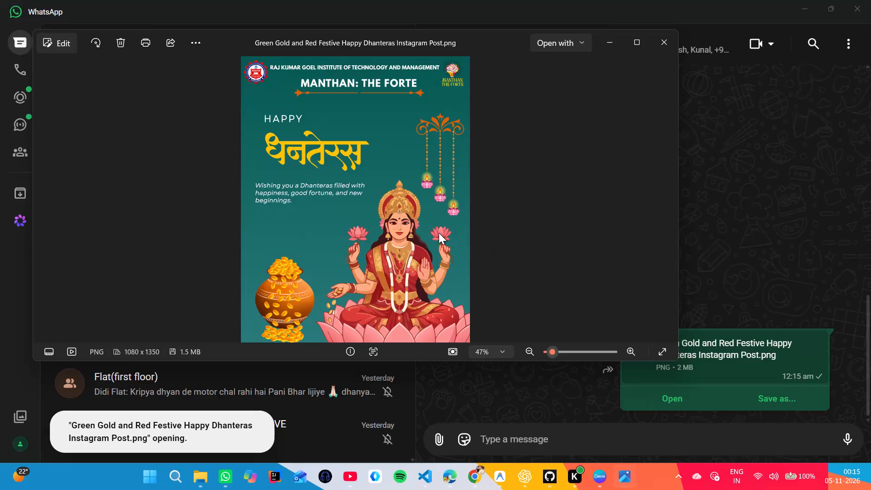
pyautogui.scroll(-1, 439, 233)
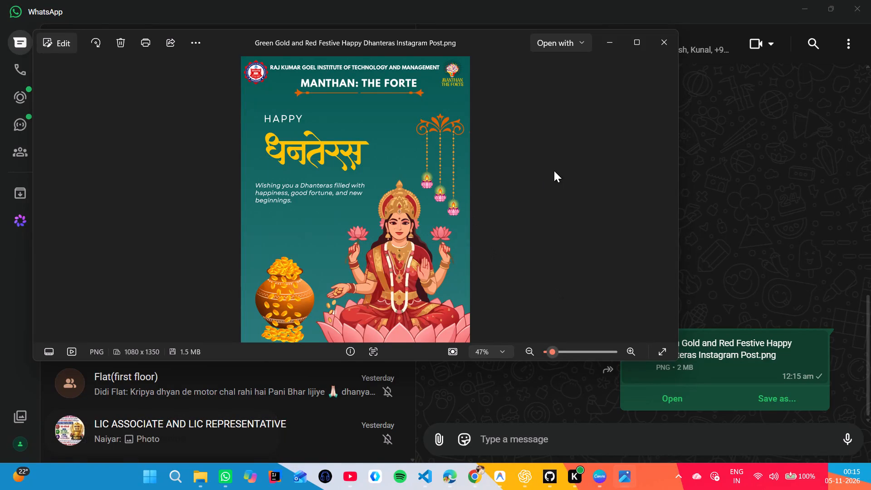
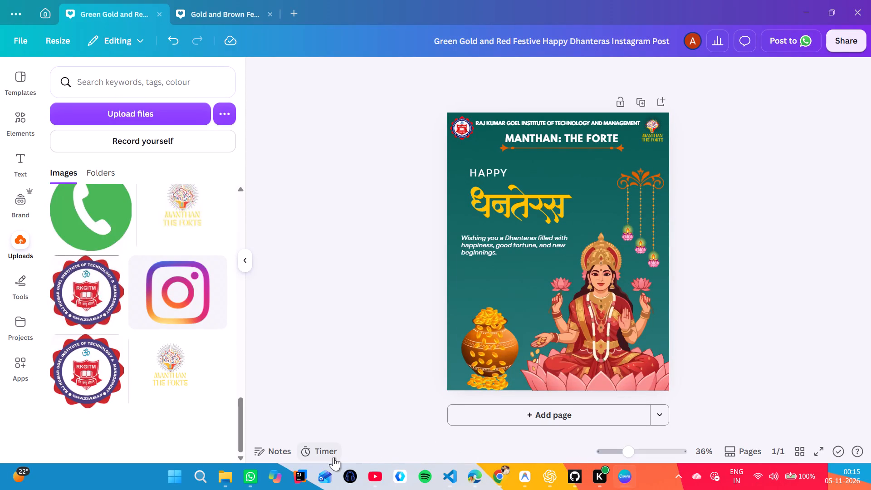
# Switch to File Explorer and view the exported Happy Dhanteras PNG in Downloads, closing the preview when done.
pyautogui.click(227, 480)
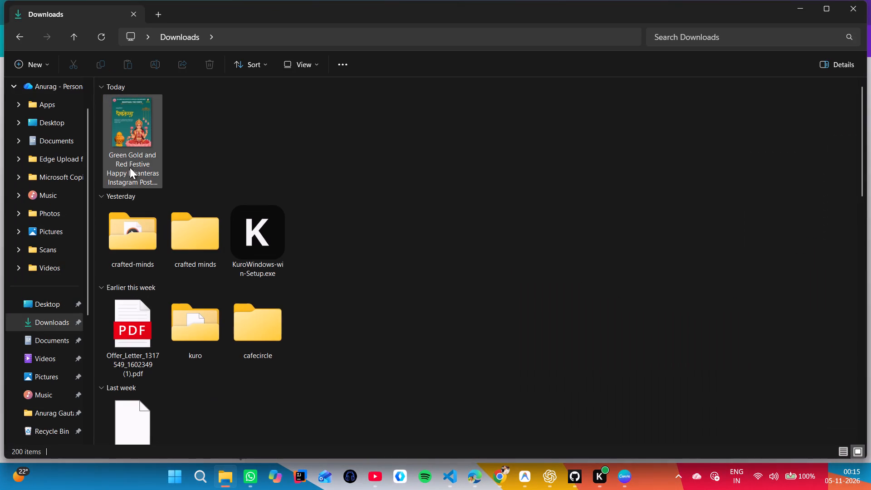
pyautogui.doubleClick(129, 152)
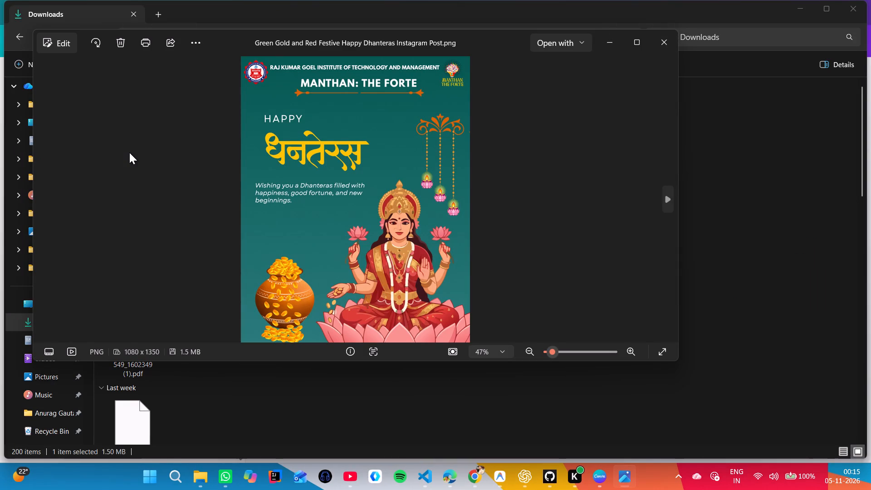
pyautogui.click(666, 55)
pyautogui.click(497, 244)
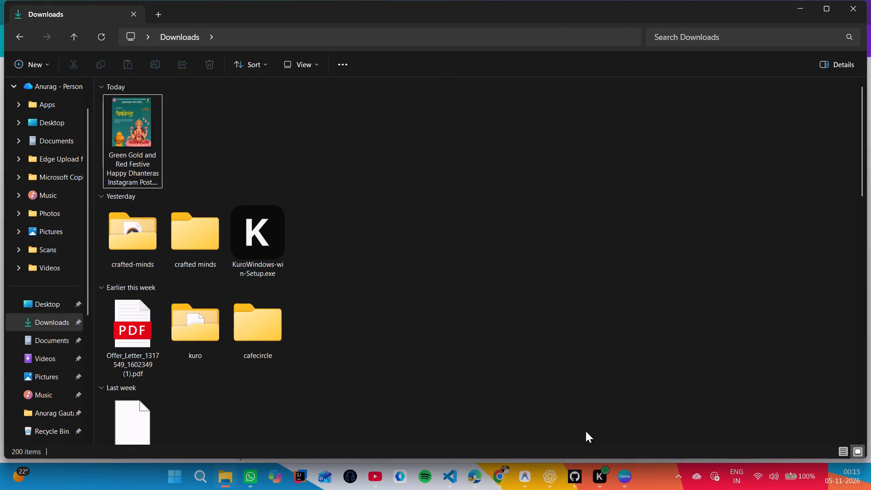
# Return to Canva and start another PNG download of the Happy Dhanteras post at 1,080 × 1,350 px.
pyautogui.click(623, 481)
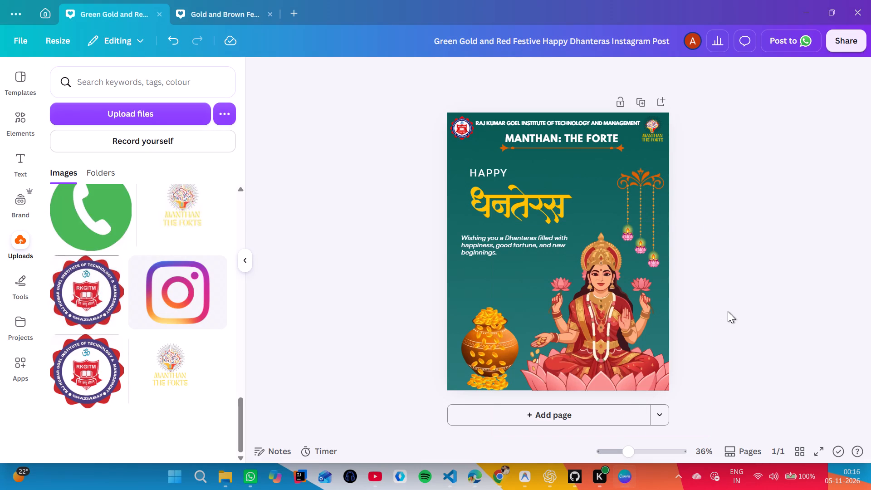
pyautogui.click(728, 311)
pyautogui.click(845, 43)
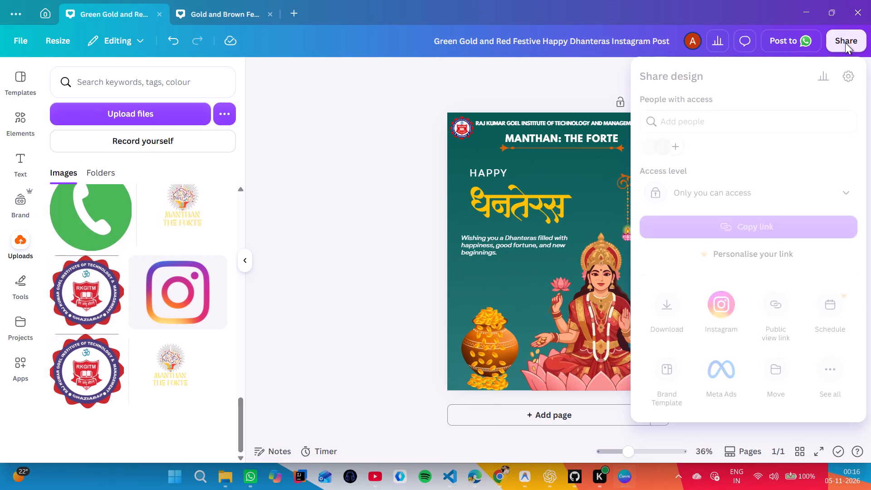
pyautogui.click(672, 304)
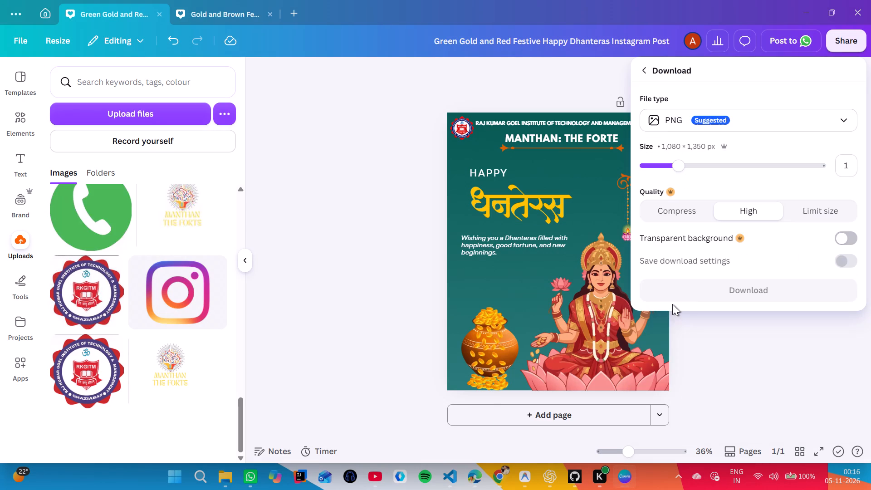
pyautogui.click(718, 291)
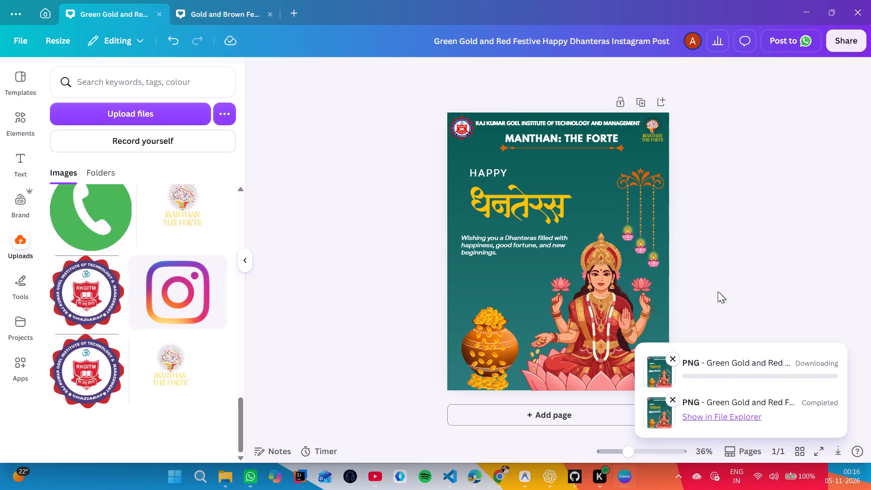
# Show the earlier completed export in its folder and preview the Happy Dhanteras PNG, closing the preview when done.
pyautogui.click(715, 413)
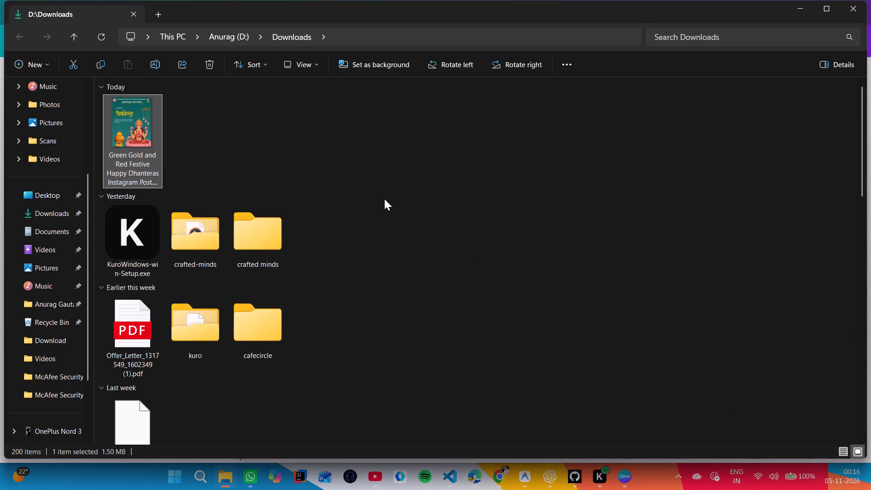
pyautogui.doubleClick(133, 109)
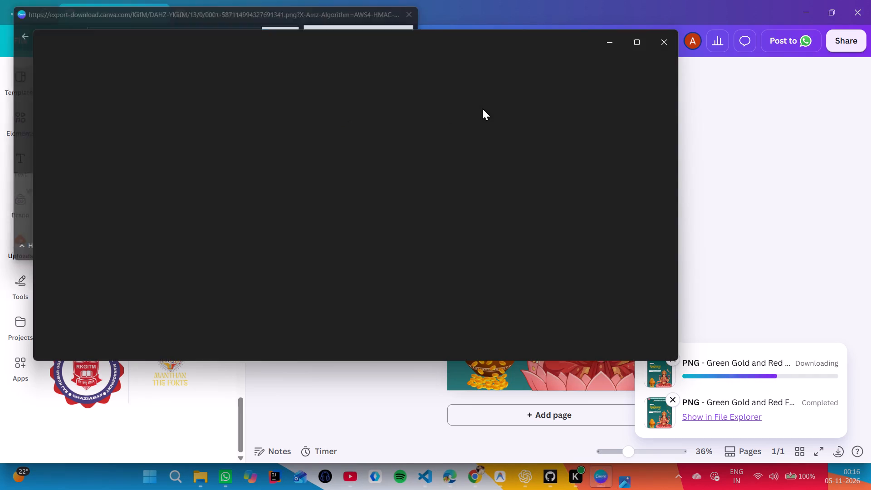
pyautogui.click(670, 38)
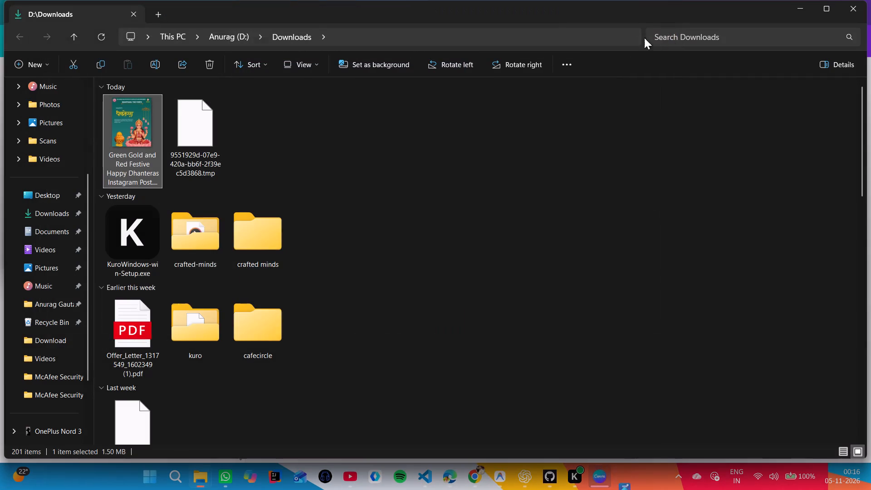
pyautogui.doubleClick(147, 123)
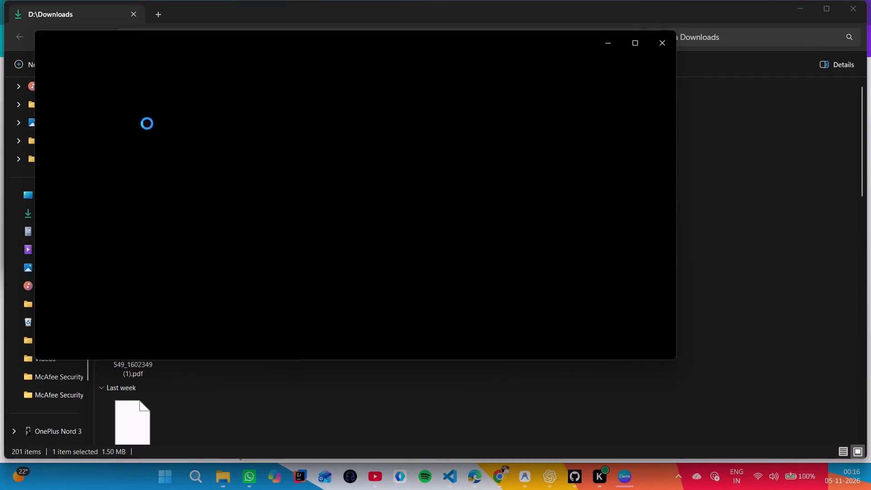
pyautogui.click(655, 40)
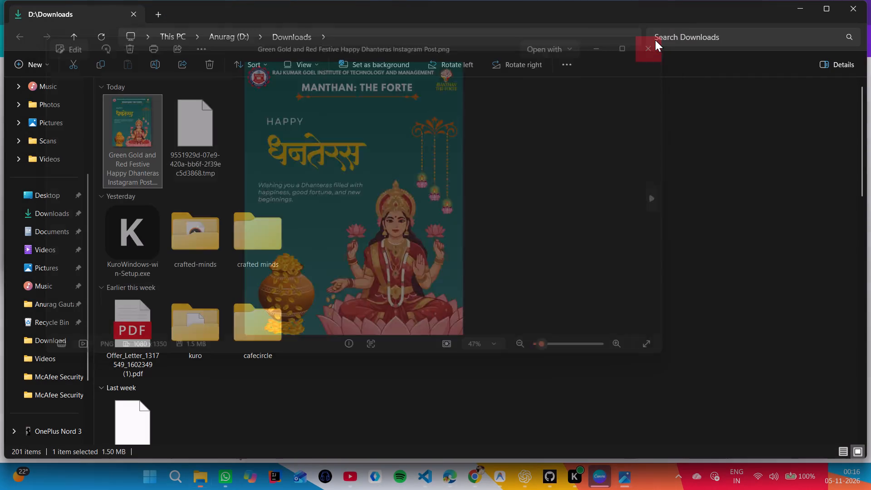
pyautogui.click(515, 203)
pyautogui.hscroll(-1, 515, 203)
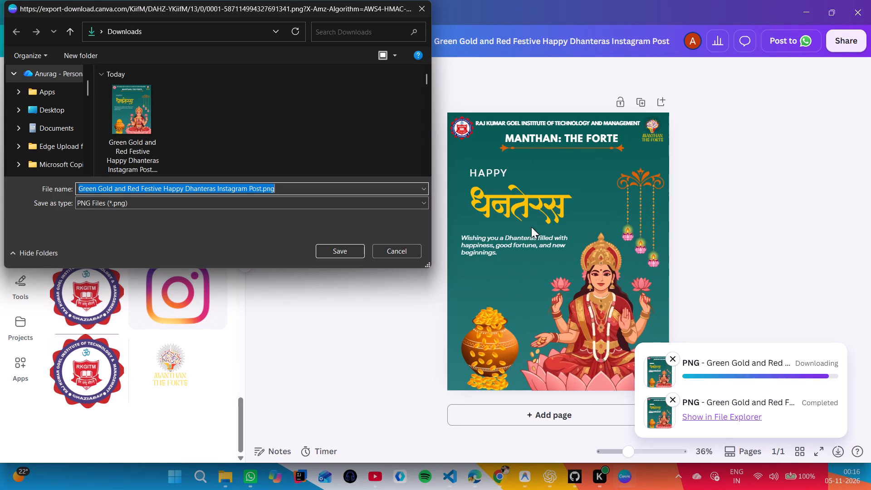
# Save the new export in Downloads as "Green Gold and Red Festive Happy Dhanteras Instagram Post.png", replacing the existing file.
pyautogui.click(338, 248)
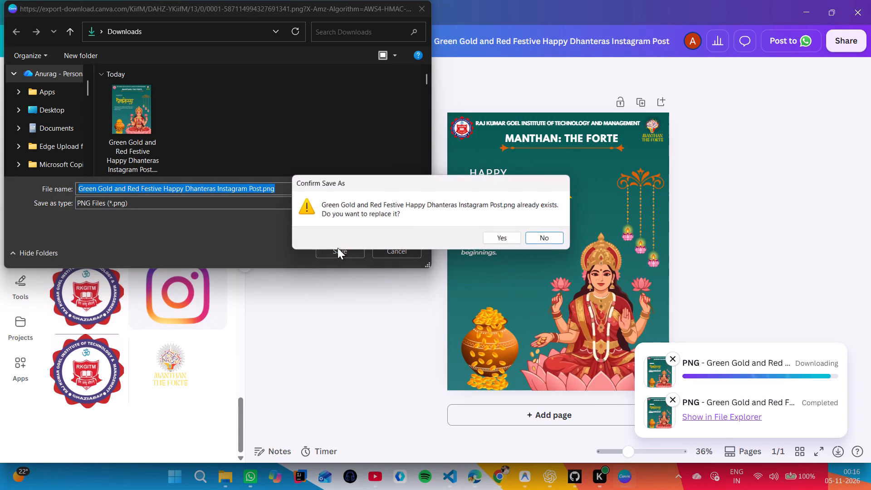
pyautogui.click(505, 232)
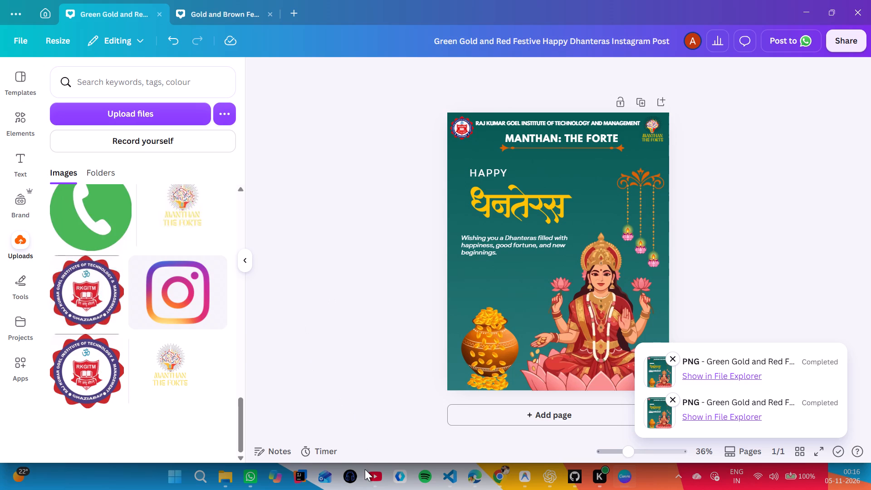
# Open the newly saved Happy Dhanteras PNG from D:\Downloads to check the arrow divider, closing the preview when done.
pyautogui.click(232, 476)
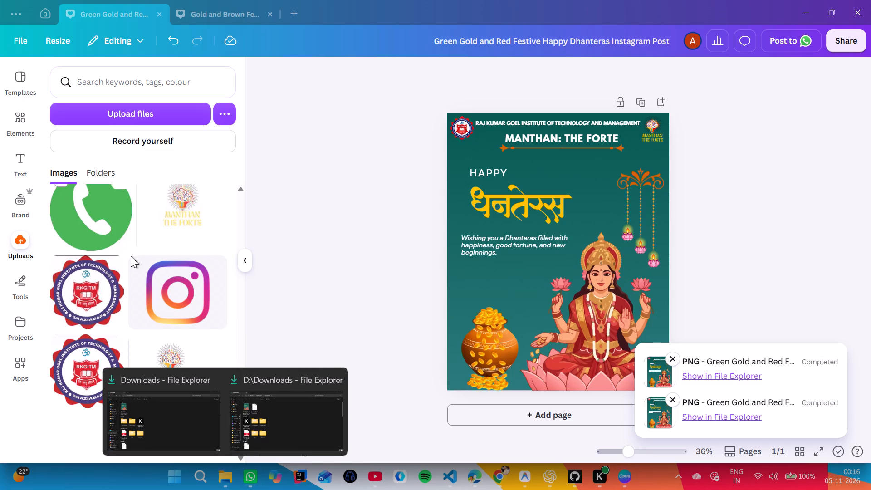
pyautogui.click(225, 480)
pyautogui.click(263, 436)
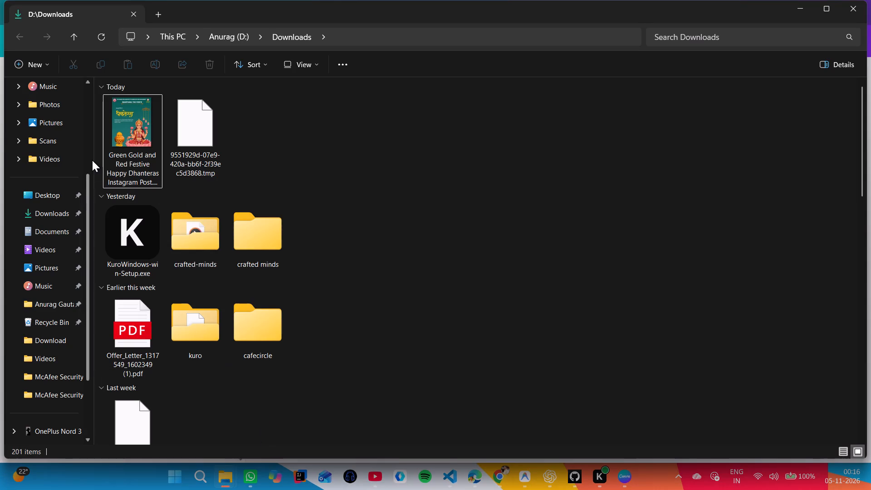
pyautogui.doubleClick(121, 145)
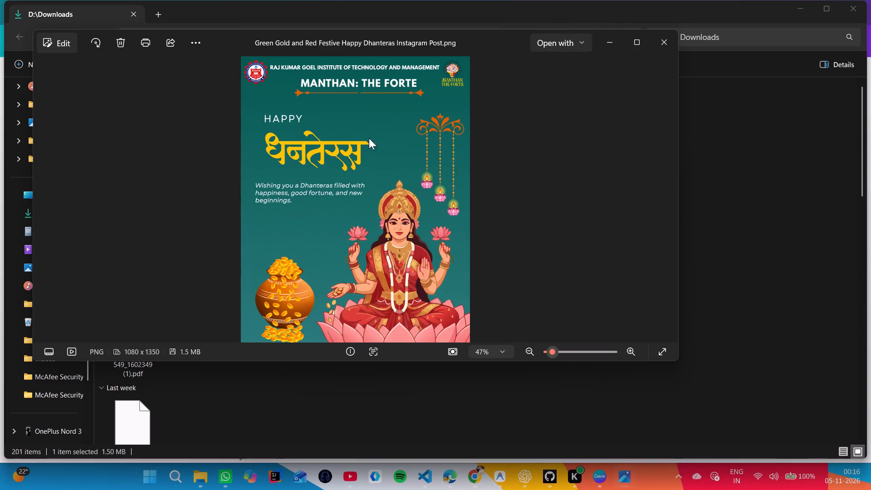
pyautogui.click(671, 49)
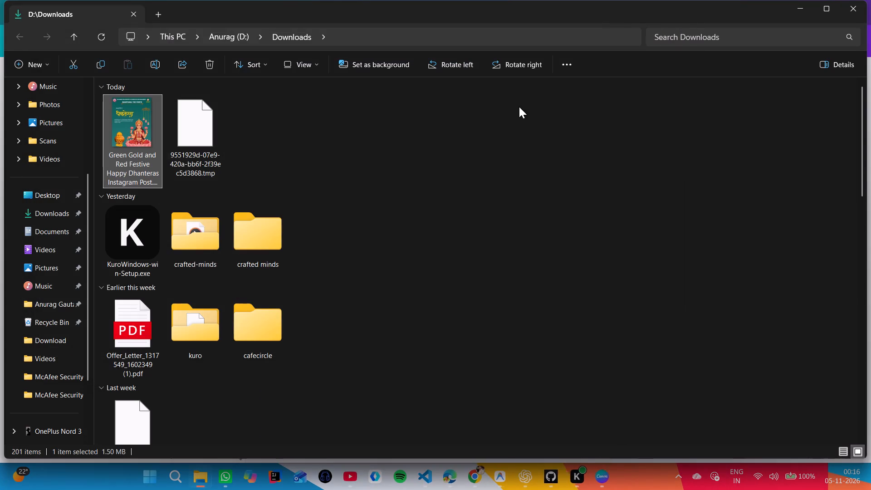
# Delete the exported Dhanteras post PNG from D:\Downloads.
pyautogui.click(207, 72)
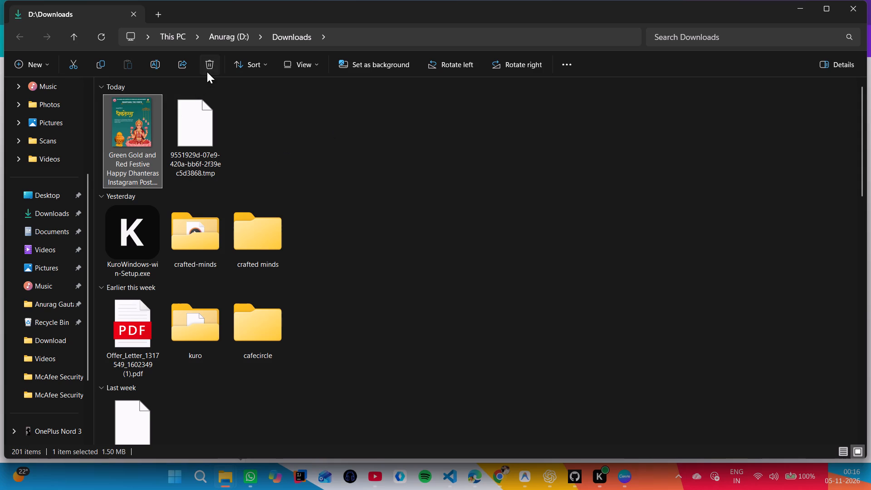
pyautogui.hscroll(-1, 324, 202)
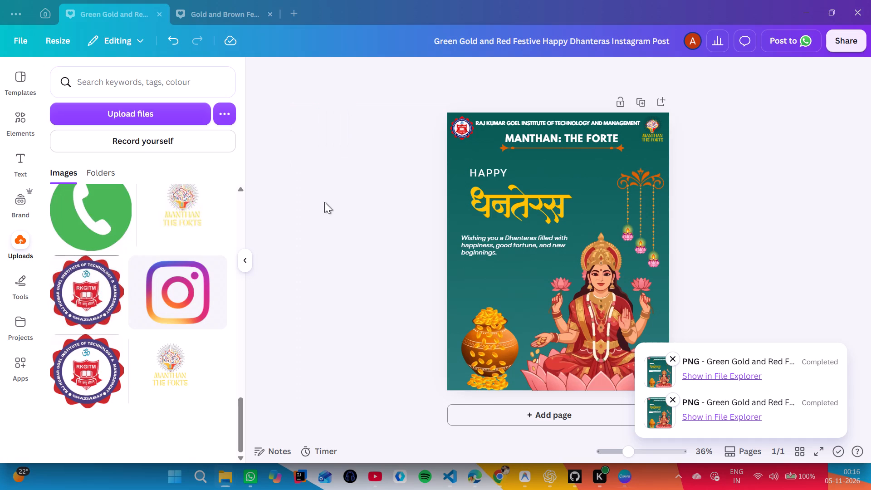
# Dismiss both completed PNG download notifications.
pyautogui.click(673, 357)
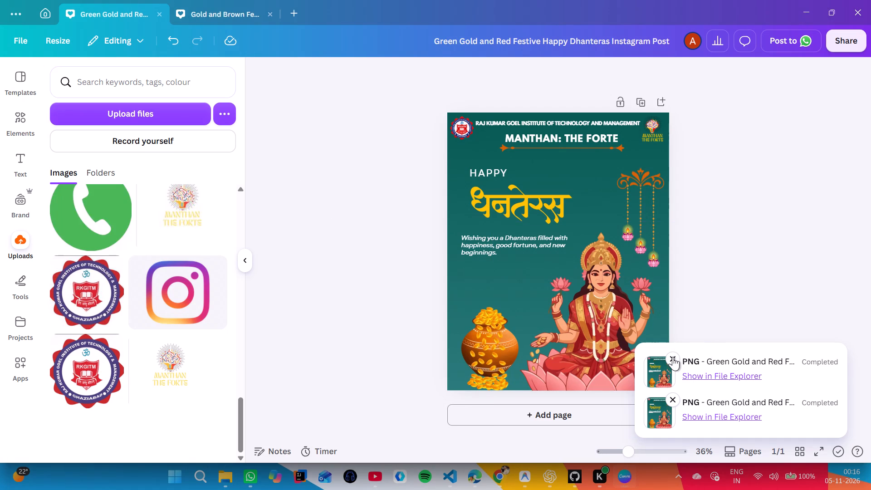
pyautogui.click(670, 399)
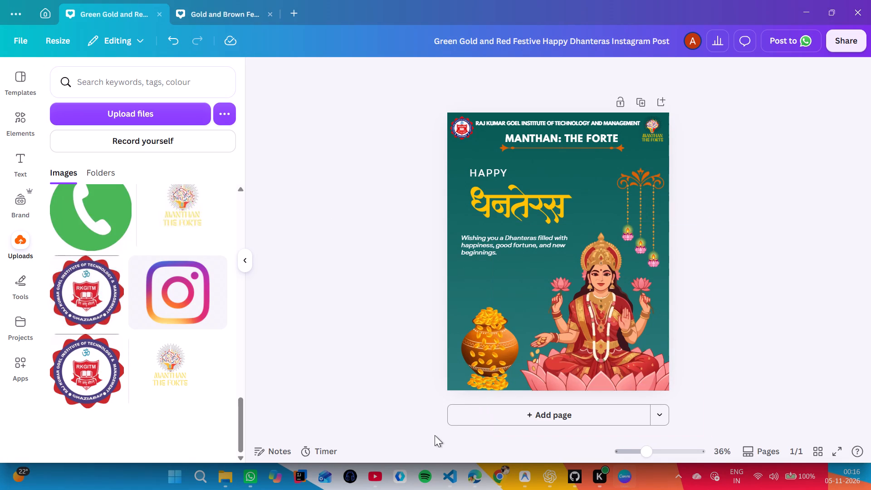
# Switch to the Downloads folder in File Explorer and check its files for the exported post.
pyautogui.click(226, 478)
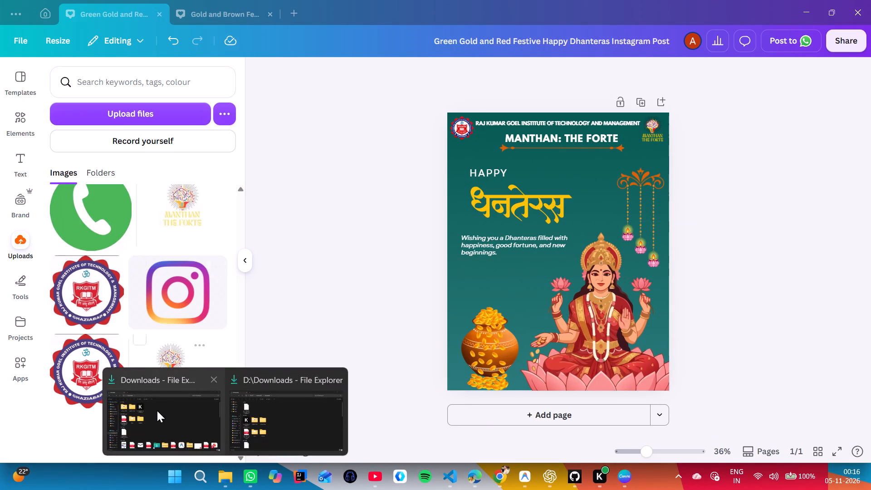
pyautogui.click(163, 421)
pyautogui.scroll(3, 124, 259)
pyautogui.hscroll(2, 124, 259)
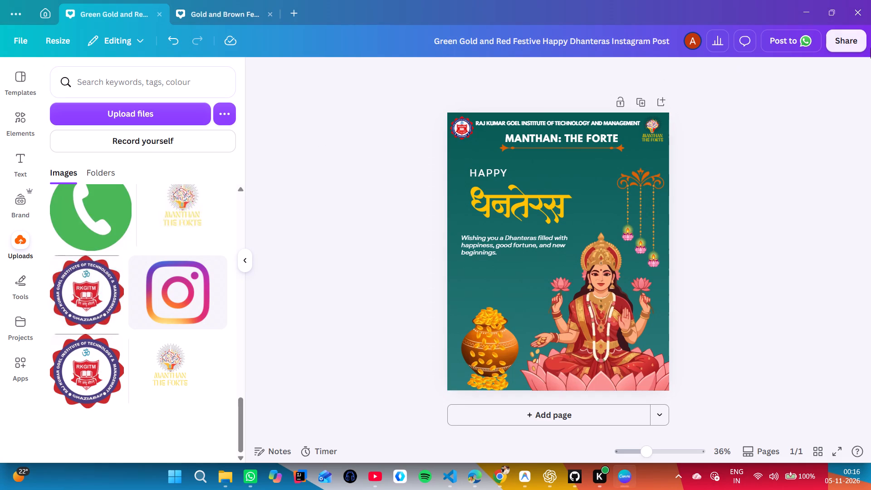
# Download the Dhanteras post again as a PNG, saving it in Downloads as "Green Gold and Red Festive Happy Dhanteras Instagram Post.png".
pyautogui.click(849, 43)
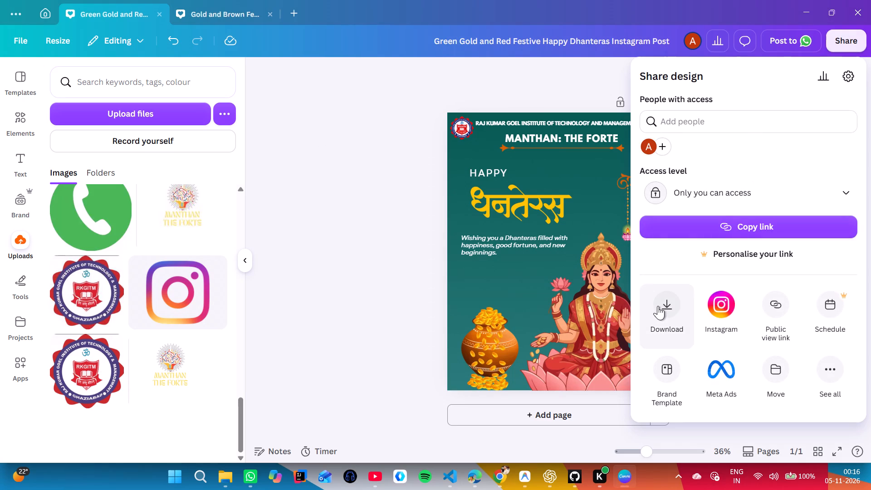
pyautogui.click(658, 306)
pyautogui.click(716, 284)
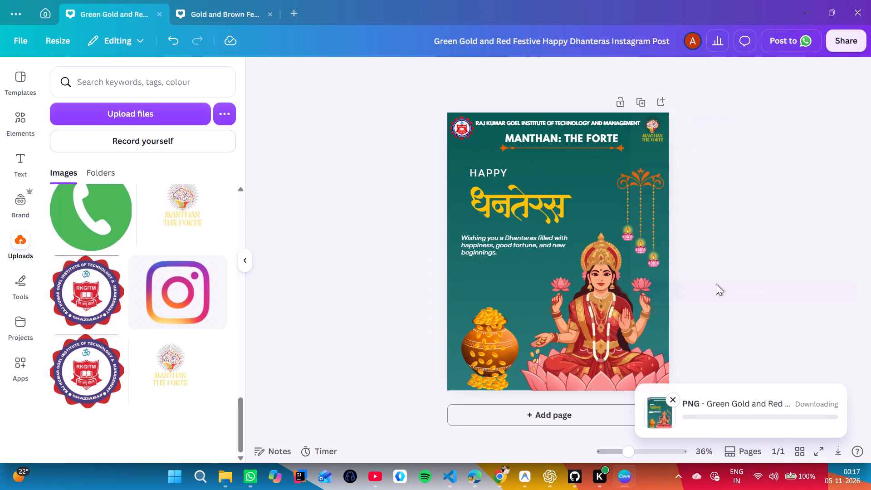
pyautogui.click(348, 234)
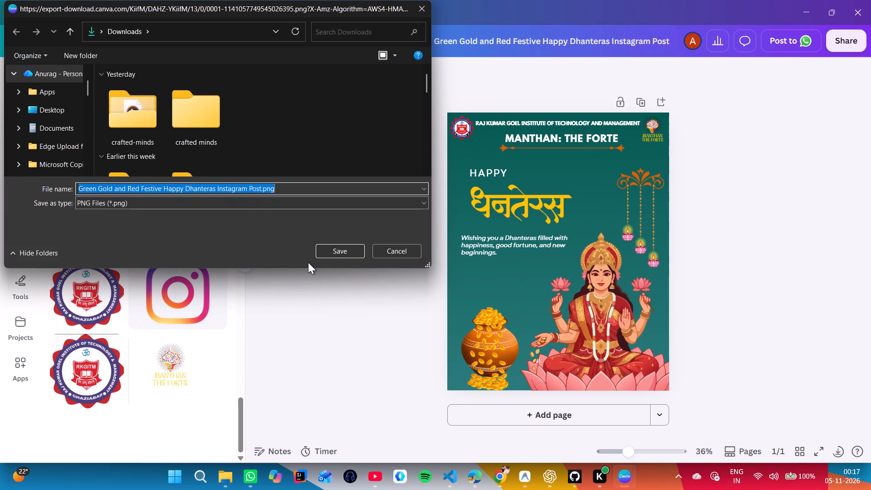
pyautogui.click(337, 253)
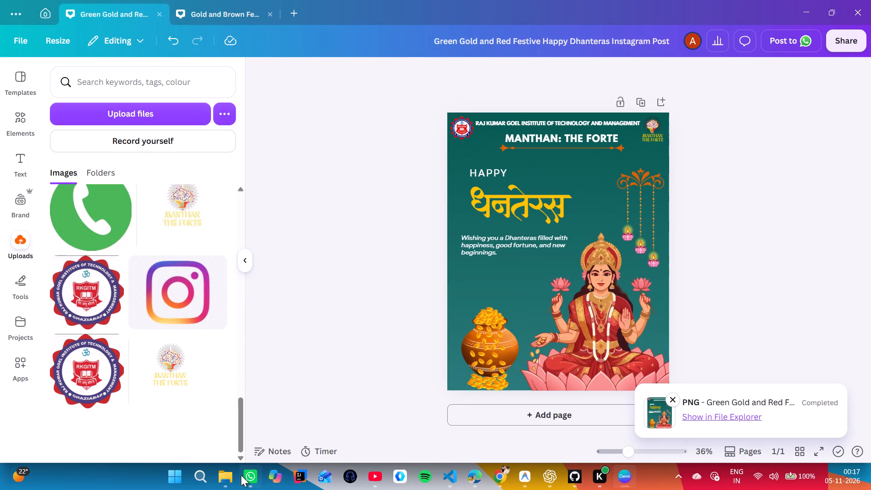
# Switch to File Explorer to check the newly saved Dhanteras post PNG in Downloads.
pyautogui.click(224, 480)
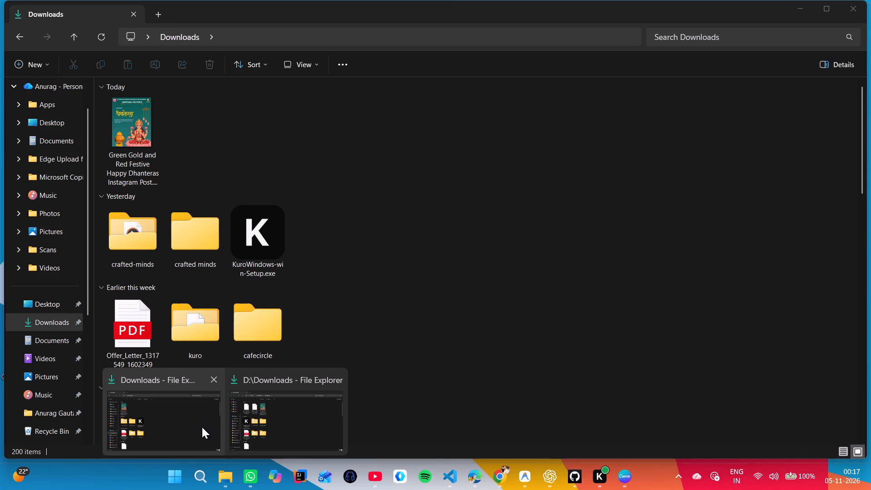
# Check the exported Dhanteras post PNG in the Downloads folder once more and return to the Canva design.
pyautogui.click(202, 427)
pyautogui.doubleClick(113, 150)
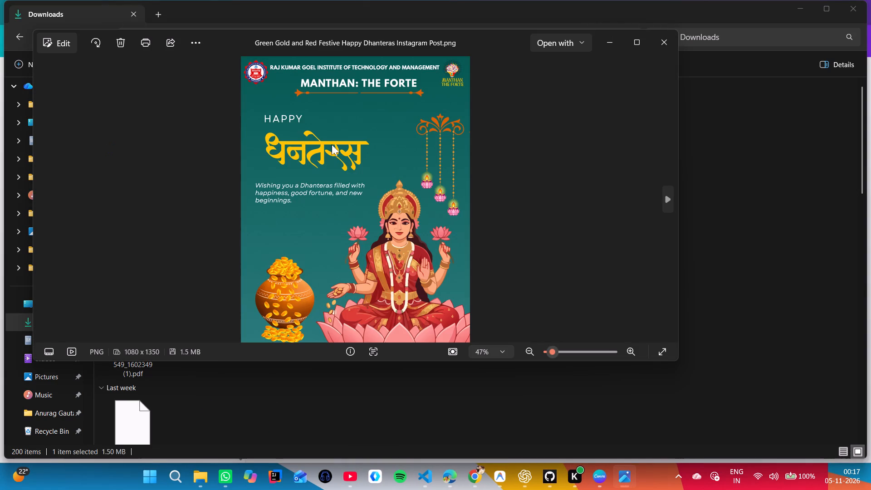
pyautogui.click(672, 44)
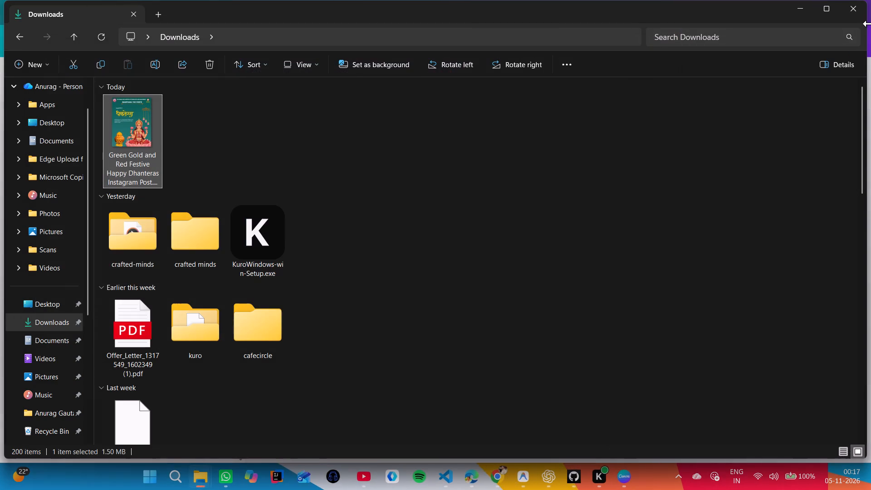
pyautogui.click(861, 9)
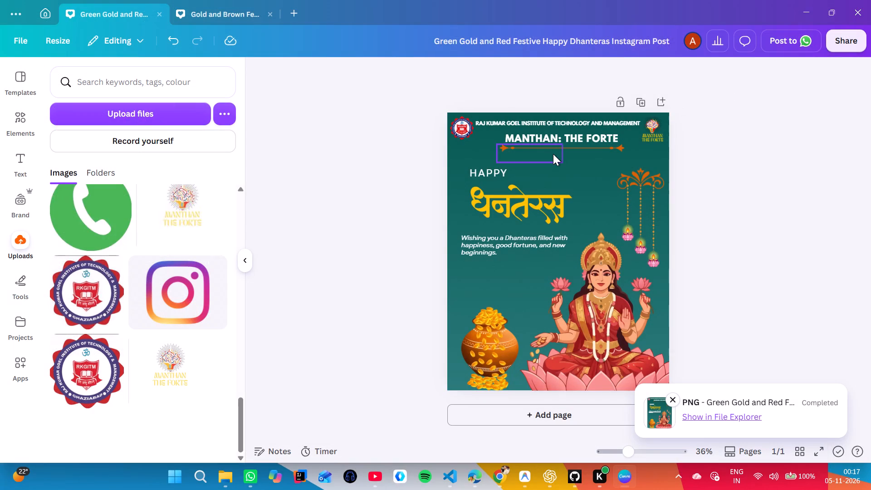
# Fine-adjust the half of the arrow divider beneath "THE FORTE" against the other half and inspect the header with its logos.
pyautogui.click(613, 209)
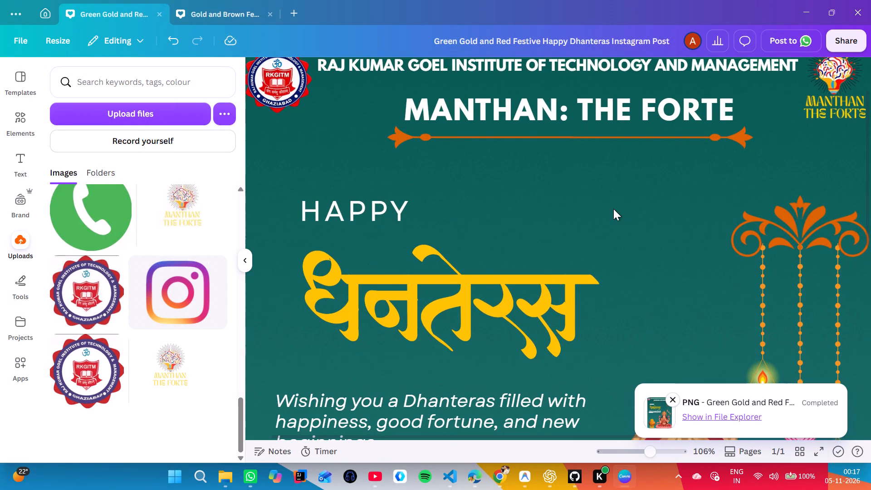
pyautogui.click(608, 137)
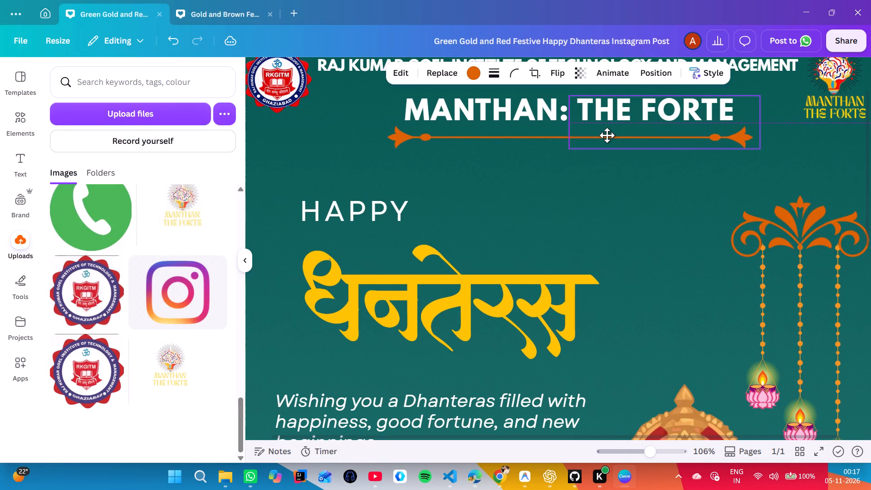
pyautogui.click(528, 166)
pyautogui.click(609, 216)
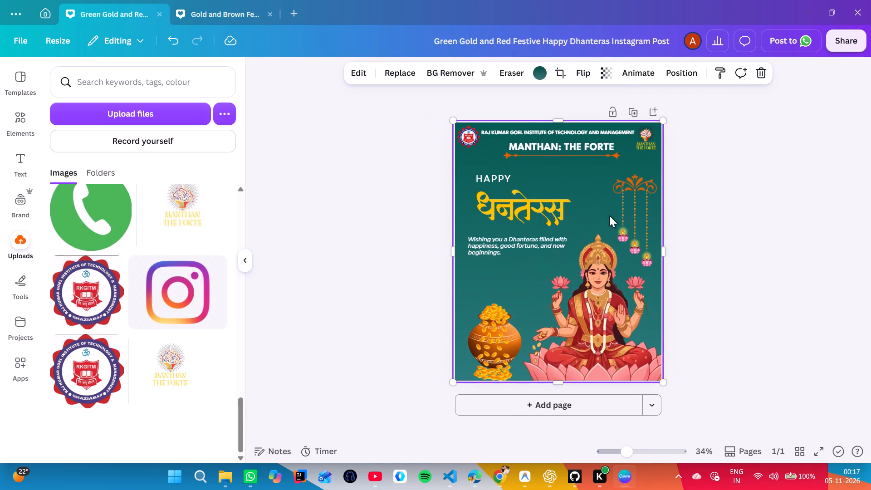
pyautogui.click(382, 219)
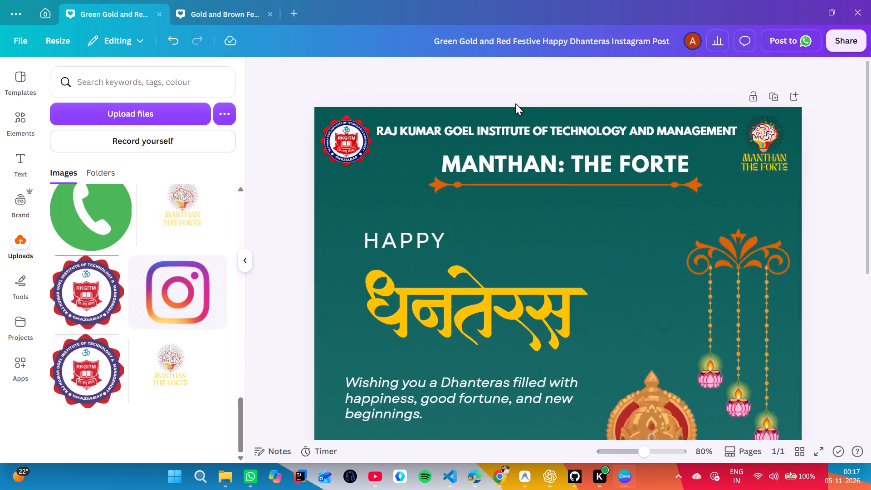
pyautogui.click(318, 151)
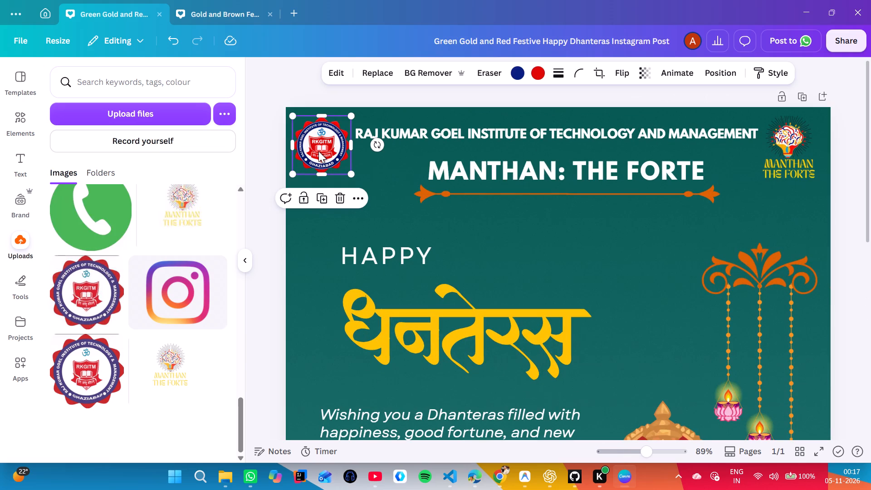
pyautogui.click(370, 188)
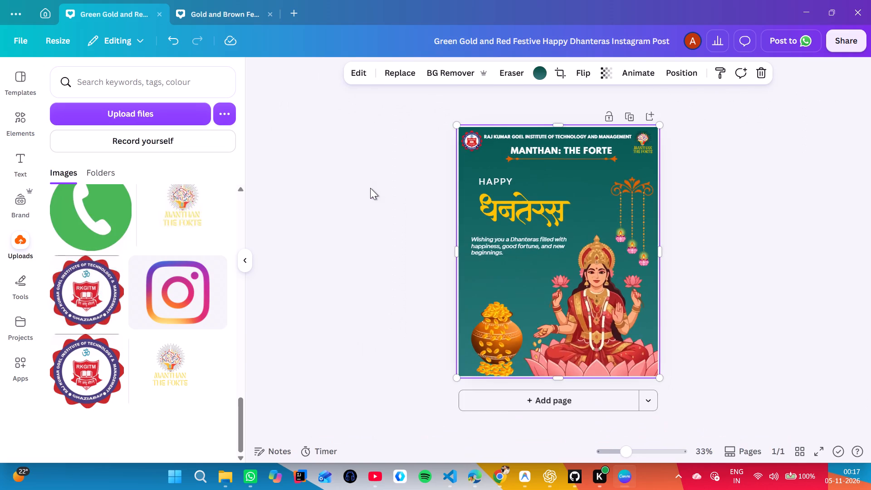
# Download the updated Dhanteras post as a PNG.
pyautogui.click(855, 39)
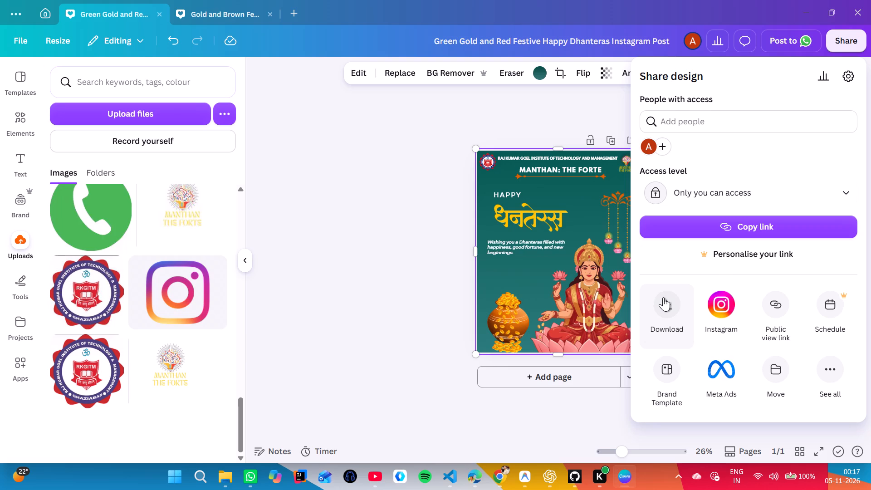
pyautogui.click(663, 297)
pyautogui.click(700, 296)
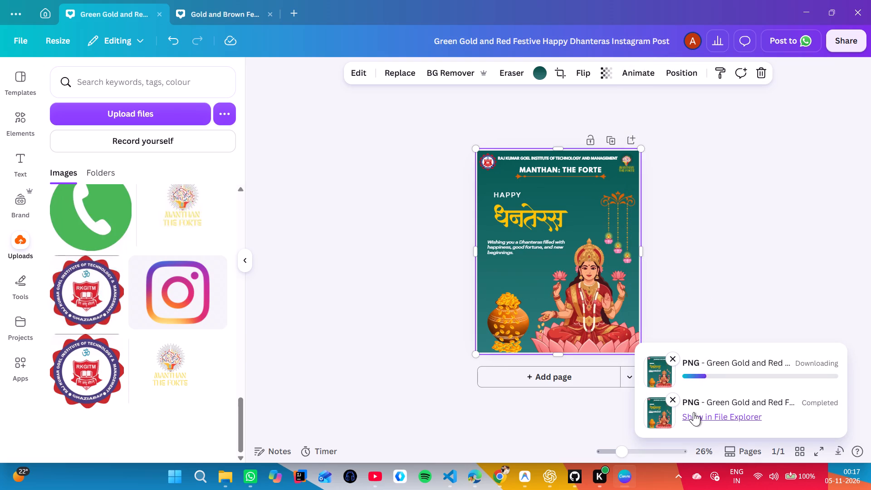
# Delete the previously exported Happy Dhanteras PNG from the D:\Downloads folder.
pyautogui.click(697, 415)
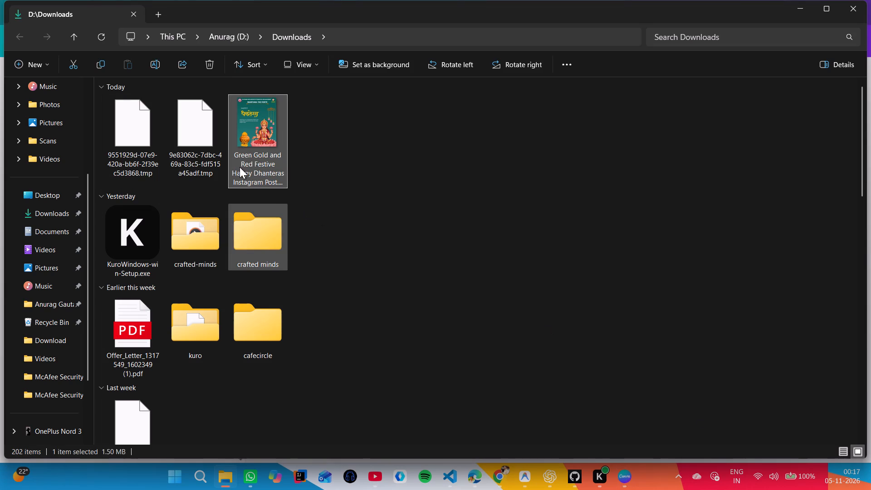
pyautogui.click(210, 73)
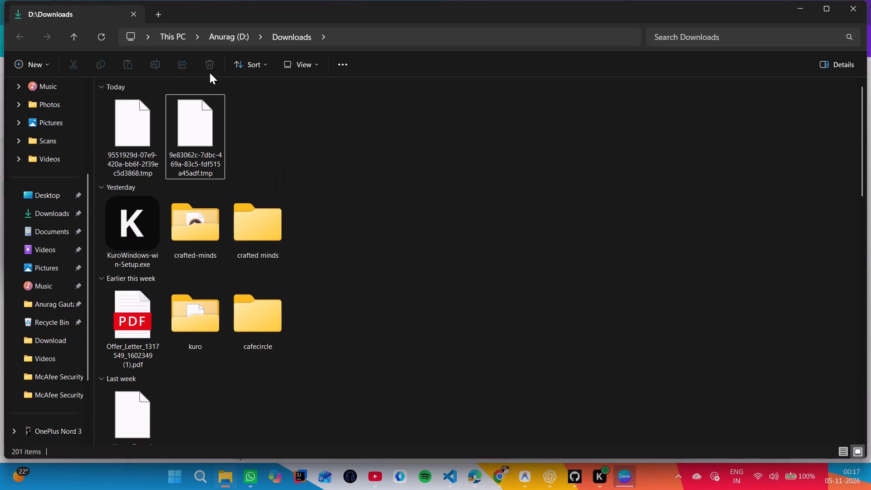
# Return to Canva and save the new export in Downloads as "Green Gold and Red Festive Happy Dhanteras Instagram Post.png".
pyautogui.hscroll(-2, 408, 201)
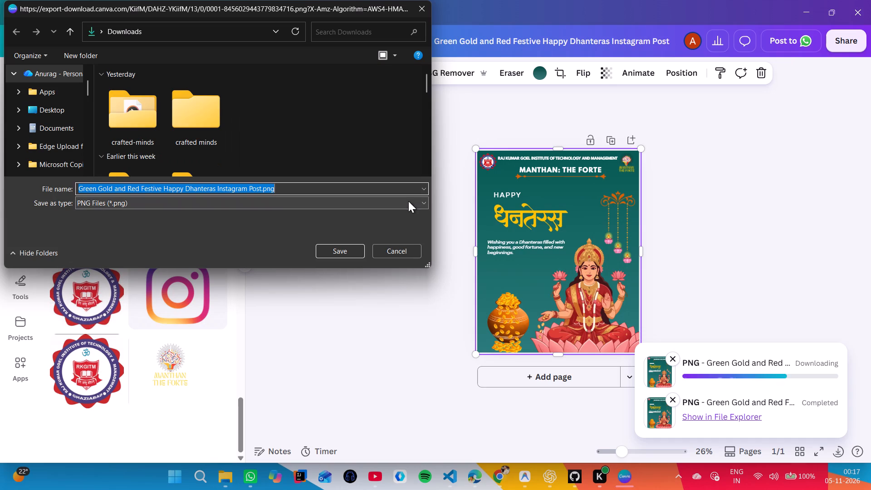
pyautogui.click(338, 243)
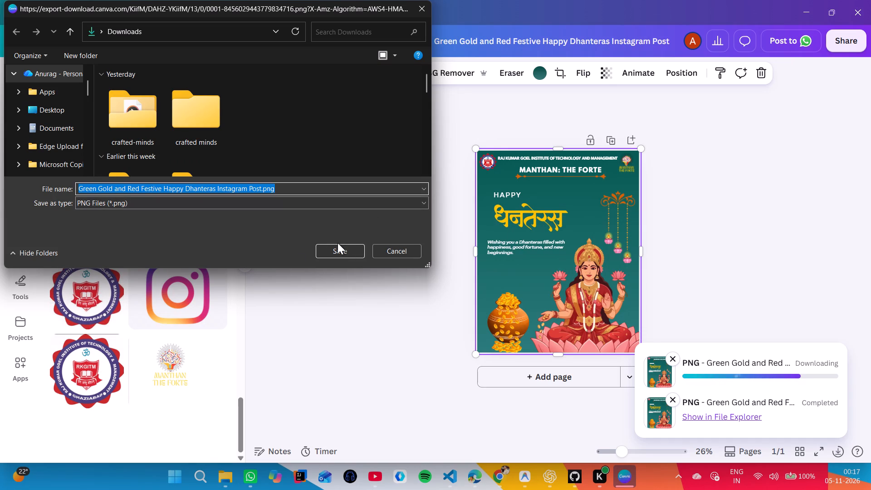
pyautogui.click(338, 255)
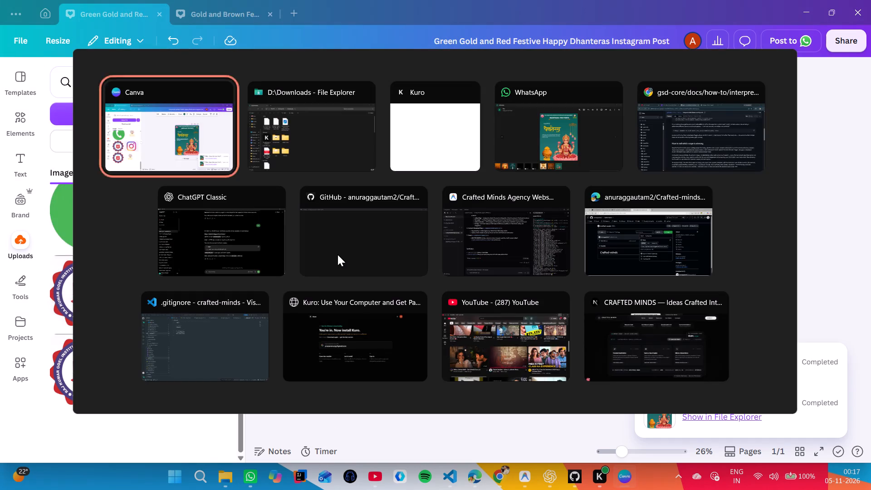
# View the newly saved Dhanteras PNG from Downloads, close it and dismiss the latest download notice in Canva.
pyautogui.doubleClick(236, 125)
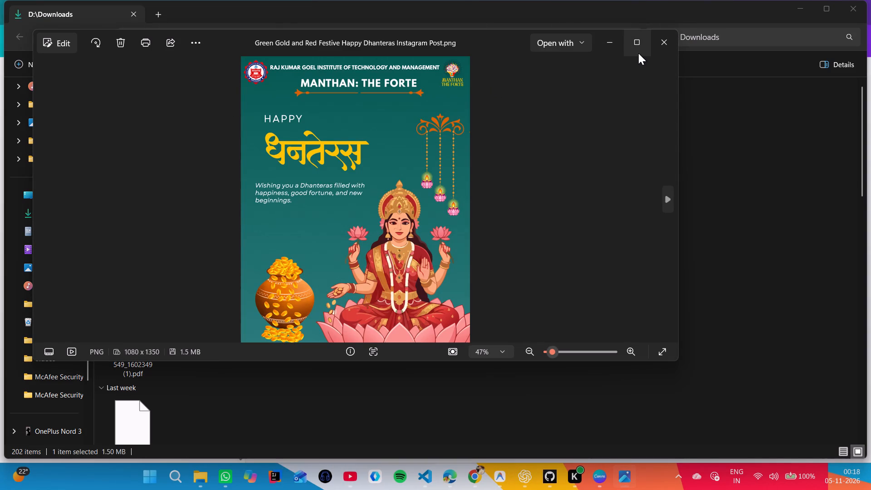
pyautogui.click(661, 46)
pyautogui.click(665, 50)
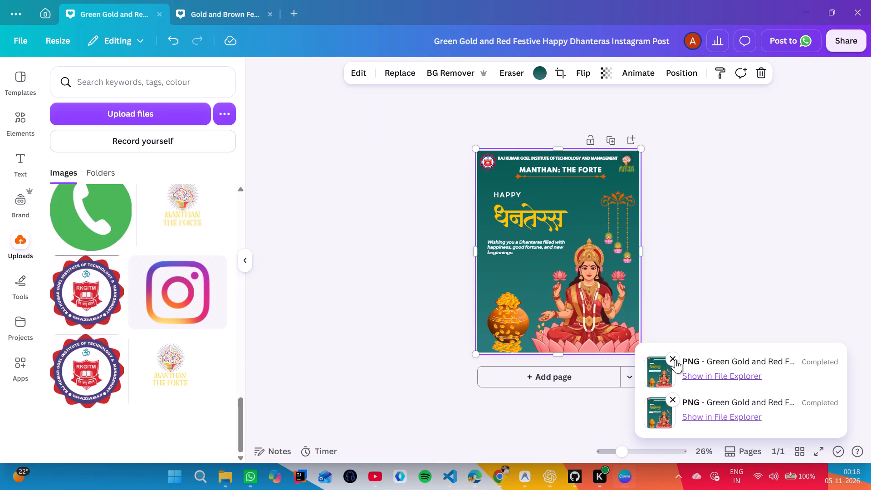
pyautogui.click(675, 359)
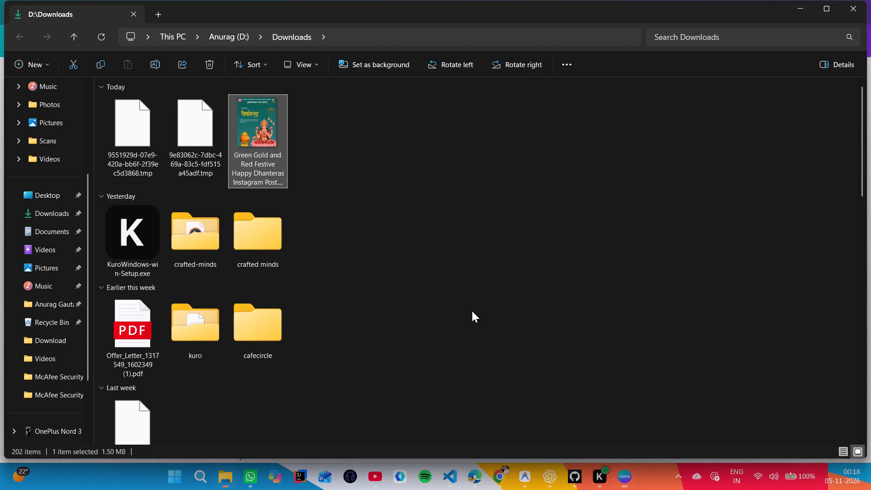
# Refresh the Downloads folder in File Explorer and view the exported Dhanteras PNG once more, closing it when checked.
pyautogui.click(94, 38)
pyautogui.doubleClick(135, 121)
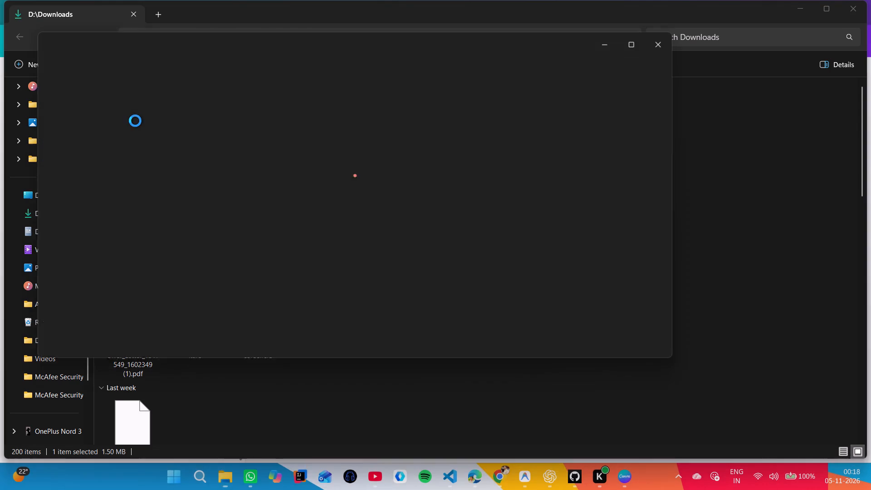
pyautogui.scroll(-1, 533, 186)
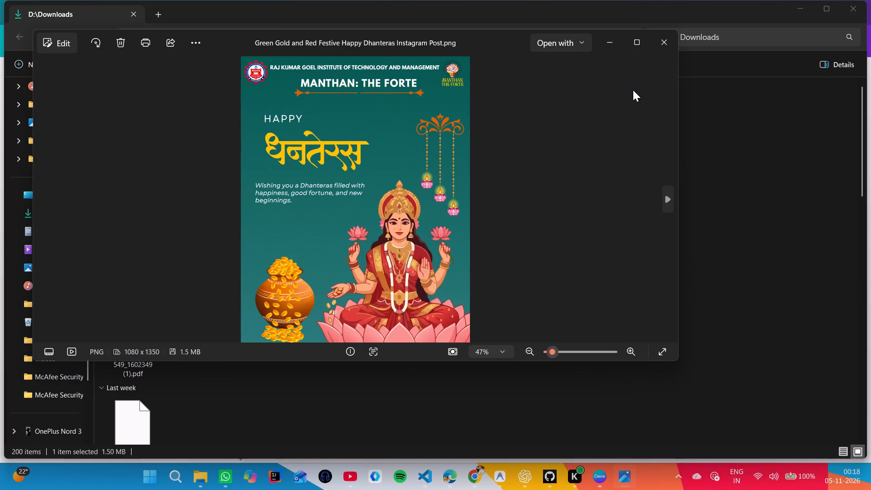
pyautogui.click(662, 43)
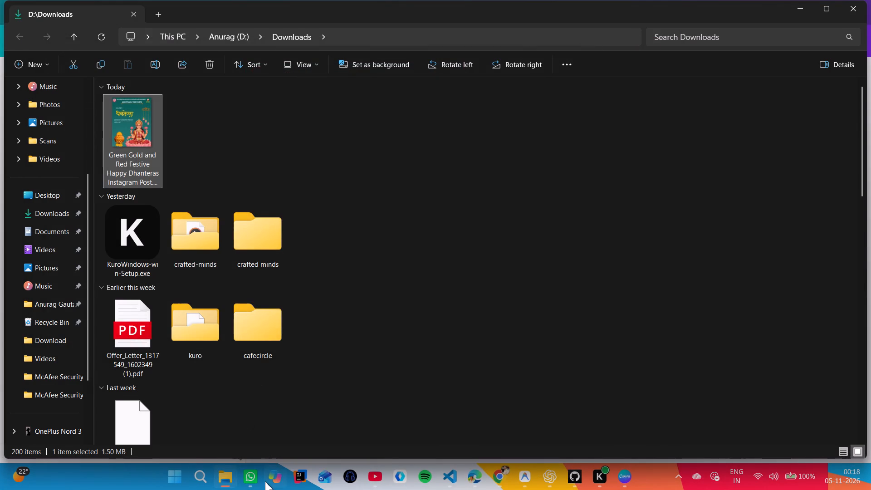
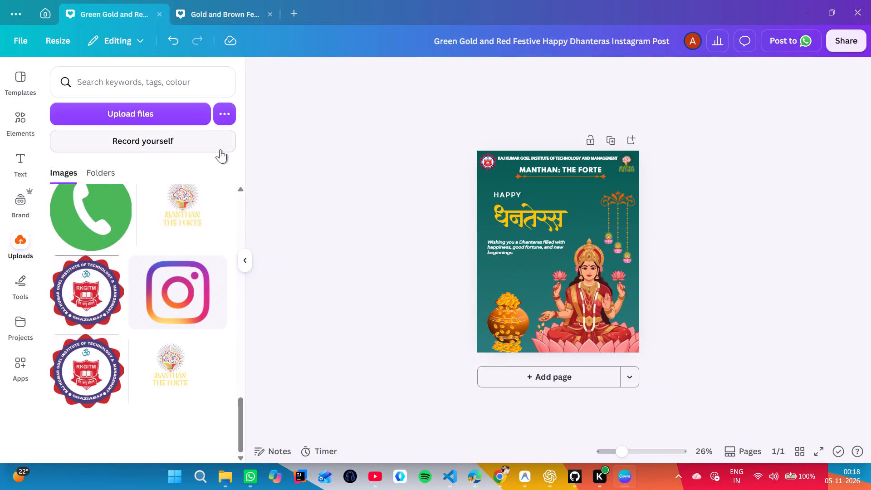
# Add the uploaded Instagram logo to the post, shrink it and place it beneath the Dhanteras greeting text.
pyautogui.scroll(3, 169, 248)
pyautogui.scroll(-4, 169, 248)
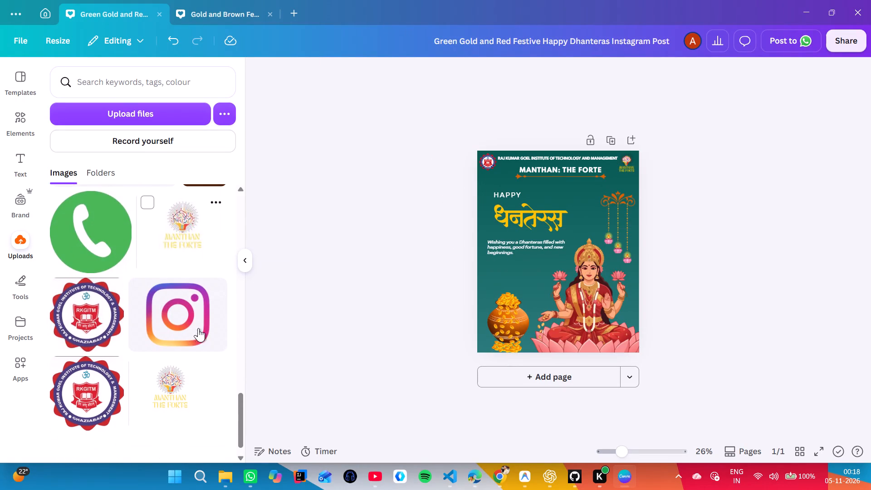
pyautogui.click(198, 329)
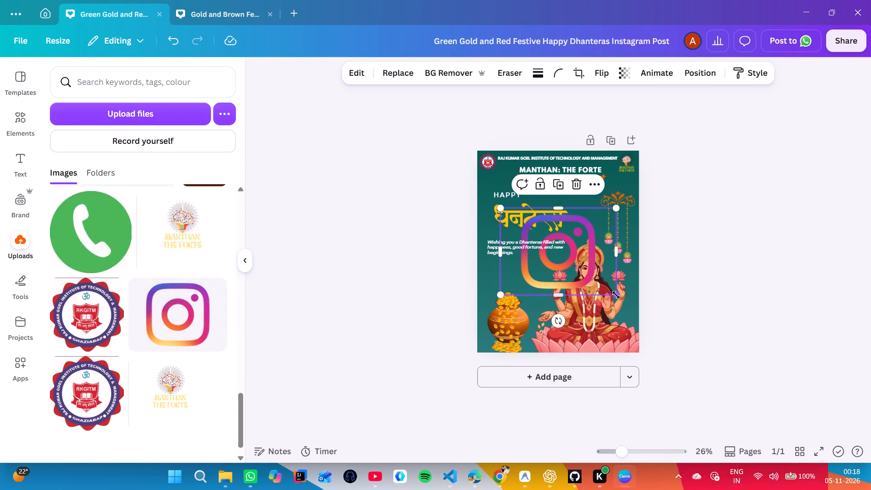
pyautogui.moveTo(616, 295); pyautogui.dragTo(540, 242)
pyautogui.moveTo(509, 213); pyautogui.dragTo(488, 263)
# Add the Brand Kit text "manthan_the_forte" to the post and place it beside the Instagram logo.
pyautogui.scroll(2, 115, 184)
pyautogui.click(27, 157)
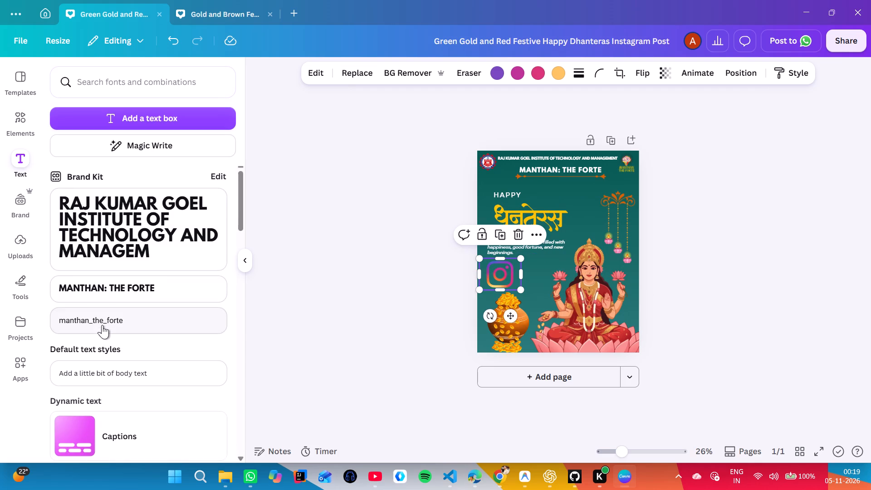
pyautogui.click(102, 325)
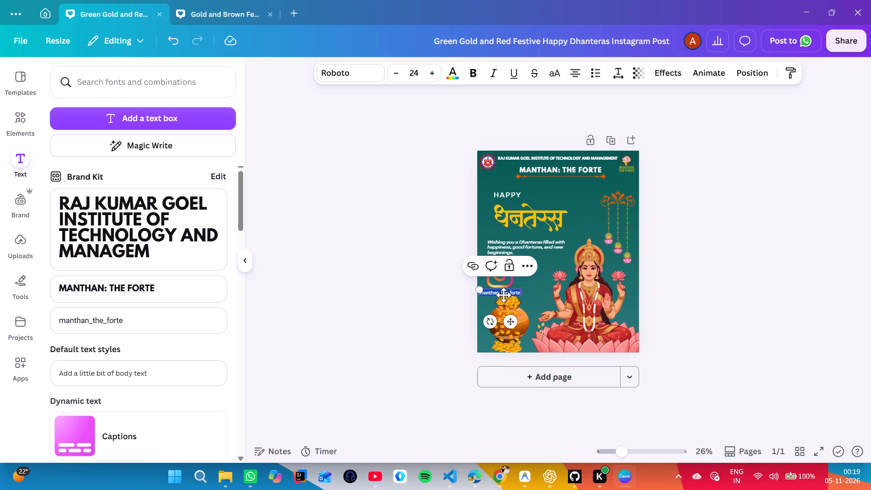
pyautogui.moveTo(503, 295); pyautogui.dragTo(535, 279)
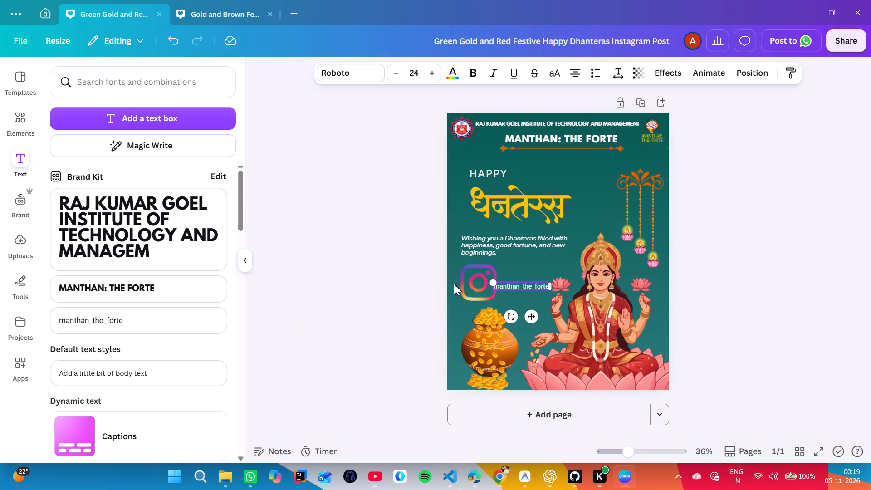
pyautogui.click(431, 292)
pyautogui.moveTo(480, 321); pyautogui.dragTo(401, 275)
pyautogui.moveTo(390, 259); pyautogui.dragTo(402, 273)
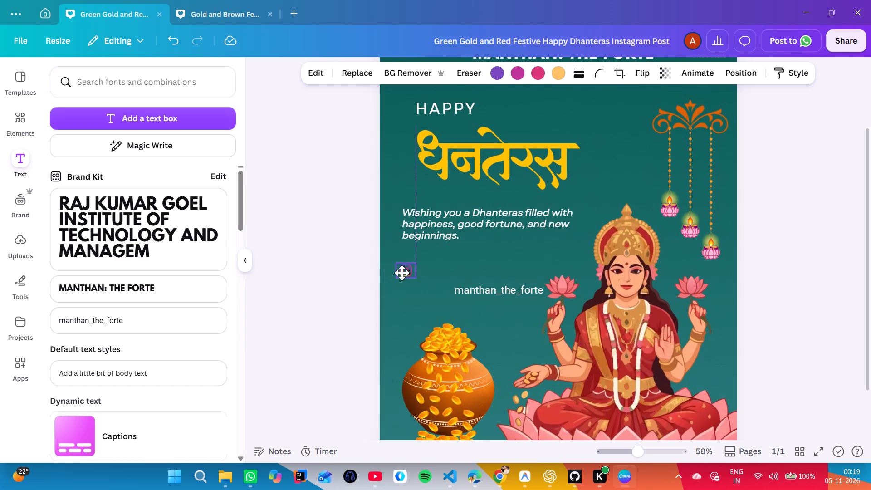
pyautogui.moveTo(402, 273); pyautogui.dragTo(409, 270)
pyautogui.moveTo(481, 294); pyautogui.dragTo(457, 273)
pyautogui.click(428, 269)
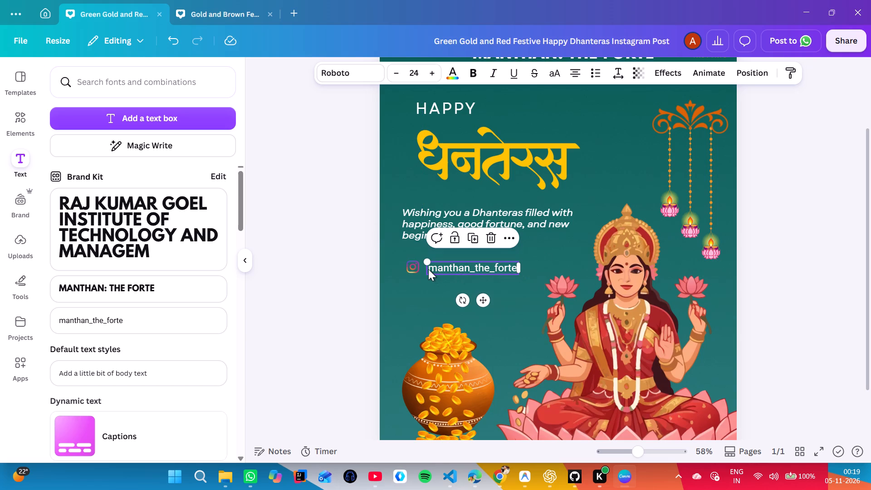
pyautogui.click(449, 263)
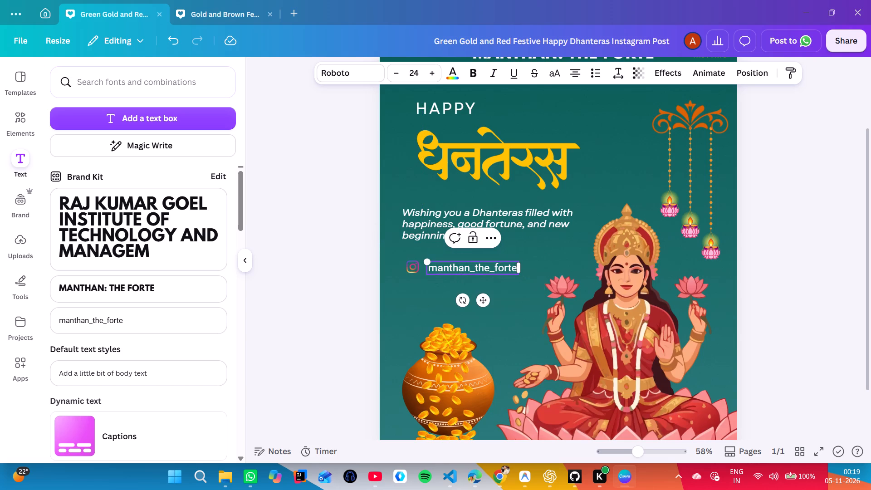
pyautogui.press('Left')
pyautogui.press('Left')
pyautogui.press('Left')
pyautogui.press('Left')
pyautogui.press('Left')
pyautogui.press('Left')
pyautogui.press('Left')
pyautogui.press('Left')
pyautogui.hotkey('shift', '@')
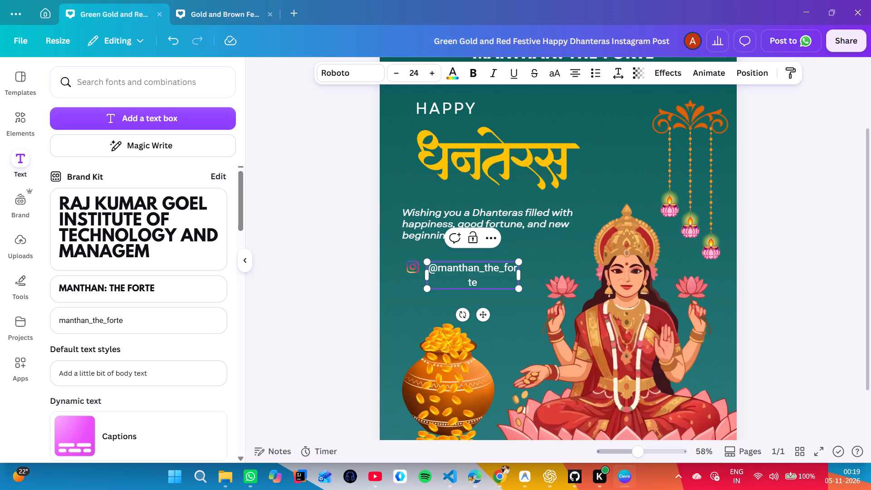
pyautogui.moveTo(521, 276); pyautogui.dragTo(528, 276)
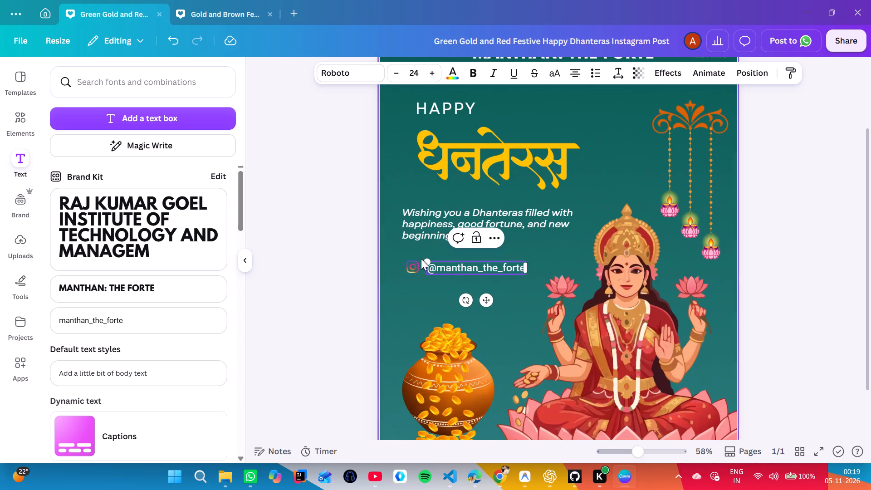
pyautogui.moveTo(427, 257); pyautogui.dragTo(438, 262)
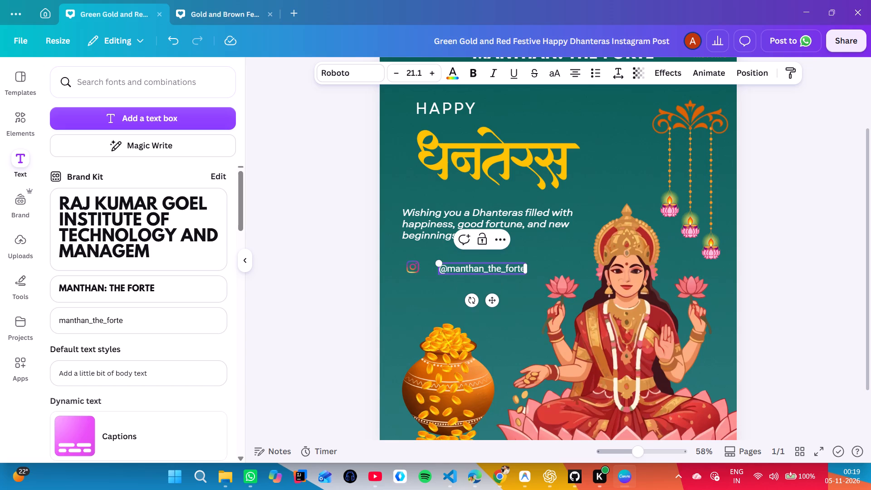
pyautogui.moveTo(456, 266); pyautogui.dragTo(450, 266)
pyautogui.click(425, 284)
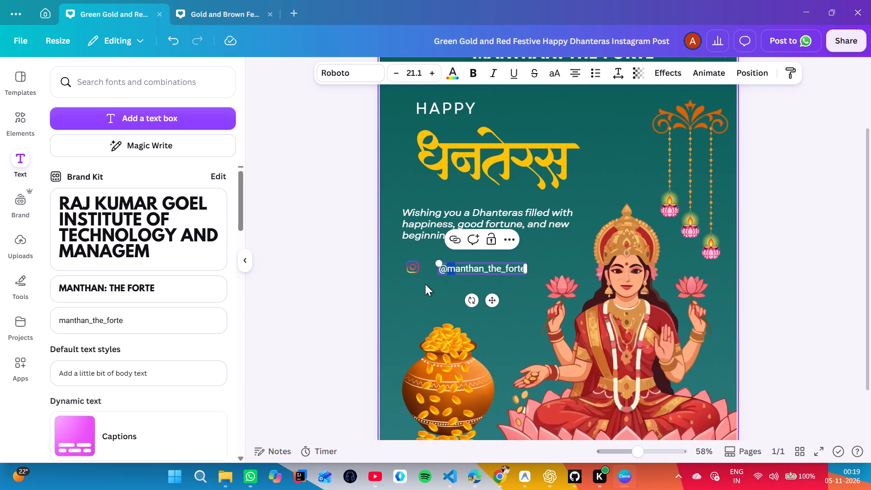
pyautogui.click(463, 268)
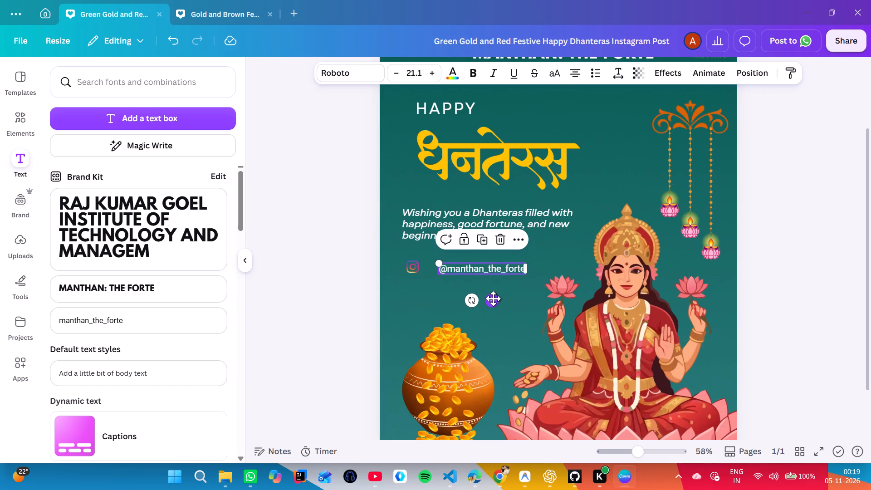
pyautogui.moveTo(493, 299); pyautogui.dragTo(476, 297)
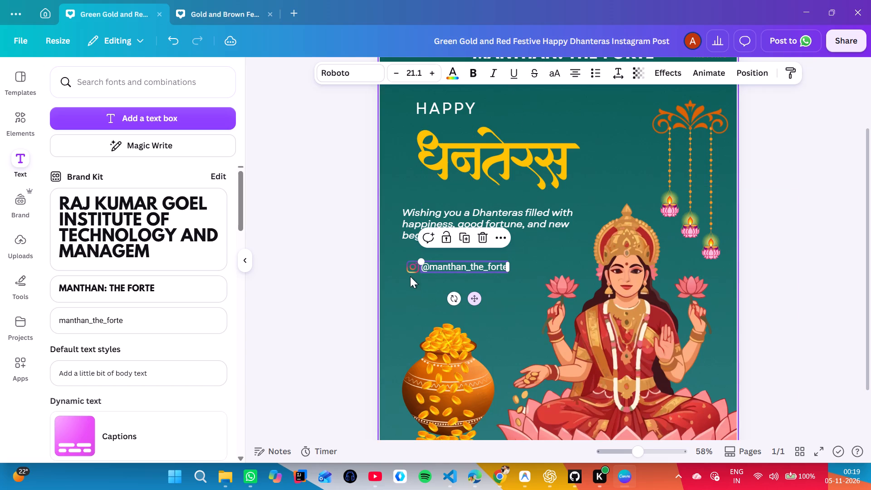
# Shift the Instagram icon towards the greeting's starting edge, shrink it slightly and move the handle close to it.
pyautogui.click(414, 269)
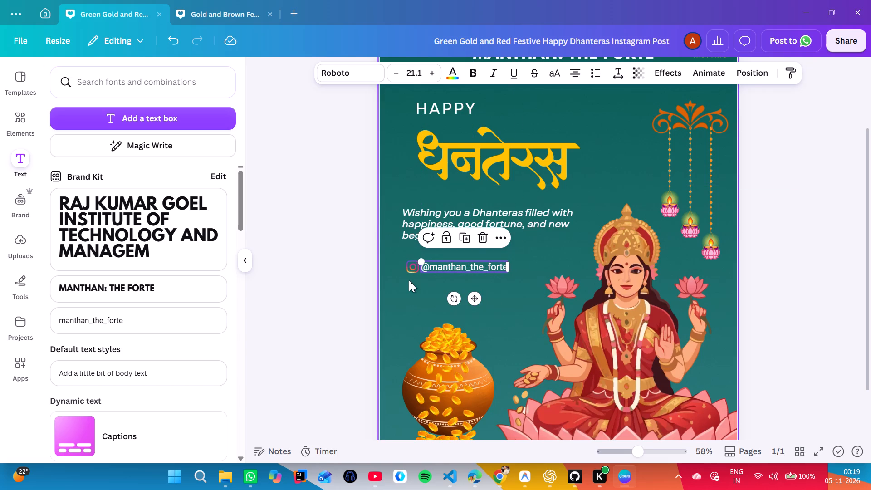
pyautogui.click(409, 280)
pyautogui.moveTo(411, 267); pyautogui.dragTo(407, 264)
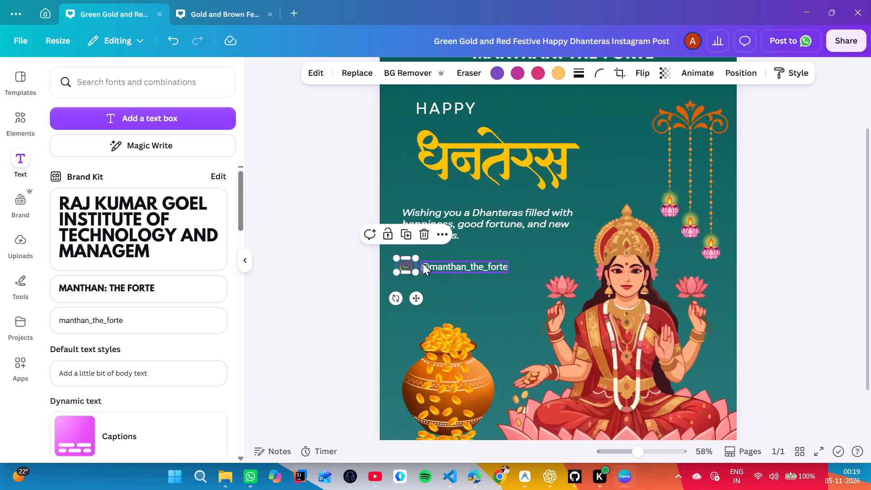
pyautogui.moveTo(396, 257); pyautogui.dragTo(399, 261)
pyautogui.moveTo(431, 271); pyautogui.dragTo(423, 271)
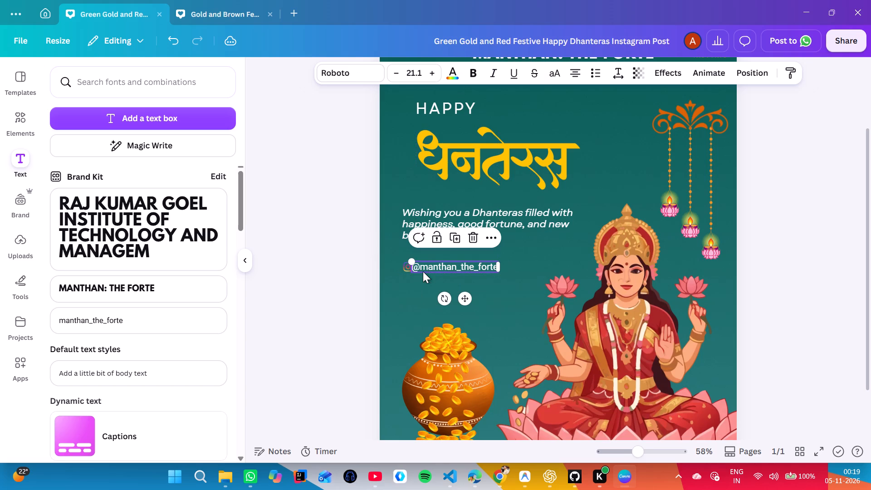
pyautogui.click(400, 288)
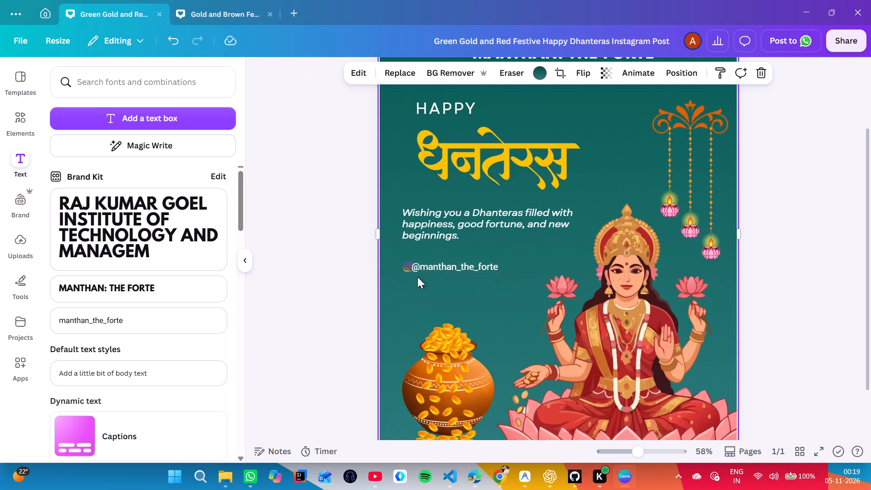
pyautogui.click(431, 265)
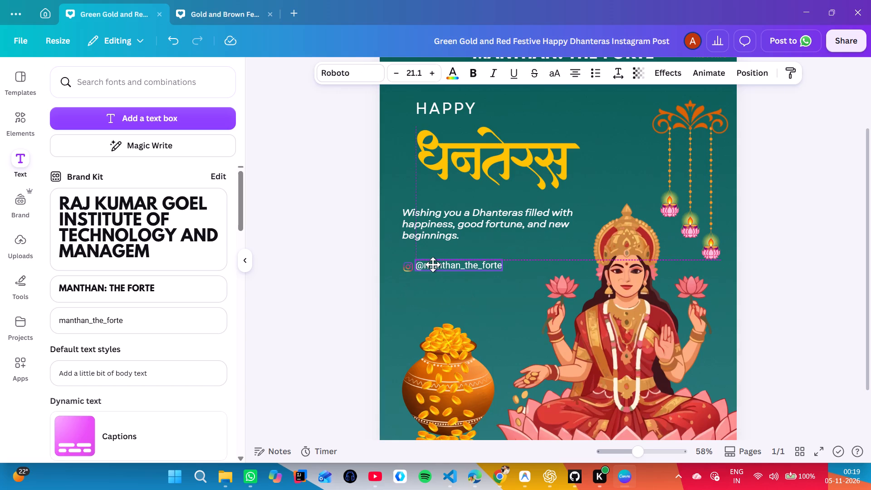
pyautogui.click(405, 287)
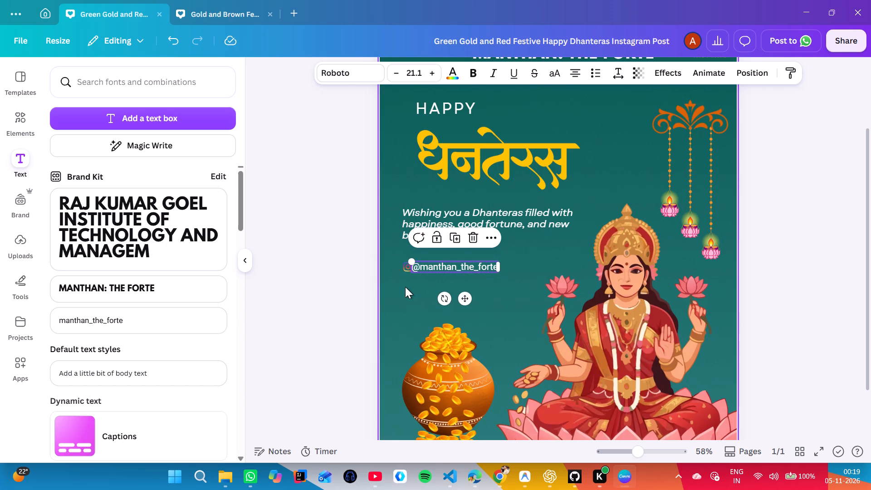
pyautogui.click(424, 263)
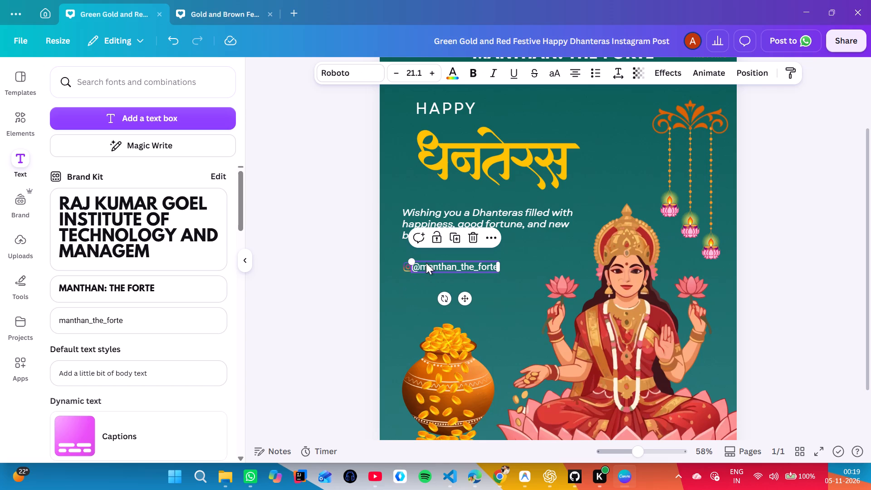
pyautogui.click(397, 300)
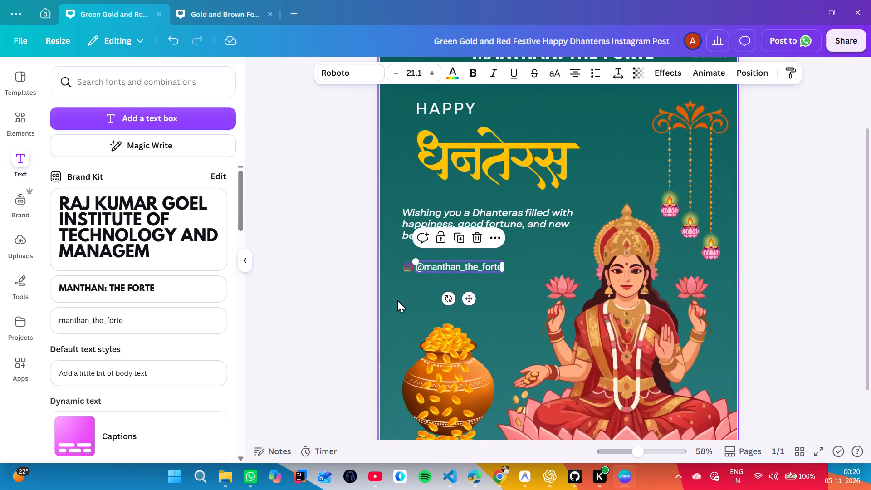
pyautogui.click(406, 269)
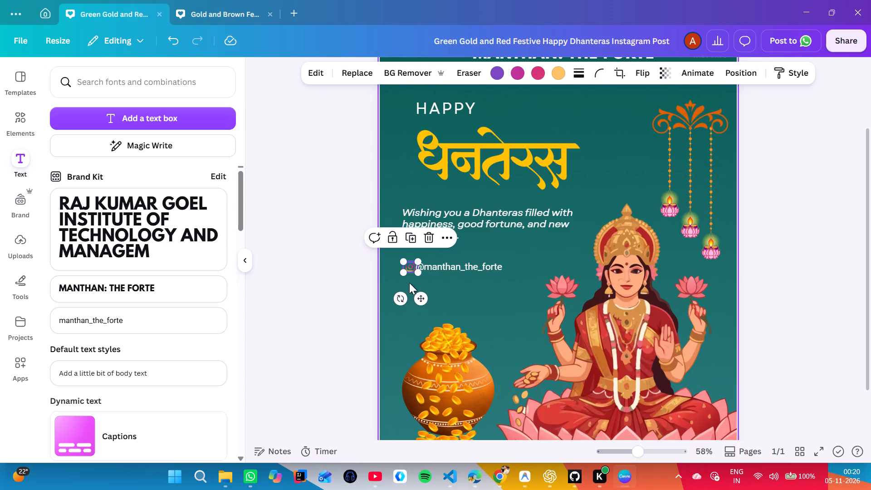
pyautogui.click(409, 284)
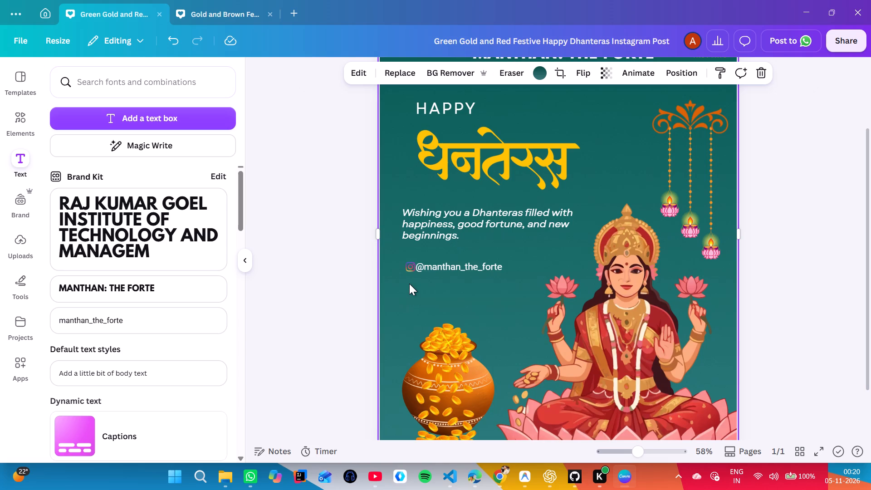
# Download the Dhanteras post with the Instagram handle as a PNG, replacing the existing file in Downloads.
pyautogui.hscroll(-1, 409, 284)
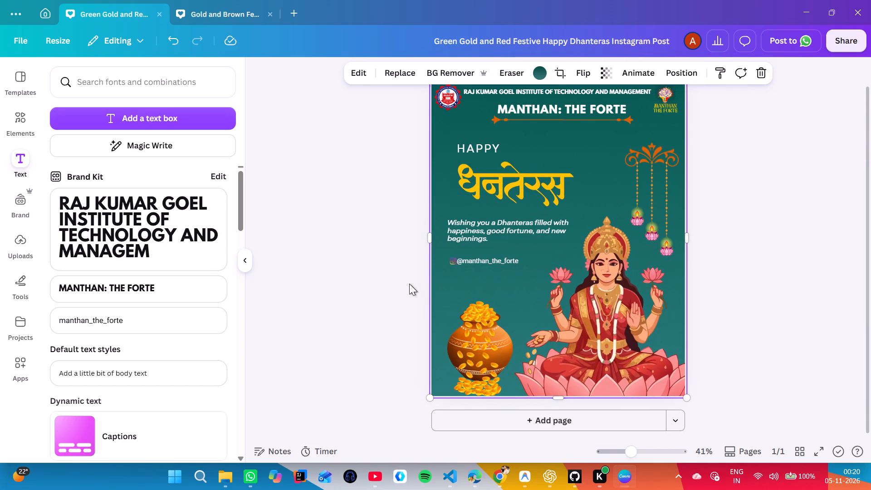
pyautogui.click(842, 42)
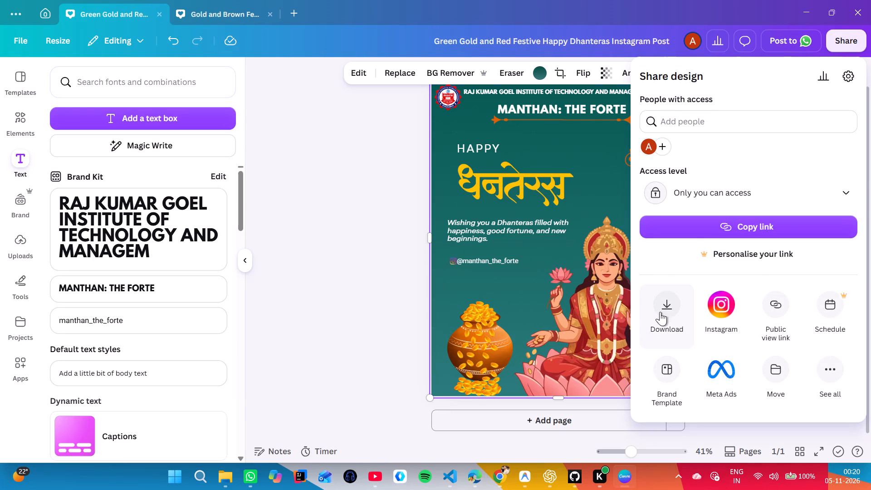
pyautogui.click(660, 312)
pyautogui.click(707, 287)
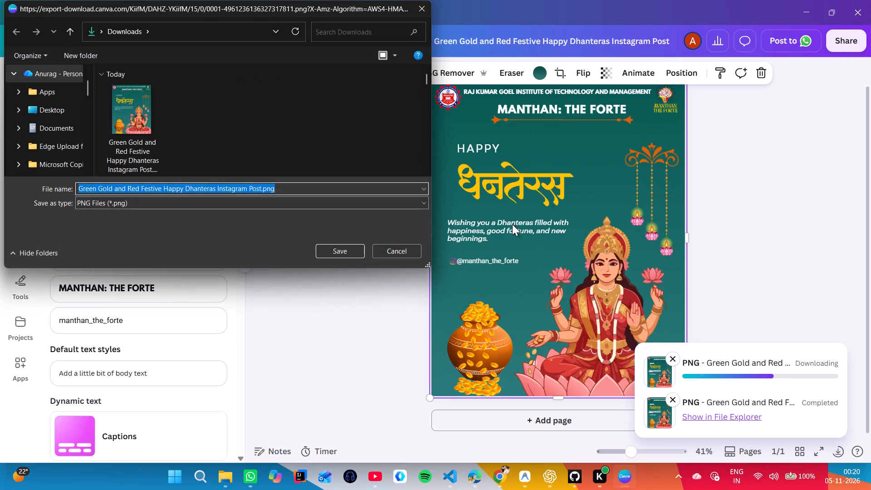
pyautogui.click(346, 247)
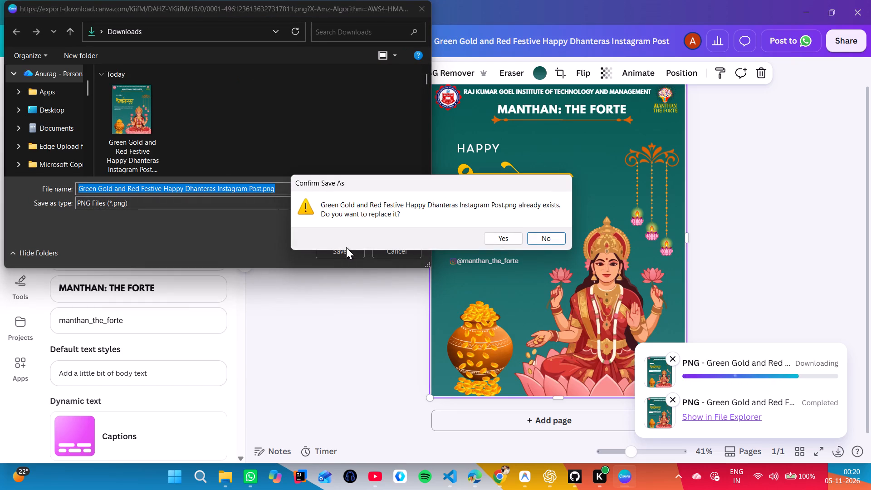
pyautogui.click(504, 236)
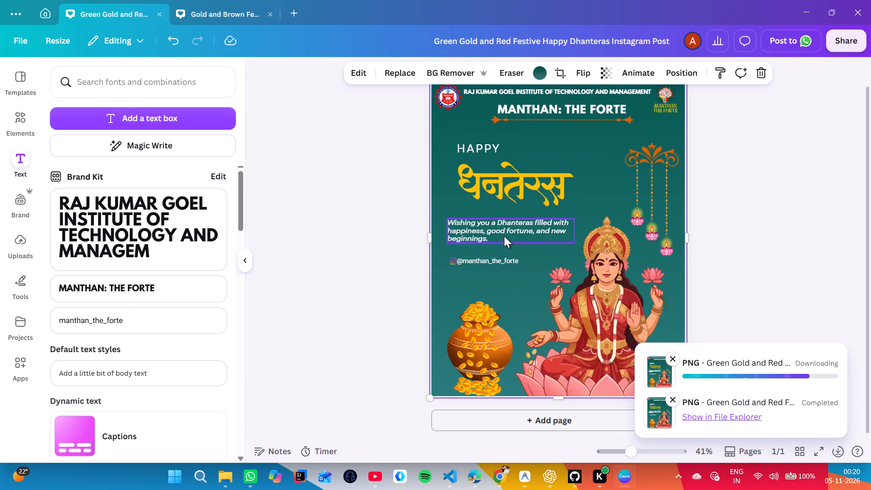
# Open the newly exported Dhanteras PNG from D:\Downloads to check it, and return to the Canva design.
pyautogui.click(231, 476)
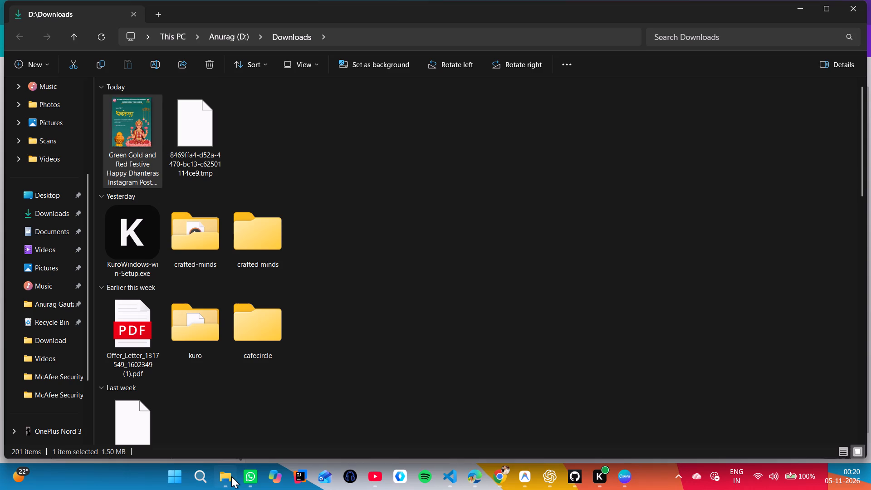
pyautogui.doubleClick(134, 144)
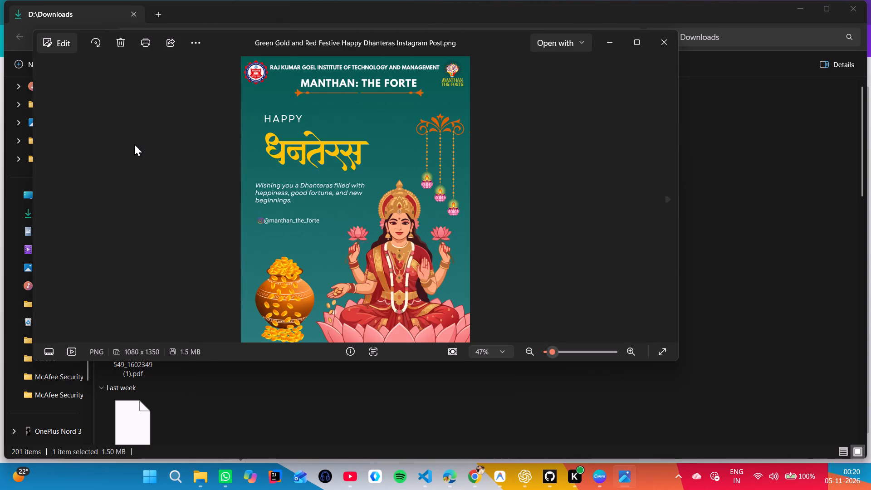
pyautogui.click(667, 44)
pyautogui.click(848, 12)
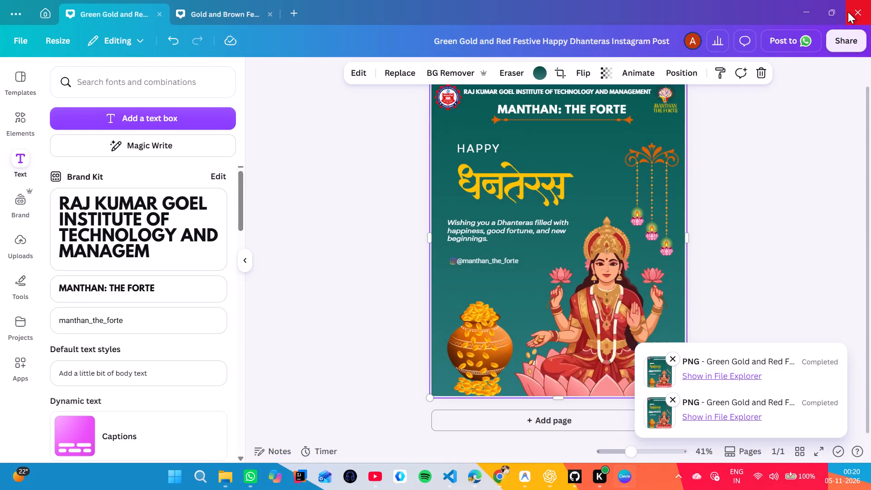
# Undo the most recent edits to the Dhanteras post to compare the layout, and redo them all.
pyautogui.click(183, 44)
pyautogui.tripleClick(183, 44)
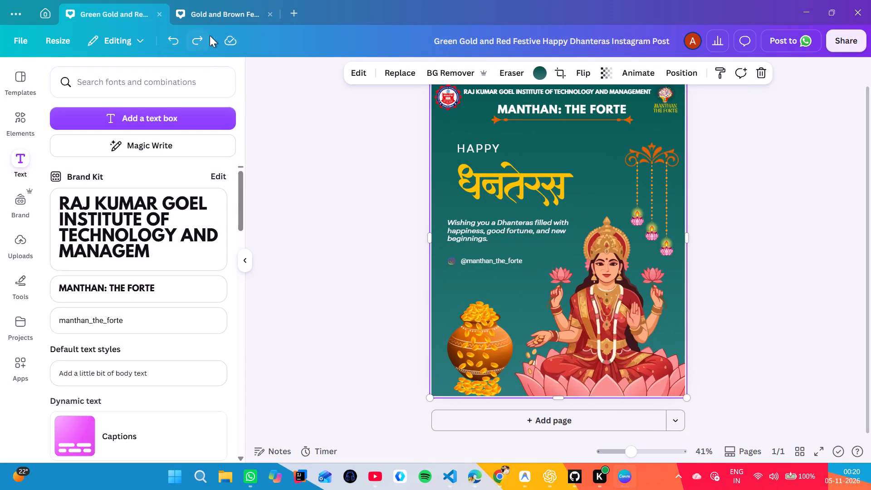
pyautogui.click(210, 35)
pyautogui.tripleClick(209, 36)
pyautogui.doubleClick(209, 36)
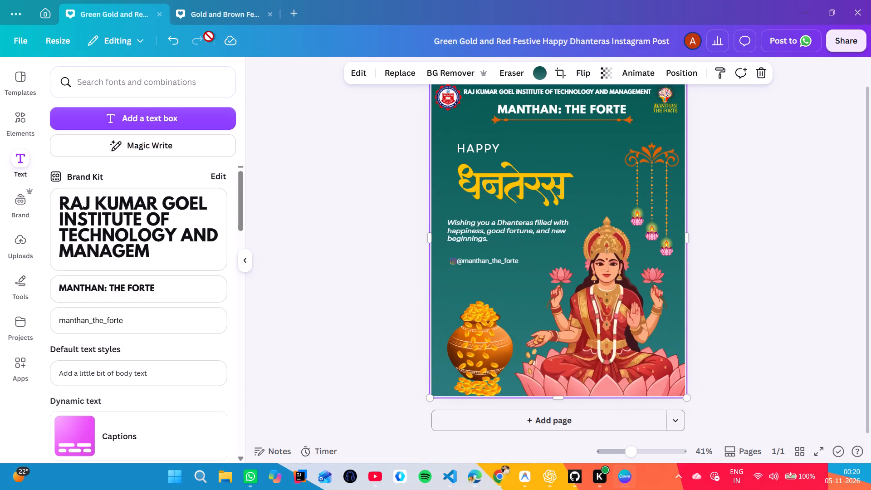
# Close the Gold and Brown Festive Happy Diwali design and return to the Dhanteras post.
pyautogui.click(264, 13)
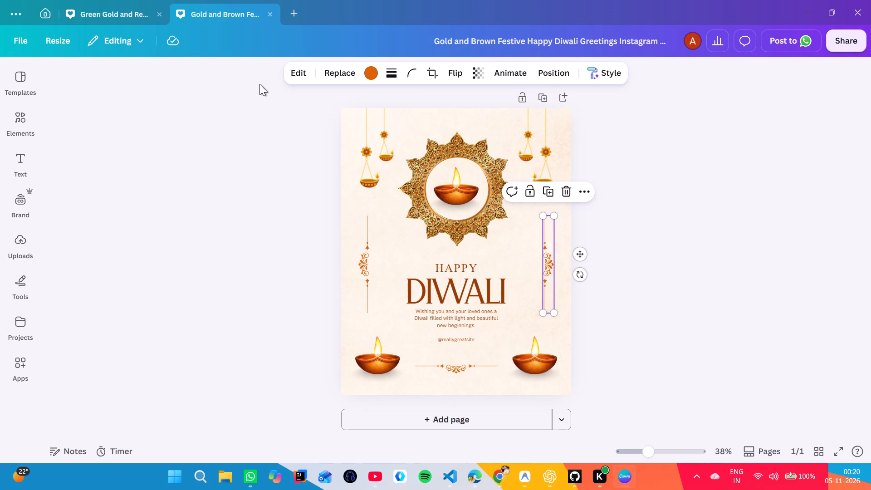
pyautogui.click(271, 15)
pyautogui.hscroll(-1, 255, 112)
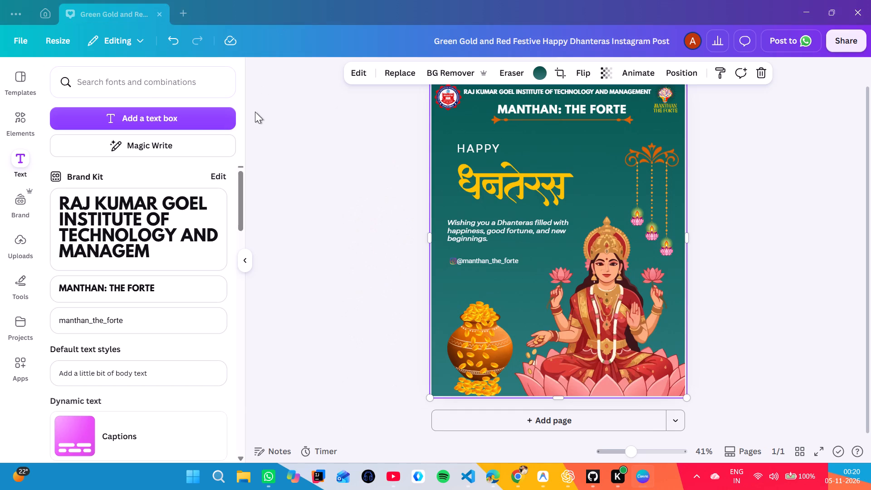
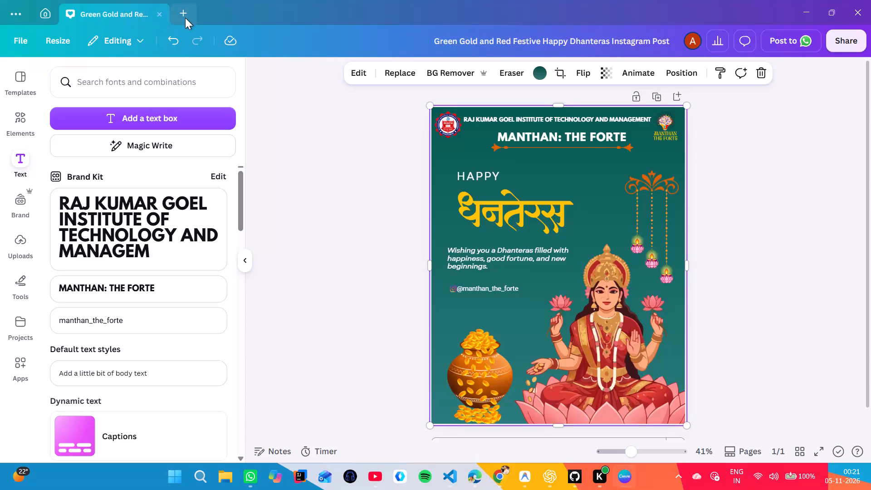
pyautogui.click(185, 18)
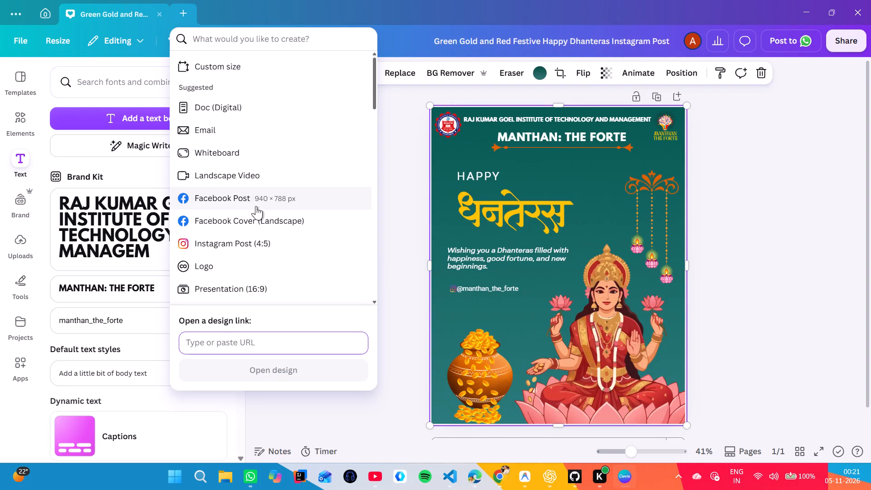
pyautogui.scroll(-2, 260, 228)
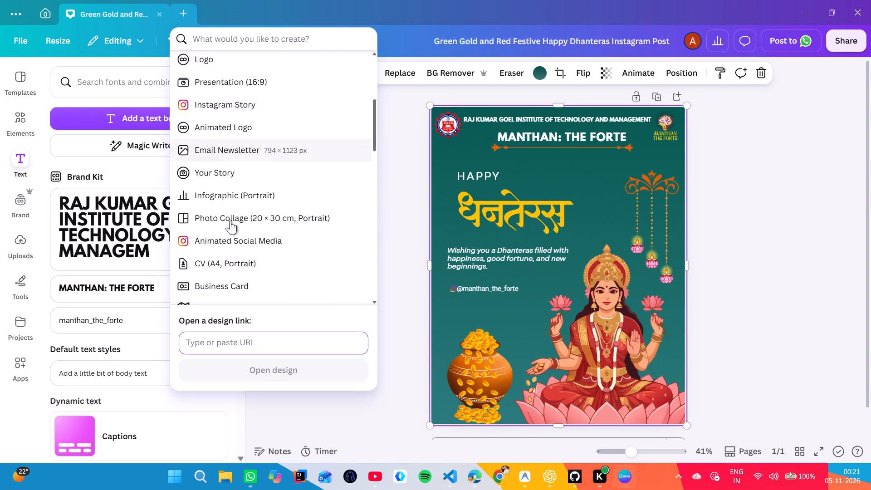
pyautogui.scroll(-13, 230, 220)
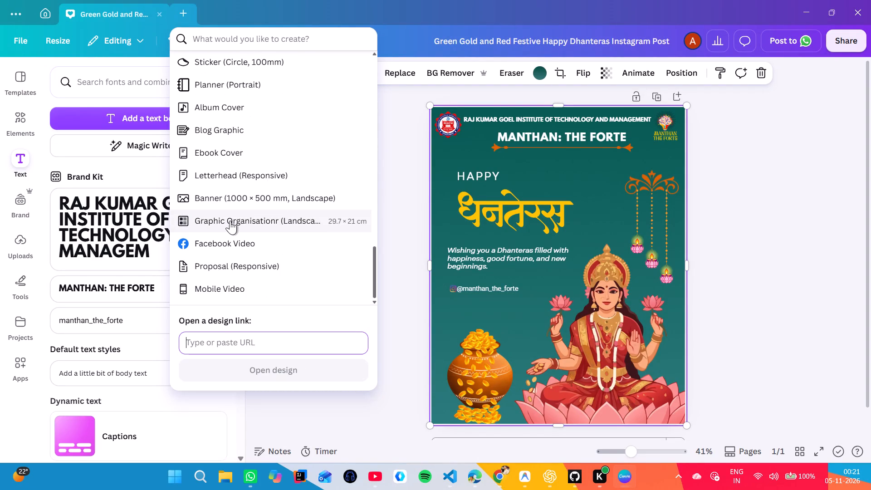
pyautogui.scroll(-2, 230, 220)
# Go to the home page and close the Gold and Brown Festive Happy Diwali template preview.
pyautogui.click(40, 13)
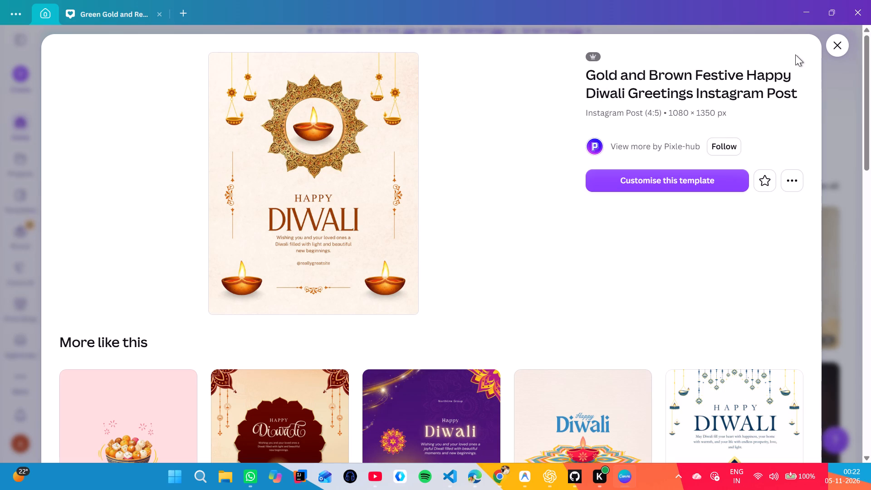
pyautogui.click(837, 46)
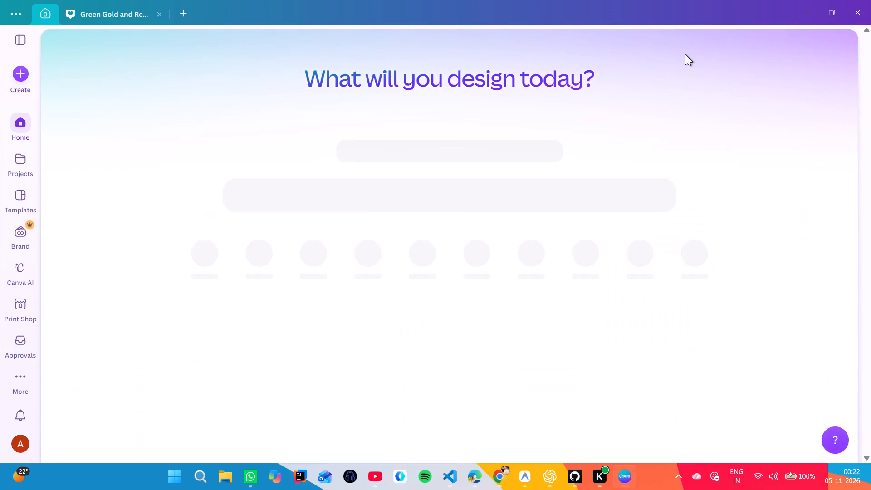
# Replace the home page search term with "diwali" and run the search.
pyautogui.press('BackSpace')
pyautogui.press('BackSpace')
pyautogui.press('BackSpace')
pyautogui.press('BackSpace')
pyautogui.press('BackSpace')
pyautogui.press('BackSpace')
pyautogui.press('BackSpace')
pyautogui.press('BackSpace')
pyautogui.press('BackSpace')
pyautogui.press('BackSpace')
pyautogui.press('BackSpace')
pyautogui.press('BackSpace')
pyautogui.press('BackSpace')
pyautogui.press('BackSpace')
pyautogui.press('BackSpace')
pyautogui.press('BackSpace')
pyautogui.press('BackSpace')
pyautogui.press('BackSpace')
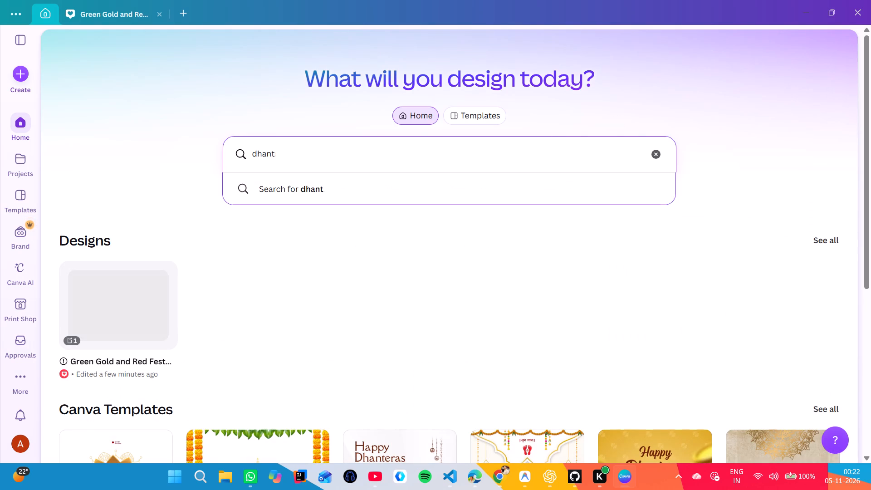
pyautogui.write('diwali')
pyautogui.press('Return')
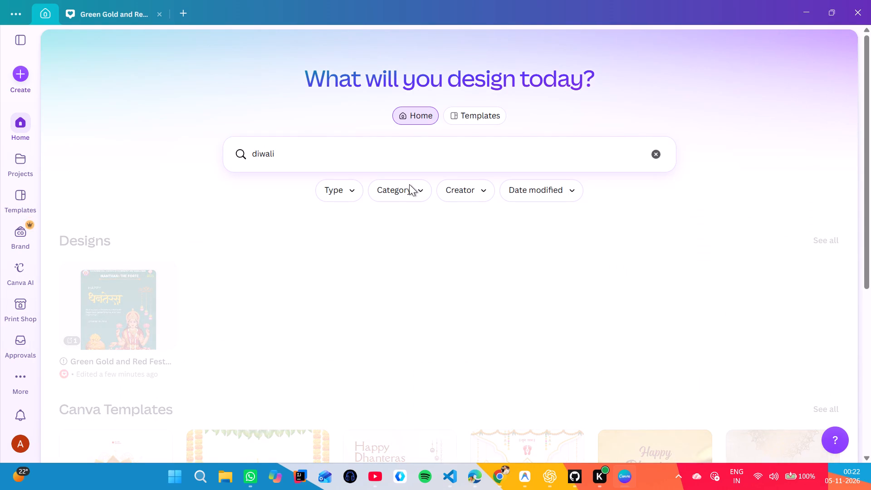
# Open the Orange and Green Illustrated Diwali Cultural Show Poster from the designs to inspect it, and close it again.
pyautogui.scroll(-1, 333, 224)
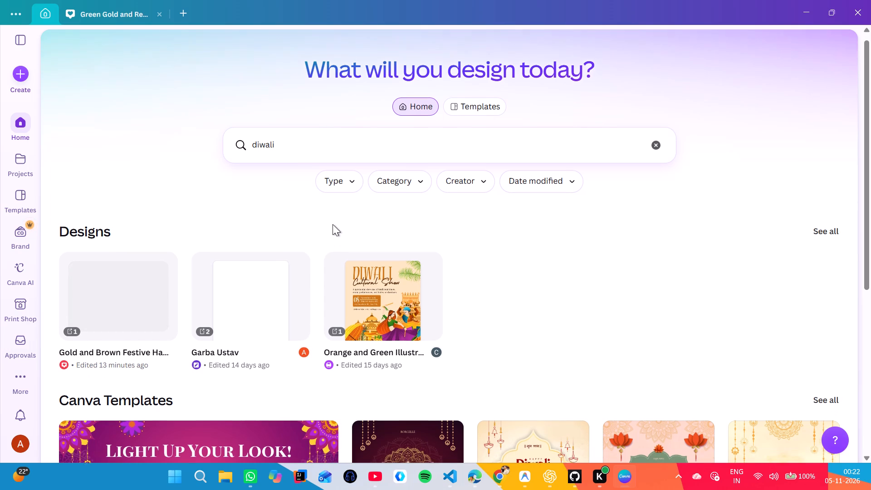
pyautogui.scroll(-1, 333, 224)
pyautogui.click(375, 286)
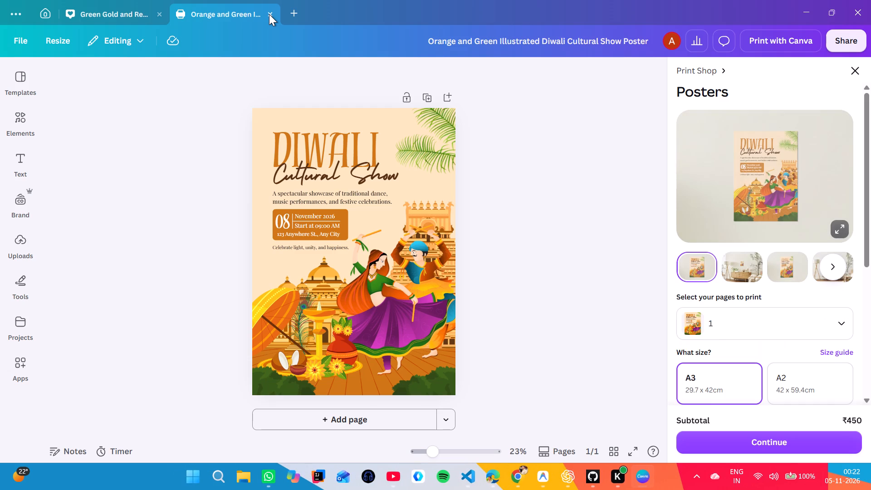
pyautogui.click(269, 14)
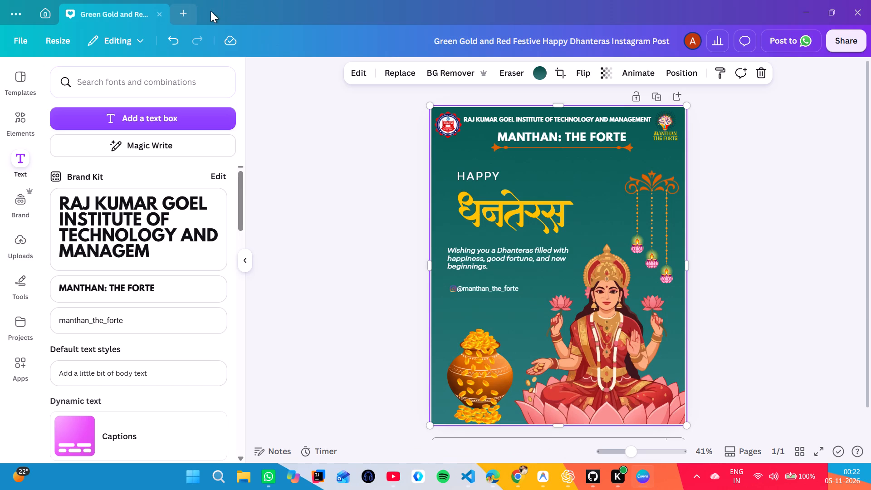
# Return to the home page and search for "diwali'".
pyautogui.click(188, 13)
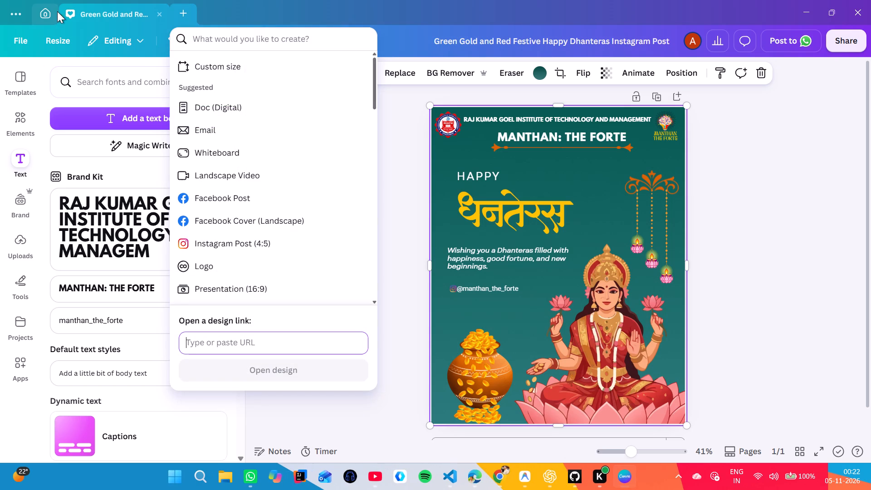
pyautogui.click(37, 9)
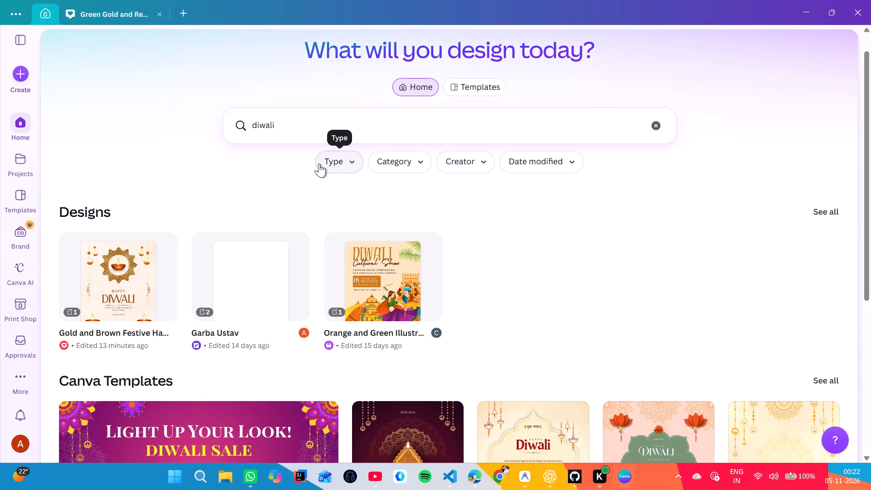
pyautogui.click(310, 123)
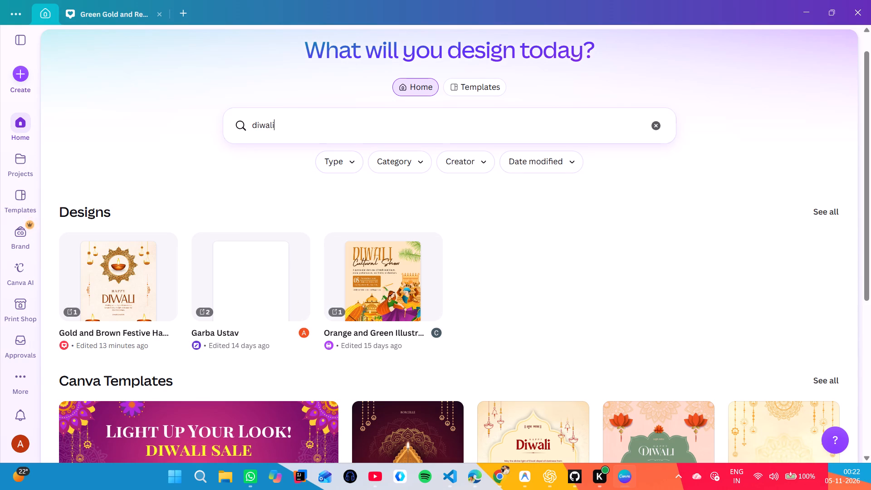
pyautogui.click(310, 123)
pyautogui.press("'")
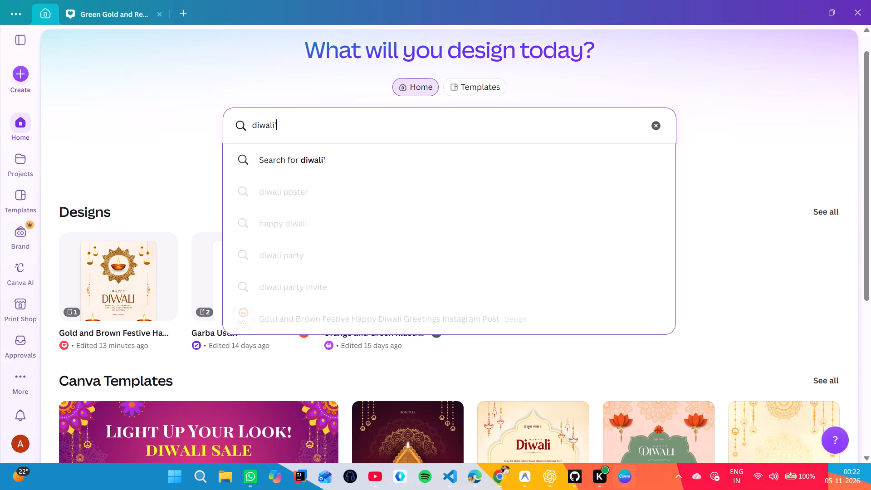
pyautogui.click(255, 151)
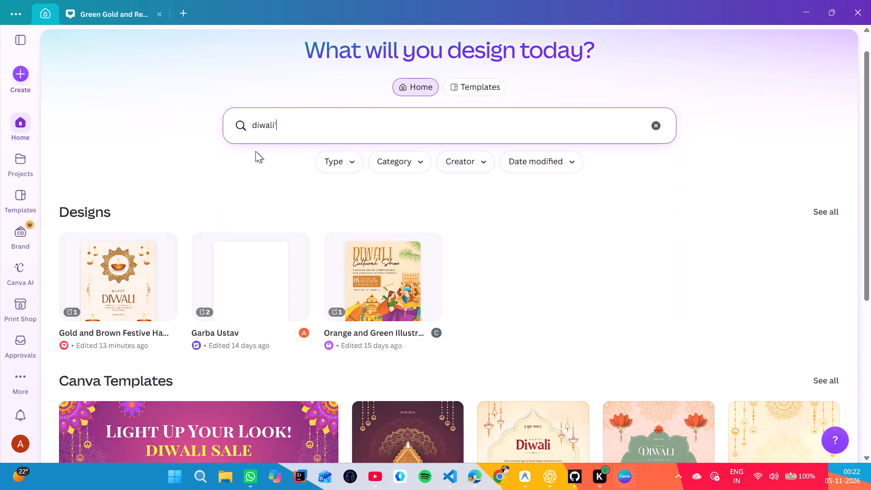
# Browse the Canva Templates in the Diwali results for a suitable post design.
pyautogui.scroll(-2, 255, 151)
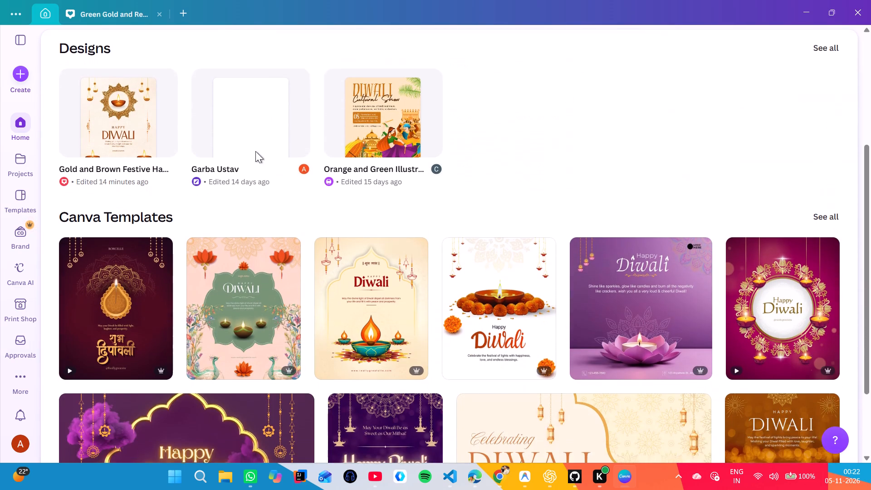
pyautogui.scroll(-3, 255, 151)
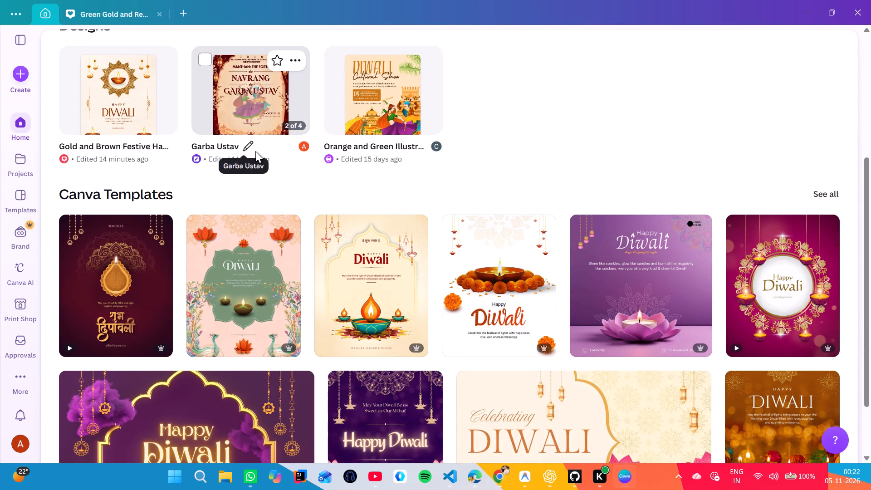
pyautogui.scroll(-2, 255, 151)
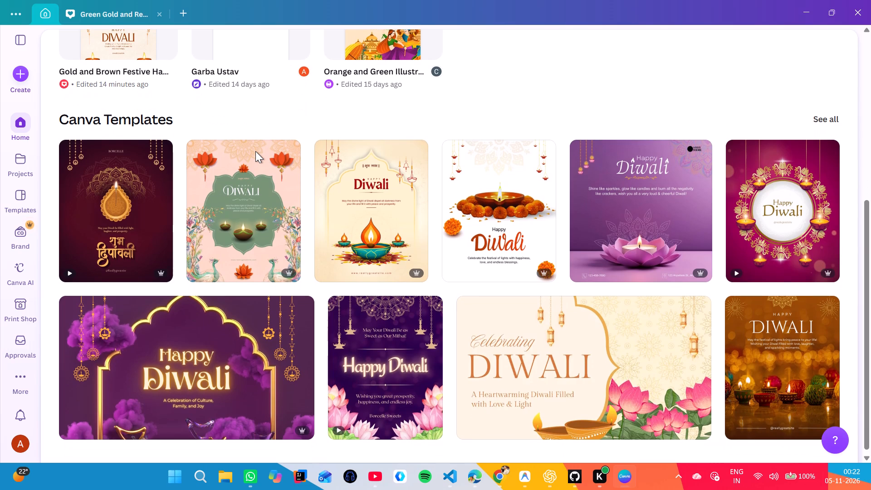
pyautogui.scroll(-2, 255, 151)
pyautogui.scroll(-1, 274, 216)
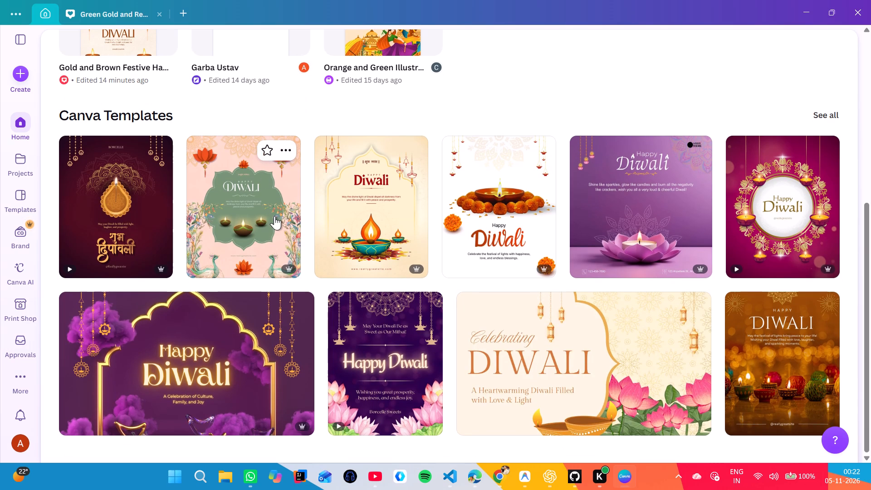
pyautogui.scroll(-2, 274, 216)
pyautogui.scroll(-3, 304, 293)
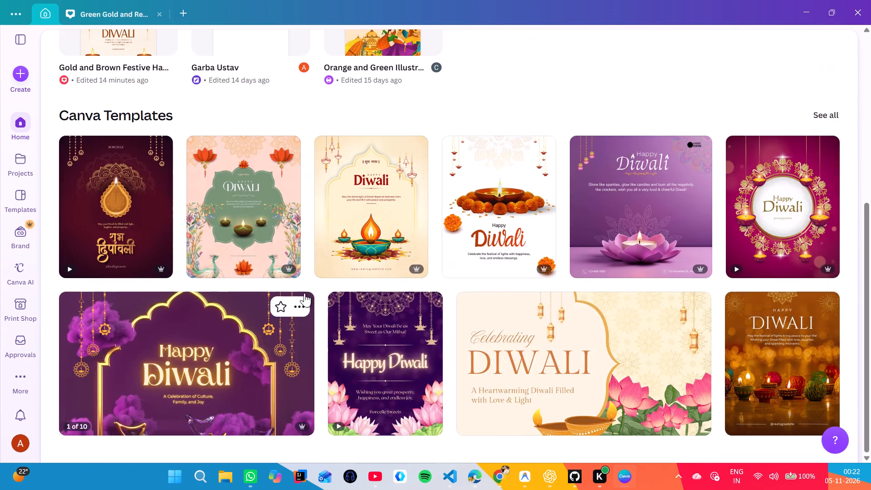
pyautogui.scroll(-1, 304, 293)
pyautogui.scroll(5, 304, 293)
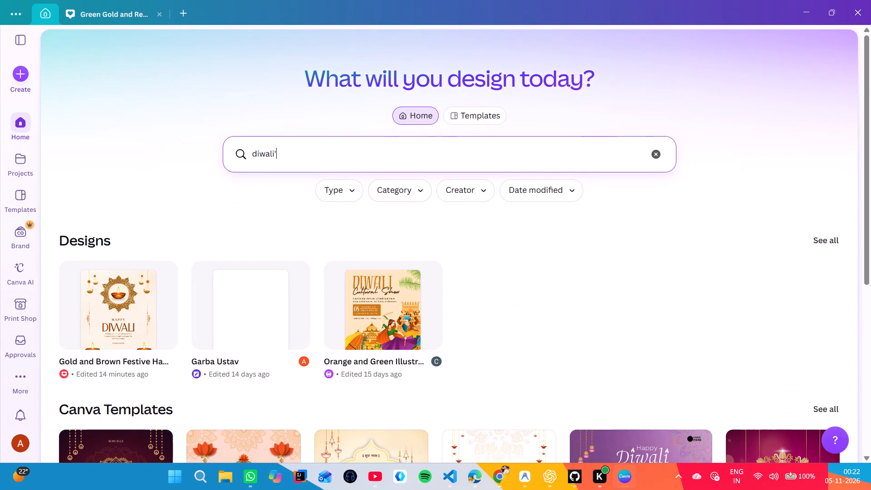
# Change the home page search to the suggested term "diwali poster".
pyautogui.click(336, 157)
pyautogui.press('BackSpace')
pyautogui.press('space')
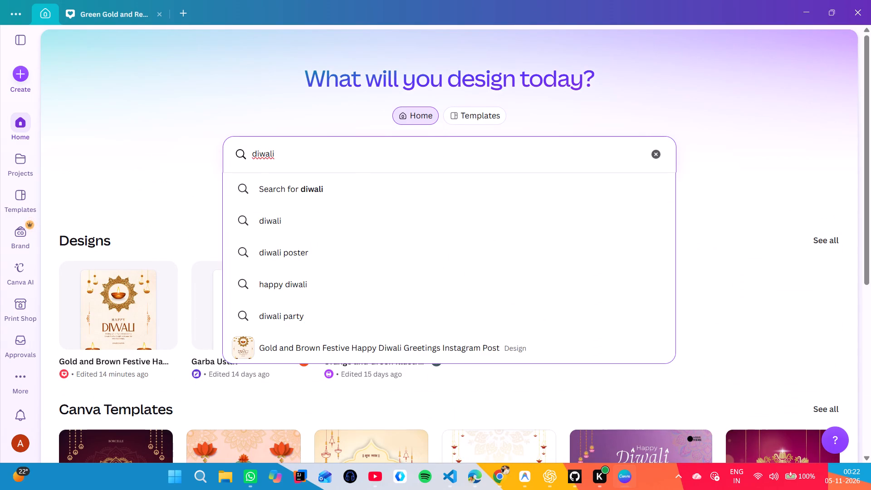
pyautogui.click(308, 260)
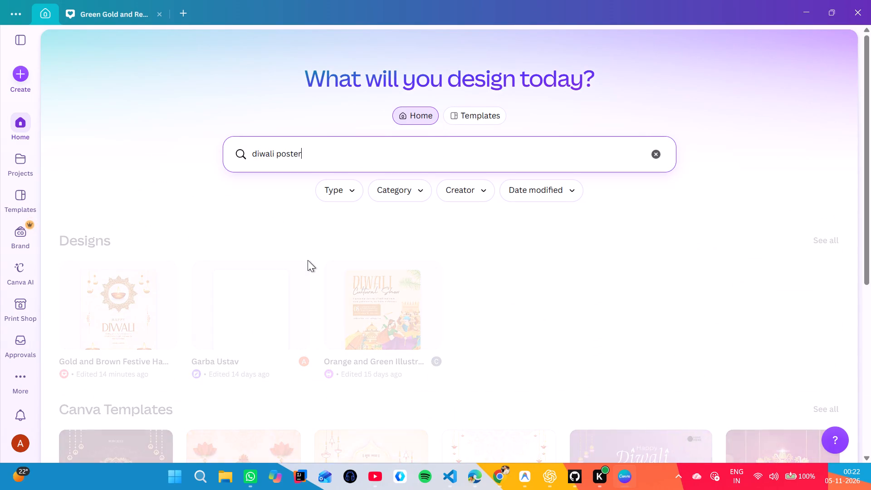
# Examine the existing designs and Canva Templates listed for "diwali poster".
pyautogui.scroll(-6, 308, 260)
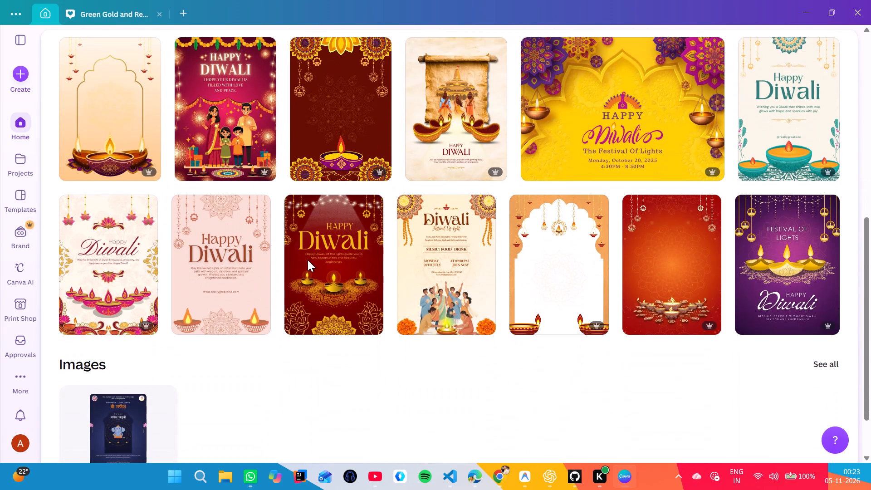
pyautogui.scroll(-3, 308, 260)
pyautogui.scroll(1, 308, 260)
pyautogui.scroll(-1, 308, 260)
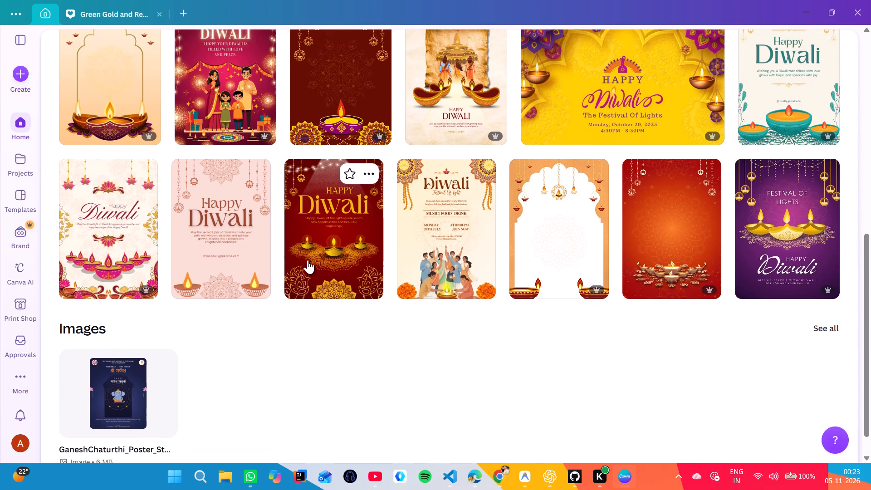
pyautogui.scroll(-3, 308, 260)
pyautogui.scroll(6, 308, 260)
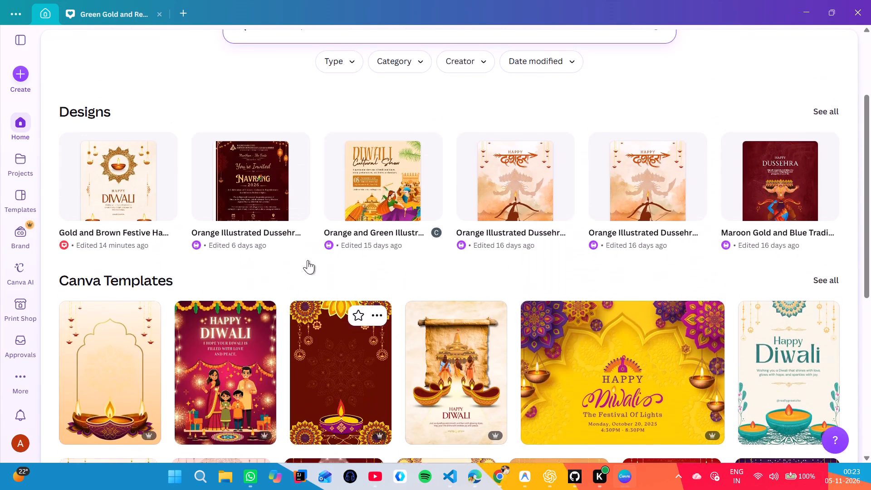
pyautogui.scroll(2, 308, 260)
pyautogui.hscroll(-1, 359, 289)
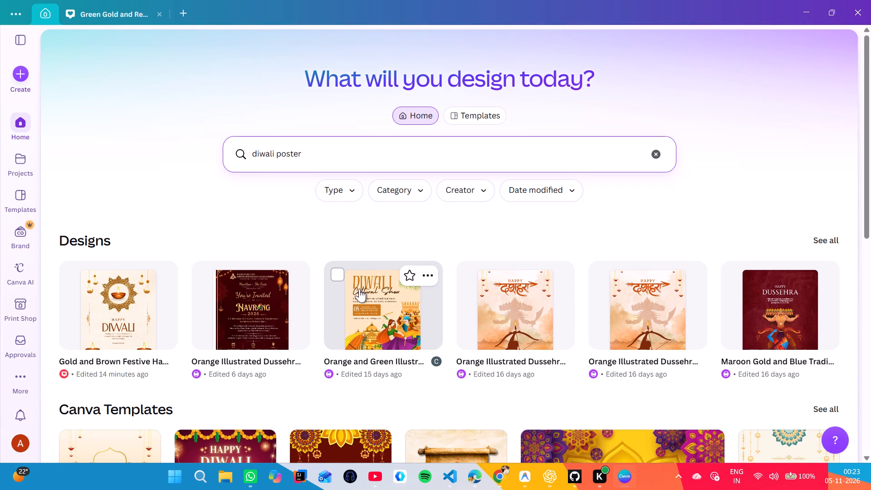
pyautogui.hscroll(-3, 359, 289)
# Clear the search term and search the home page for "happy diwali".
pyautogui.press('BackSpace')
pyautogui.press('BackSpace')
pyautogui.press('BackSpace')
pyautogui.press('BackSpace')
pyautogui.press('BackSpace')
pyautogui.press('BackSpace')
pyautogui.press('BackSpace')
pyautogui.press('BackSpace')
pyautogui.press('BackSpace')
pyautogui.press('BackSpace')
pyautogui.press('BackSpace')
pyautogui.press('BackSpace')
pyautogui.press('BackSpace')
pyautogui.press('BackSpace')
pyautogui.press('BackSpace')
pyautogui.press('BackSpace')
pyautogui.press('BackSpace')
pyautogui.press('BackSpace')
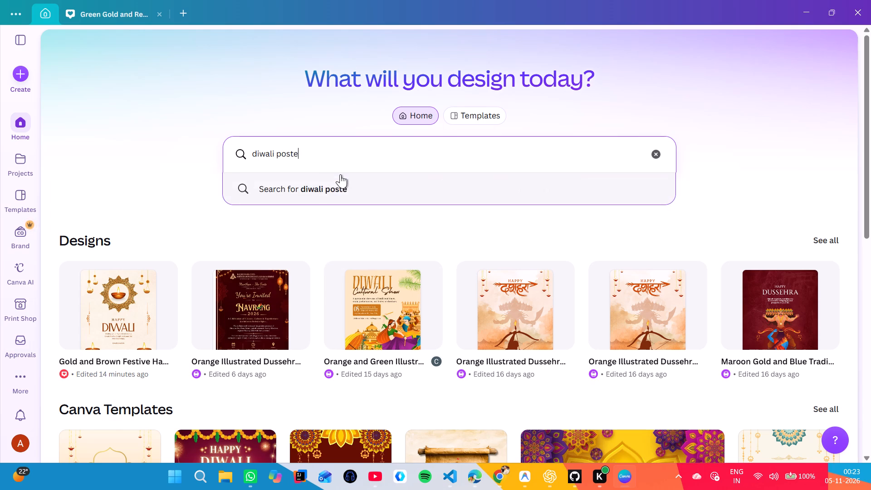
pyautogui.write('happ')
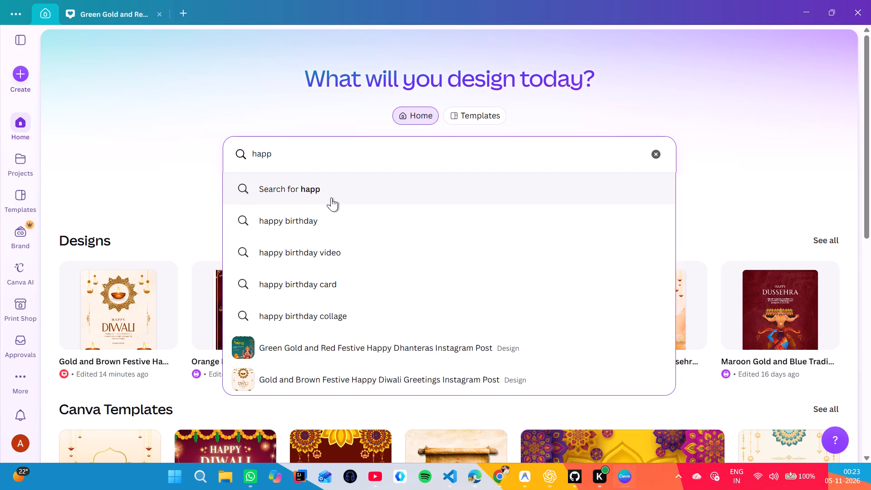
pyautogui.write('y')
pyautogui.press('space')
pyautogui.write('diwali')
pyautogui.press('Return')
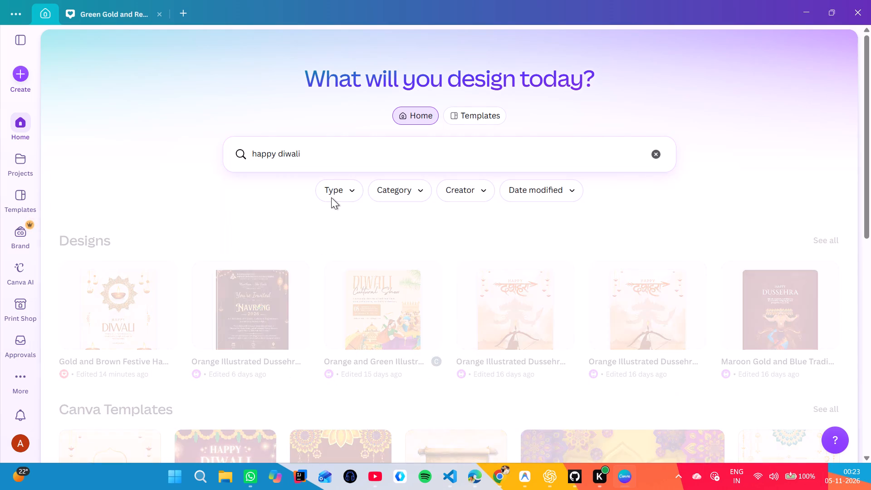
# Examine the existing designs and Canva Templates listed for "happy diwali" on the home page.
pyautogui.scroll(-1, 331, 197)
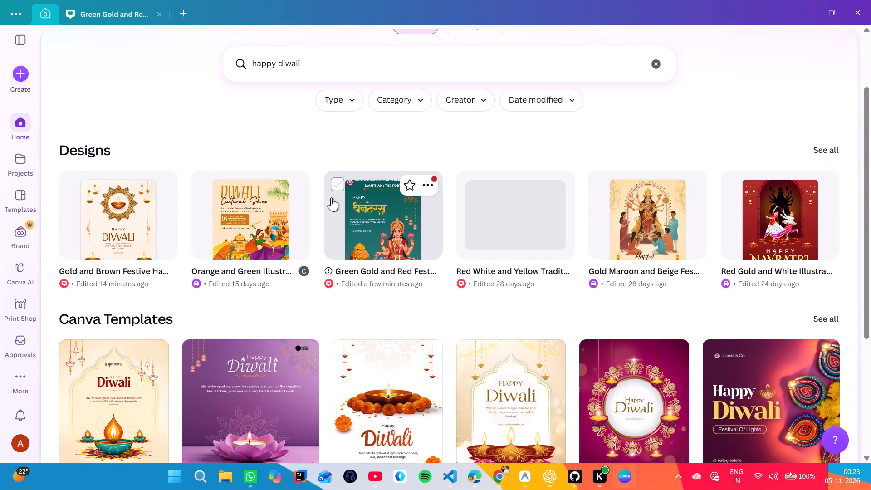
pyautogui.scroll(-2, 331, 197)
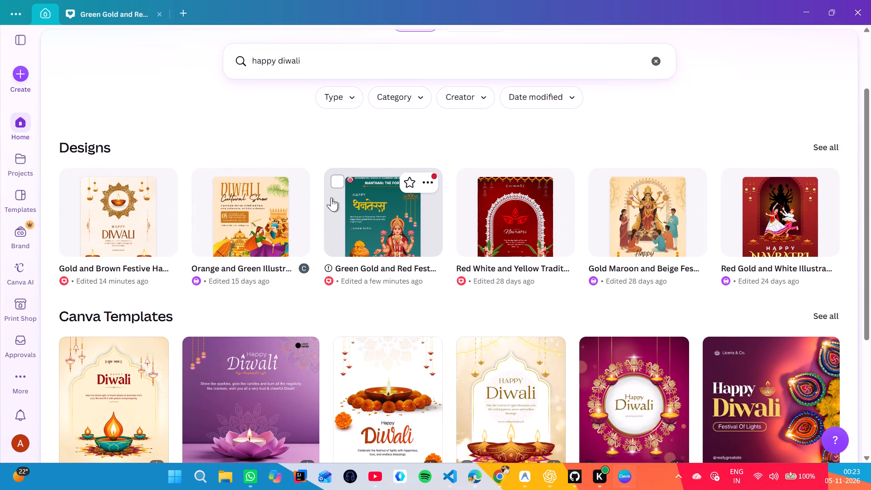
pyautogui.scroll(-2, 331, 197)
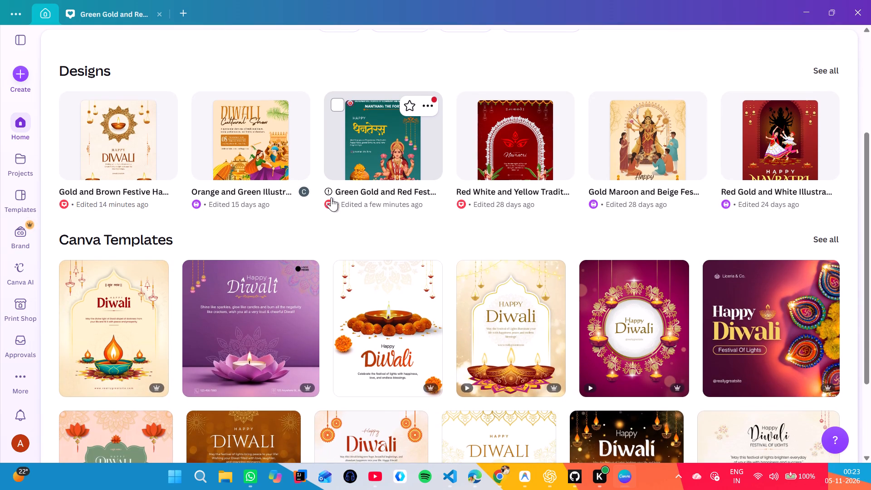
pyautogui.scroll(-2, 331, 197)
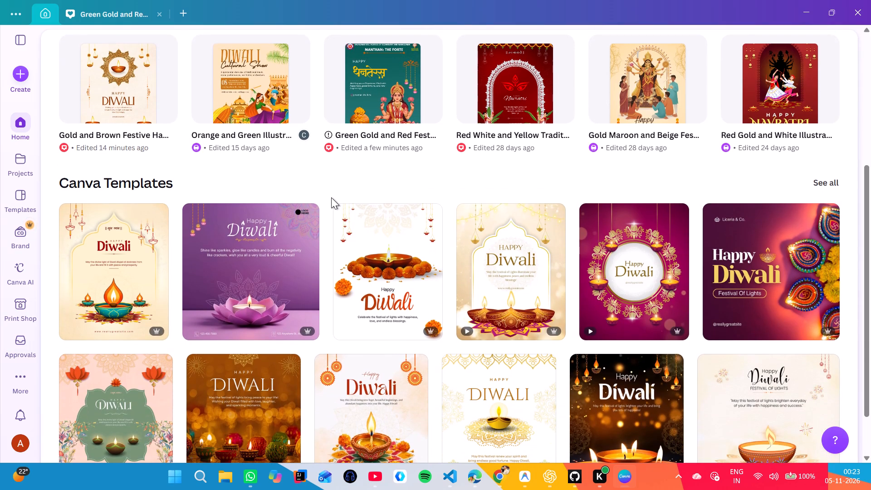
pyautogui.scroll(-1, 331, 197)
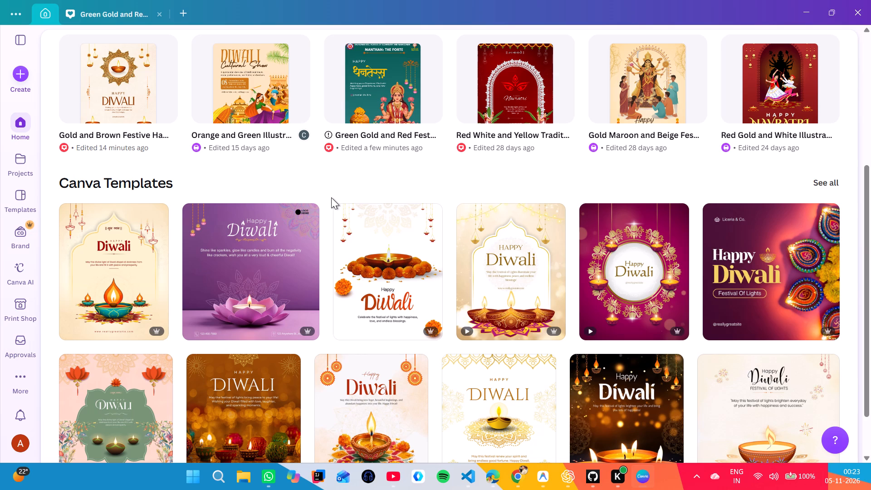
# Show all Canva Templates matching "happy diwali".
pyautogui.scroll(-3, 331, 197)
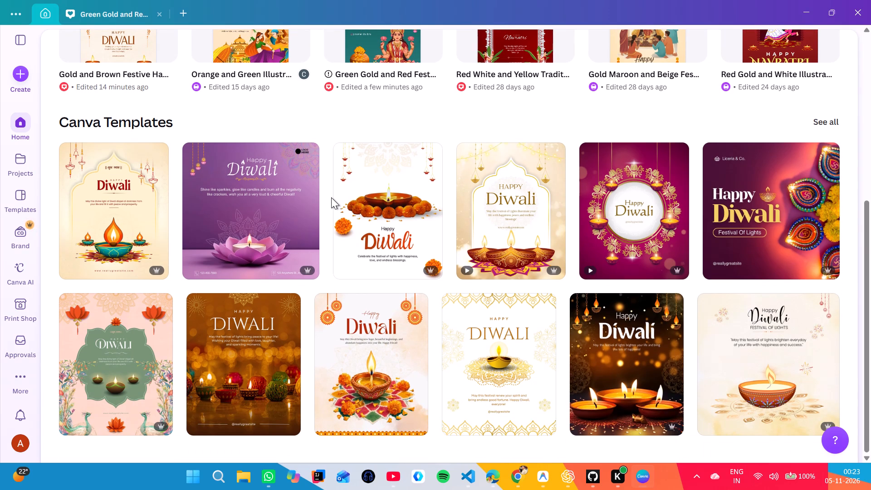
pyautogui.scroll(-2, 331, 197)
pyautogui.click(829, 120)
# Examine the Instagram Posts row of "happy diwali" templates for a suitable greeting design.
pyautogui.scroll(-1, 726, 160)
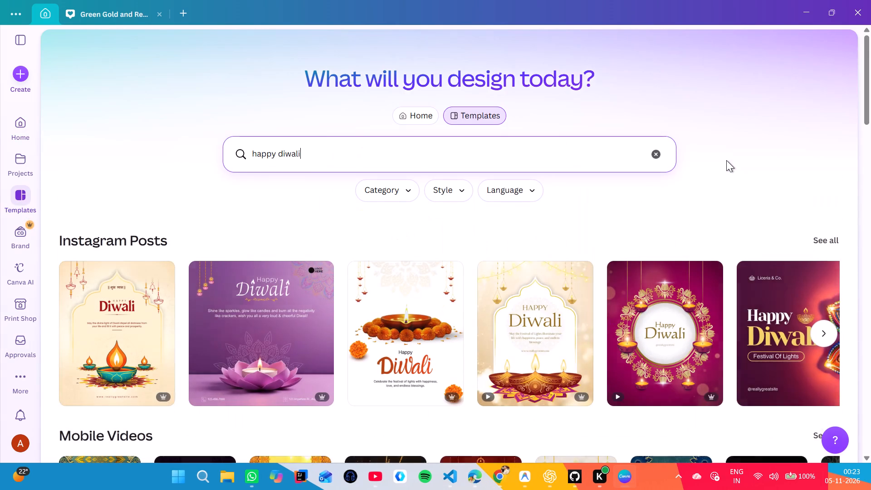
pyautogui.scroll(-2, 726, 160)
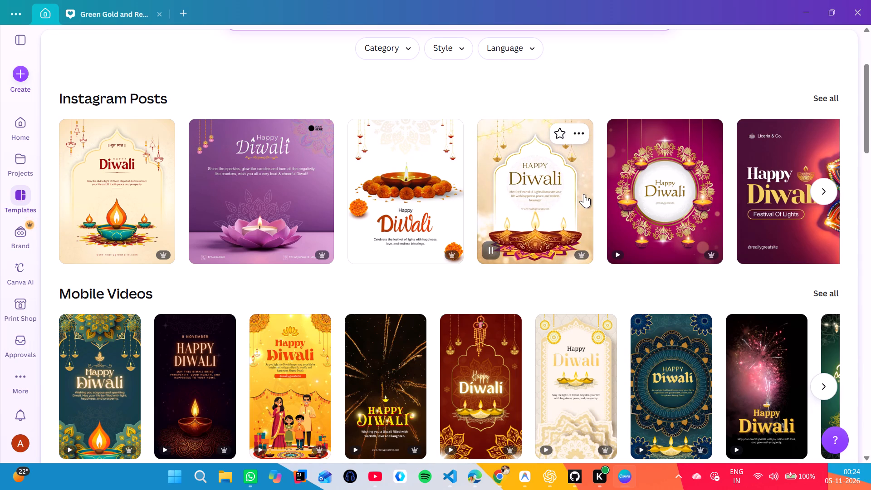
pyautogui.hscroll(-4, 584, 194)
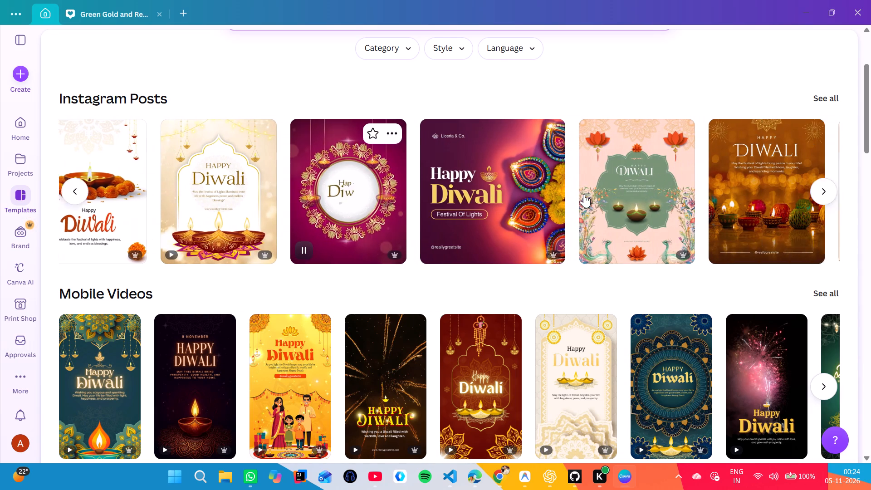
pyautogui.hscroll(-3, 584, 194)
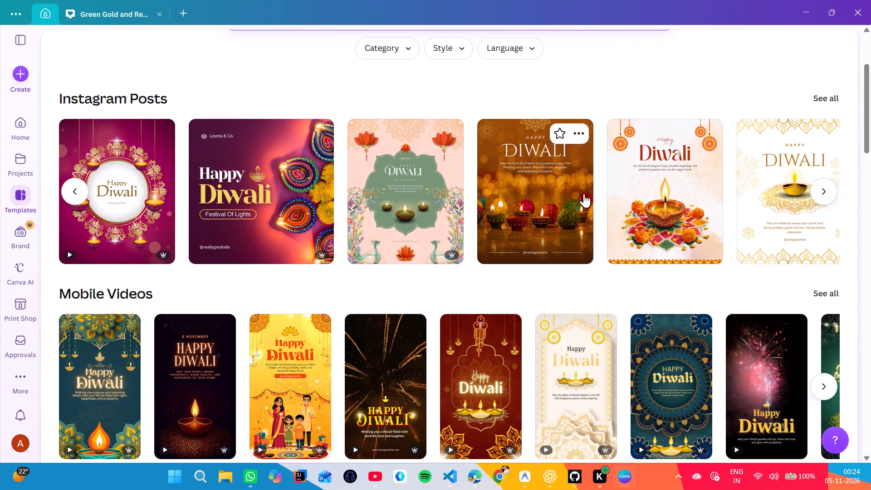
pyautogui.hscroll(-1, 584, 194)
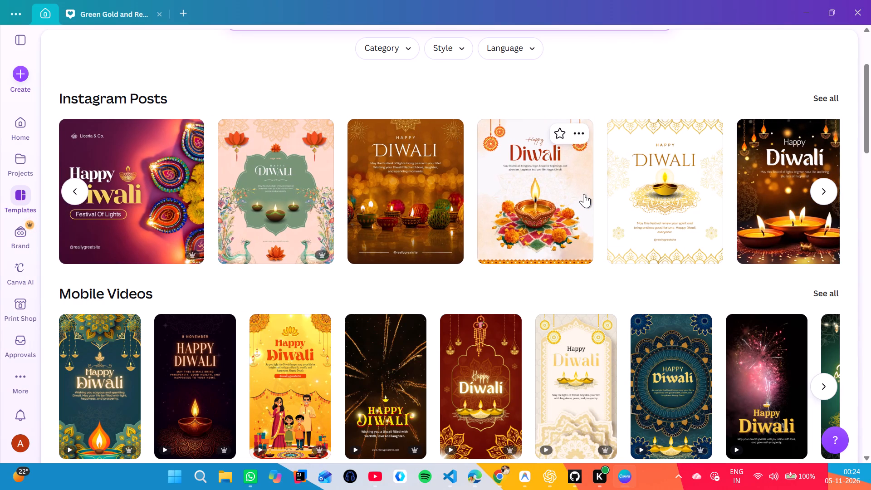
# Preview the Gold and Brown Modern Diwali Greetings Instagram Post, examine the similar templates listed under it, and close the preview.
pyautogui.click(411, 182)
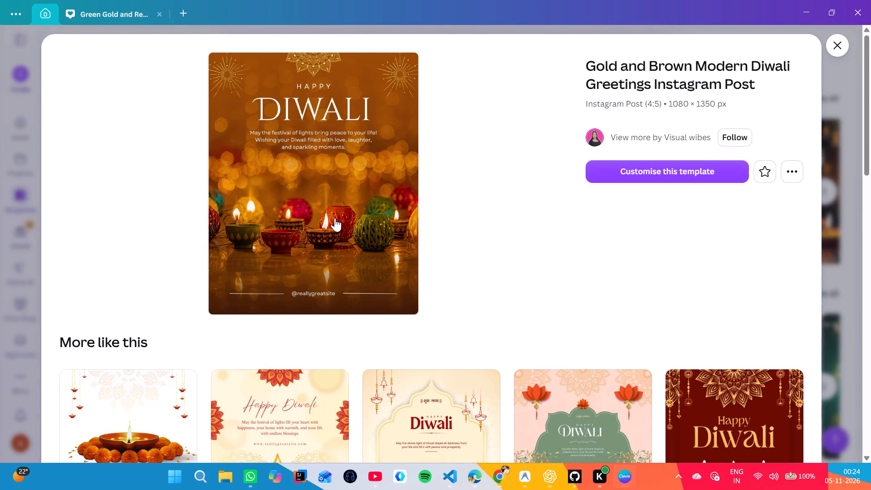
pyautogui.scroll(-3, 376, 247)
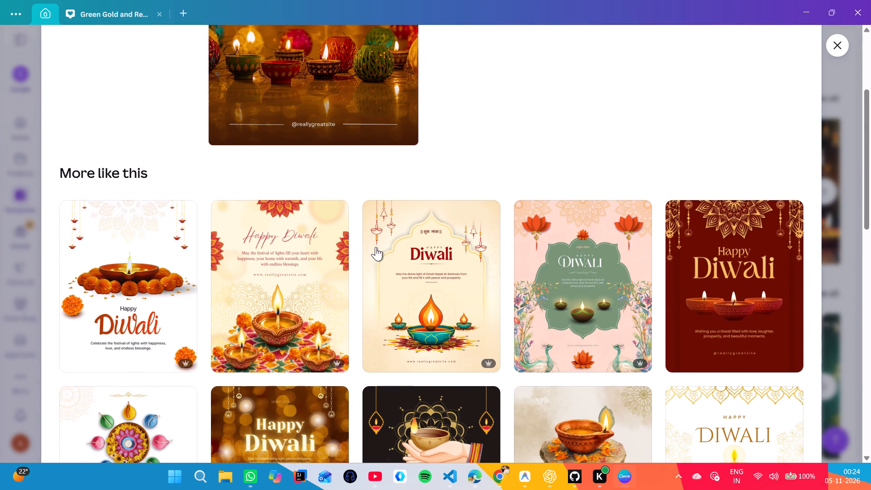
pyautogui.scroll(-3, 376, 247)
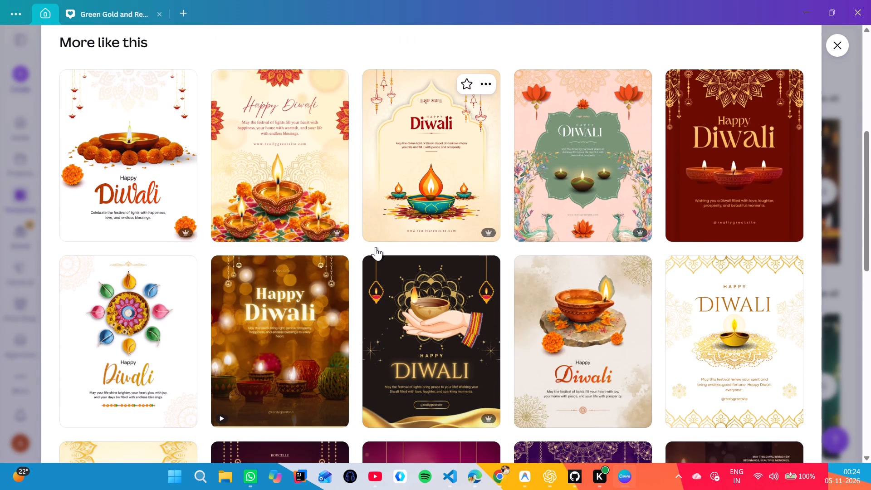
pyautogui.scroll(-2, 376, 247)
pyautogui.scroll(2, 376, 247)
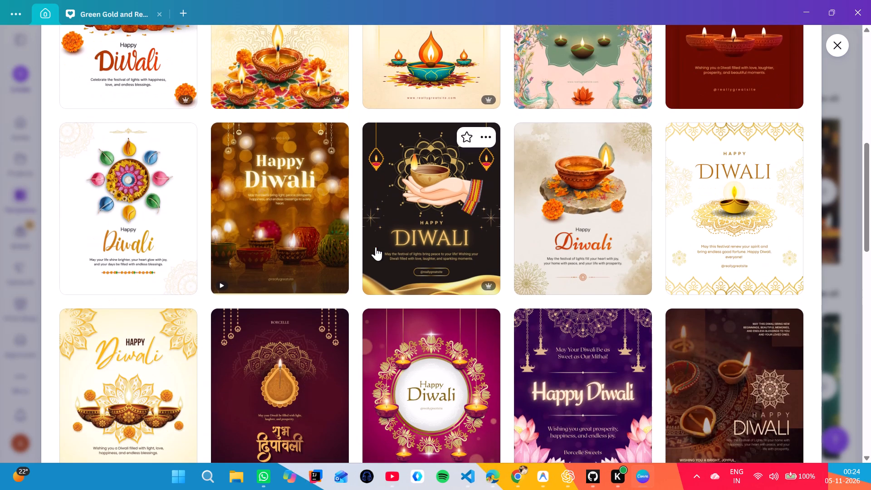
pyautogui.scroll(4, 376, 247)
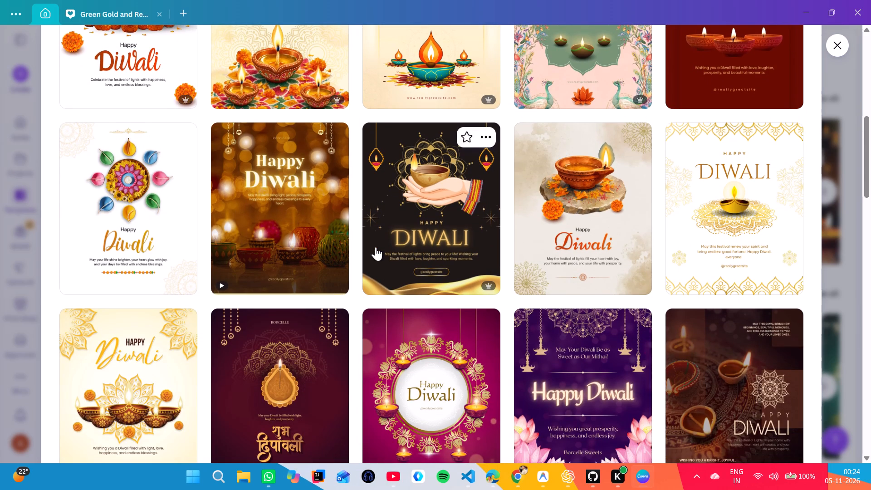
pyautogui.scroll(1, 376, 247)
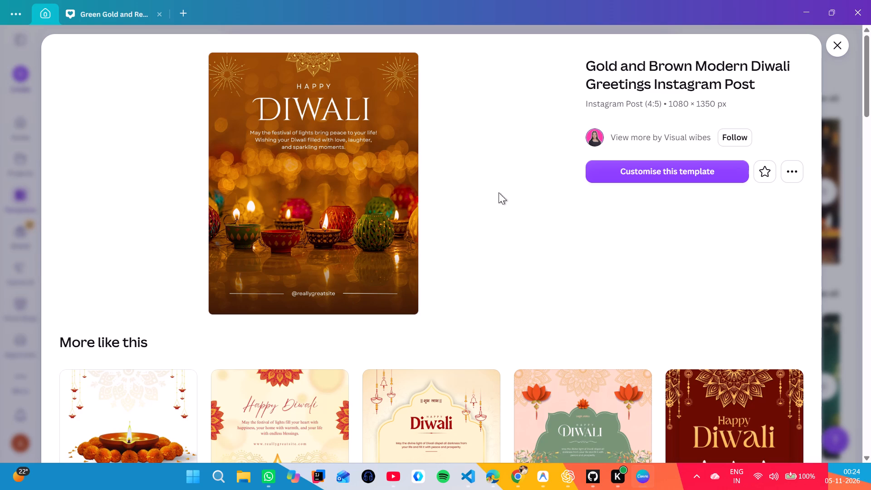
pyautogui.click(833, 37)
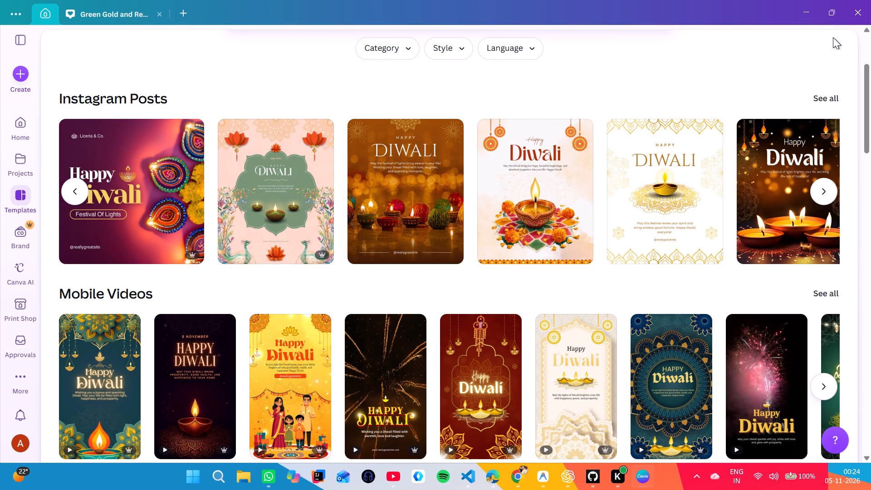
# Examine the remaining Instagram Posts, the Mobile Videos and the Flyers among the "happy diwali" templates.
pyautogui.scroll(-1, 769, 164)
pyautogui.click(825, 156)
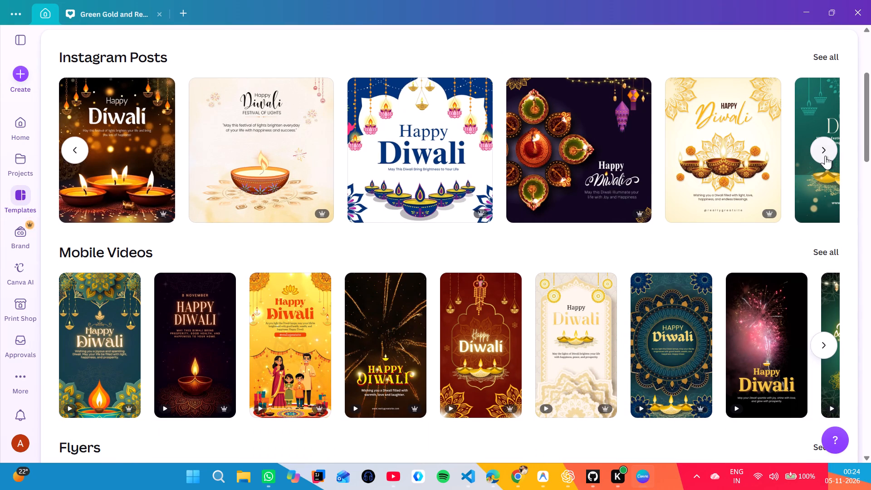
pyautogui.click(825, 156)
pyautogui.scroll(-1, 734, 168)
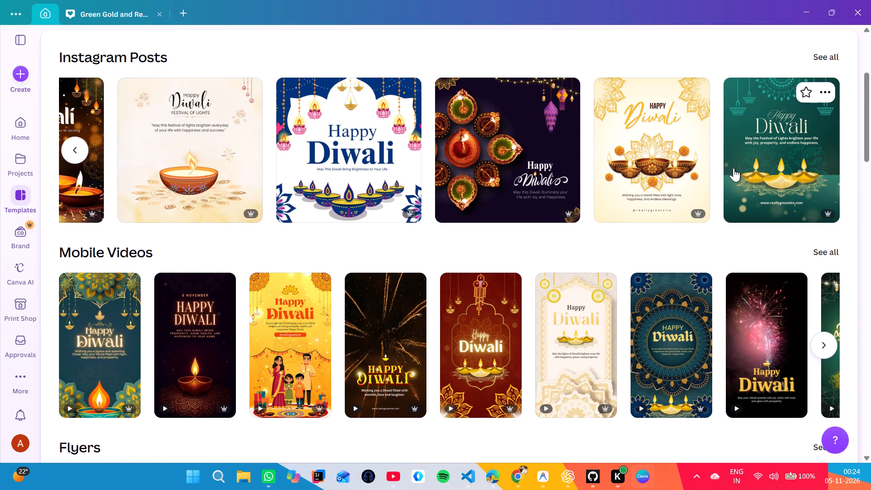
pyautogui.scroll(-1, 734, 168)
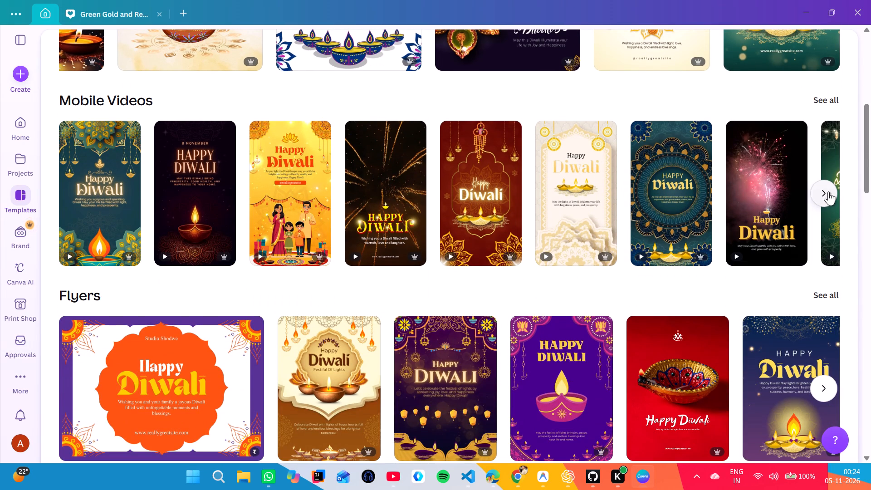
pyautogui.click(828, 191)
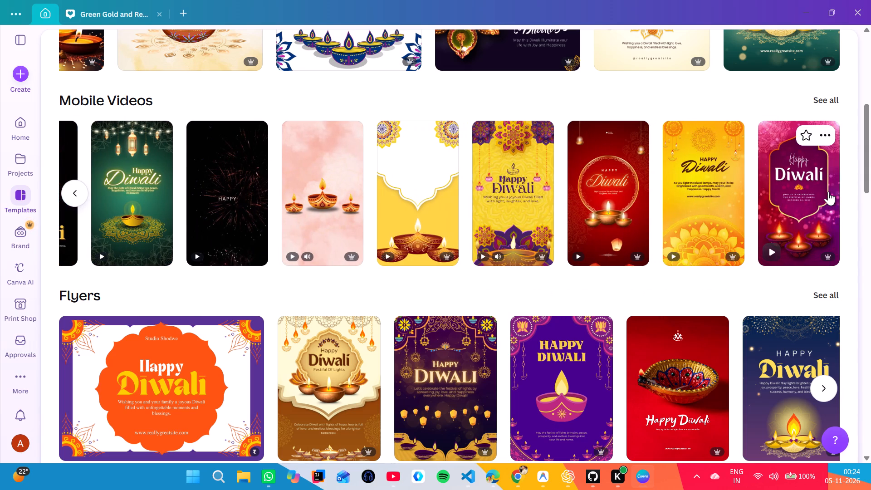
pyautogui.click(828, 191)
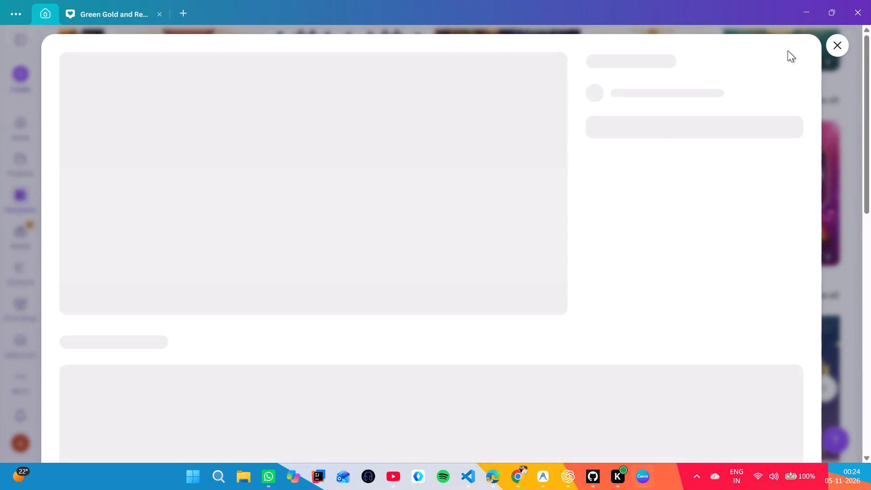
pyautogui.click(834, 47)
pyautogui.scroll(-2, 714, 71)
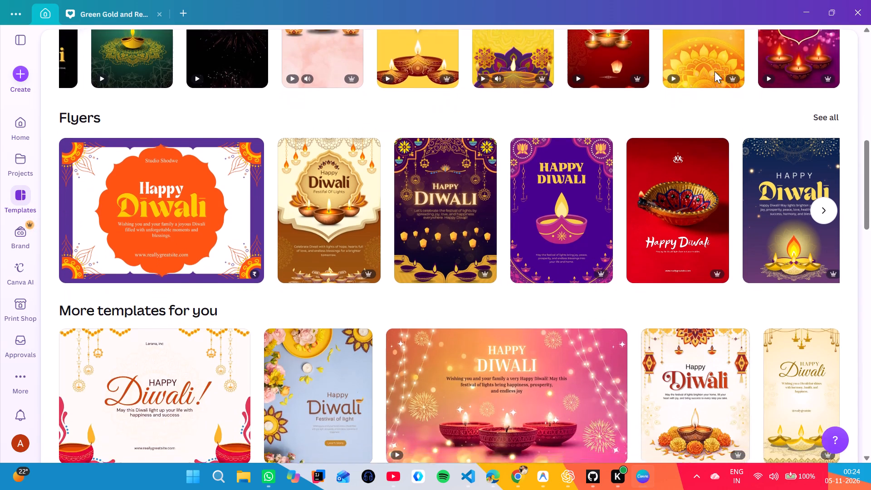
# Browse the Happy Diwali designs under "More templates for you" on the Templates page for a suitable post template.
pyautogui.scroll(-5, 714, 71)
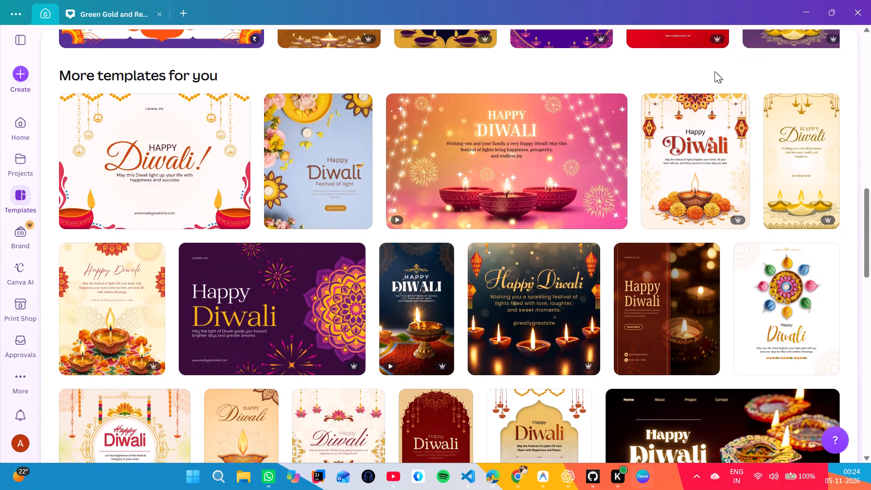
pyautogui.scroll(-2, 714, 71)
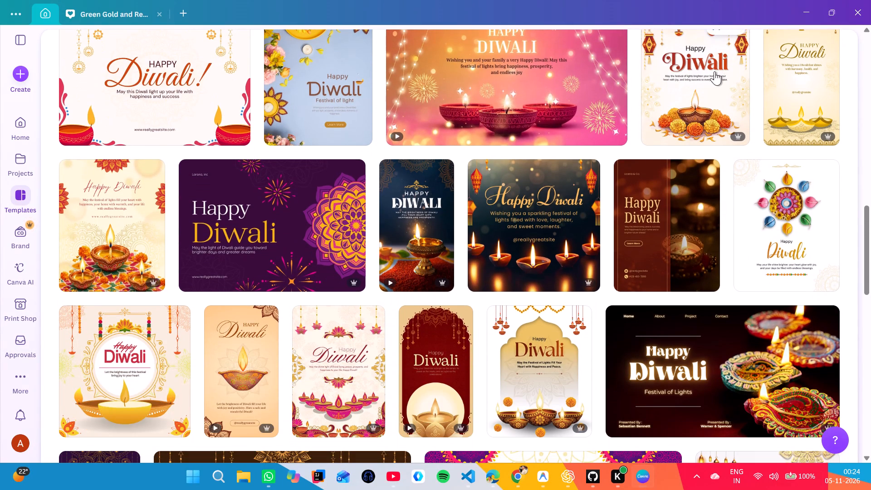
pyautogui.scroll(-7, 714, 71)
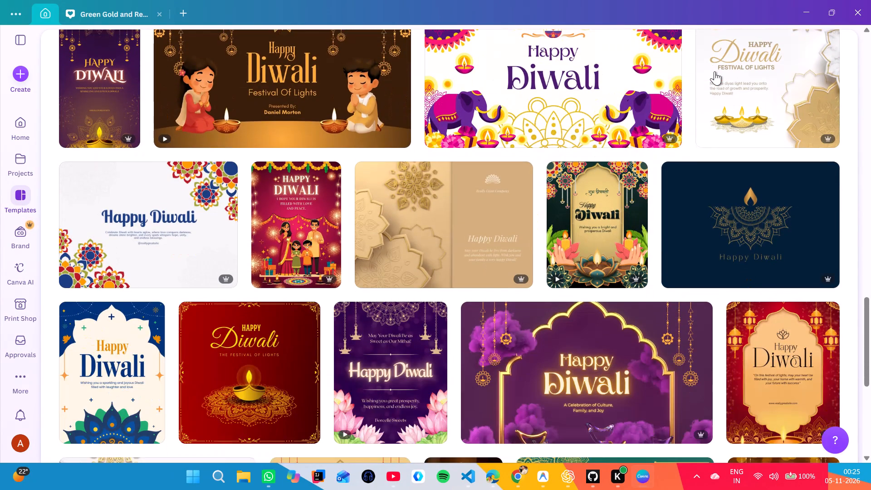
pyautogui.scroll(-5, 714, 71)
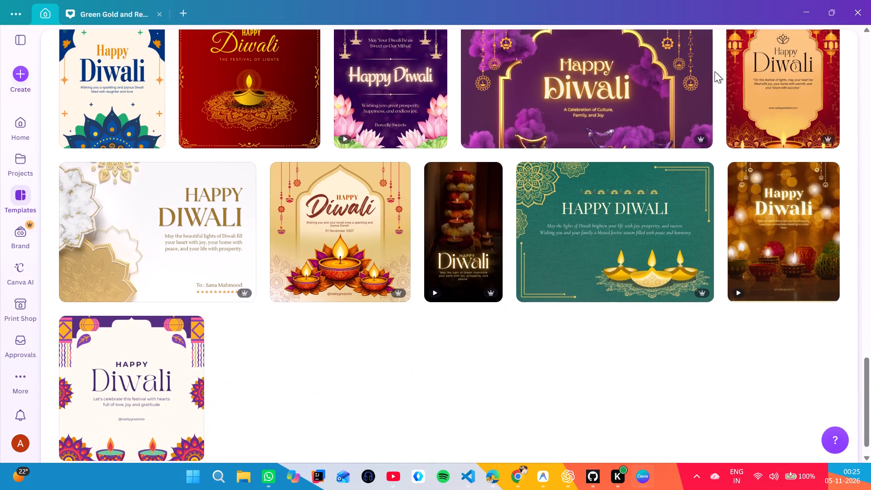
pyautogui.scroll(-3, 714, 71)
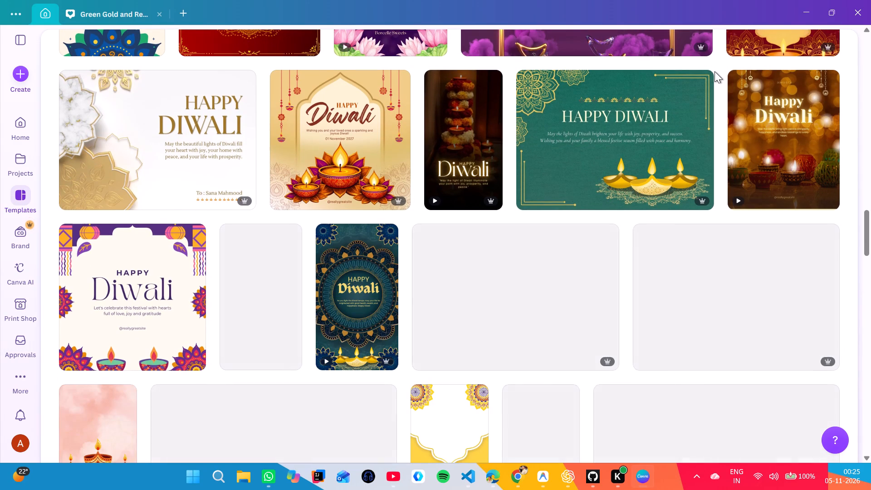
pyautogui.scroll(-3, 714, 71)
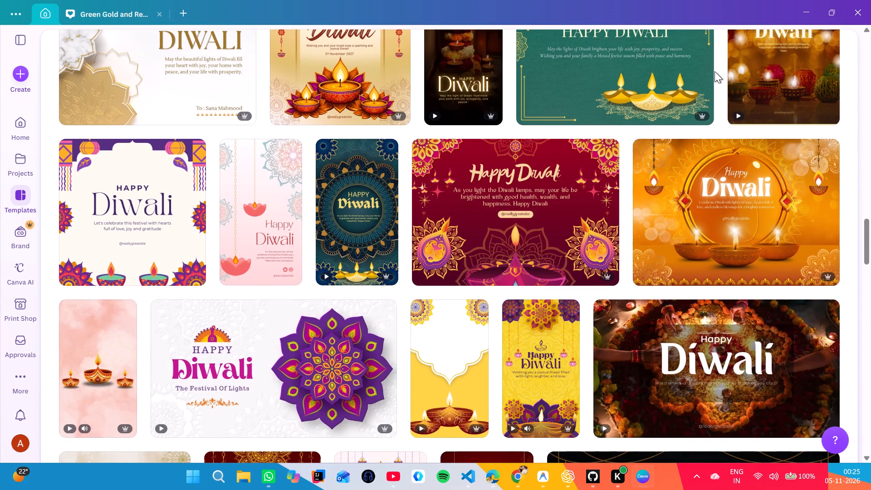
pyautogui.scroll(-3, 714, 71)
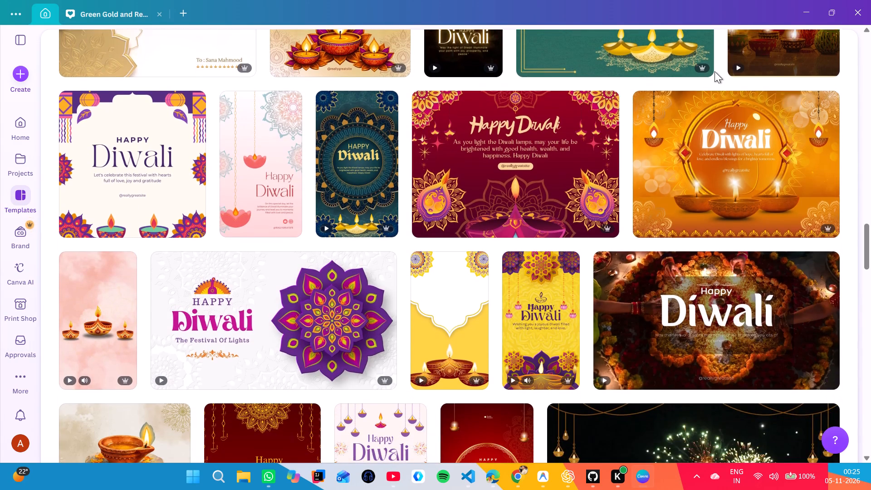
pyautogui.scroll(-3, 714, 71)
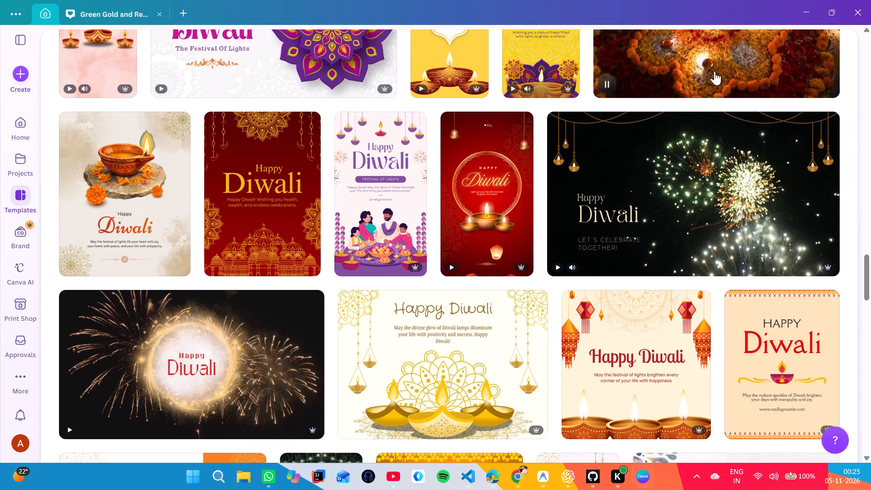
pyautogui.scroll(-2, 714, 71)
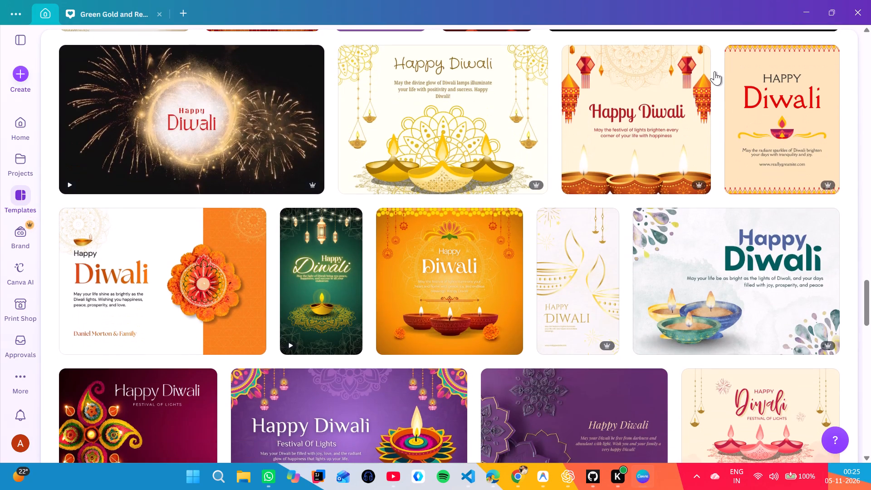
# Examine further Happy Diwali designs under "More templates for you" for a suitable festive post template.
pyautogui.scroll(-6, 714, 71)
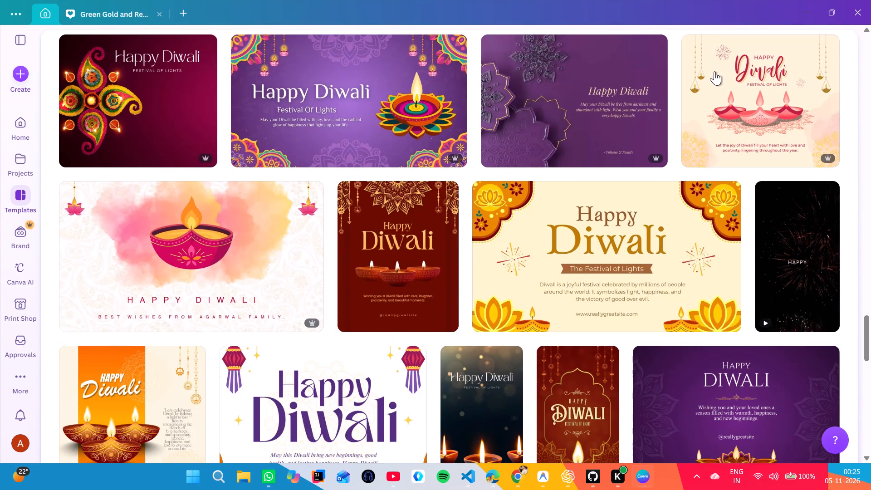
pyautogui.scroll(-4, 714, 71)
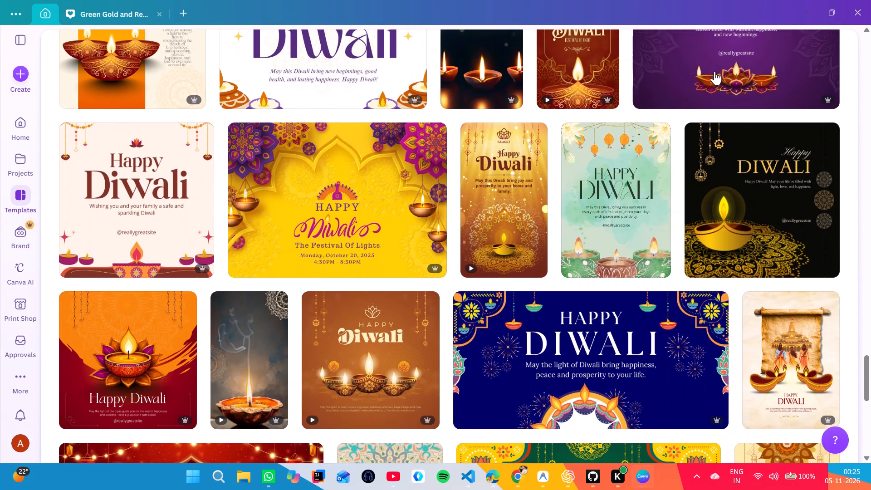
pyautogui.scroll(-6, 714, 71)
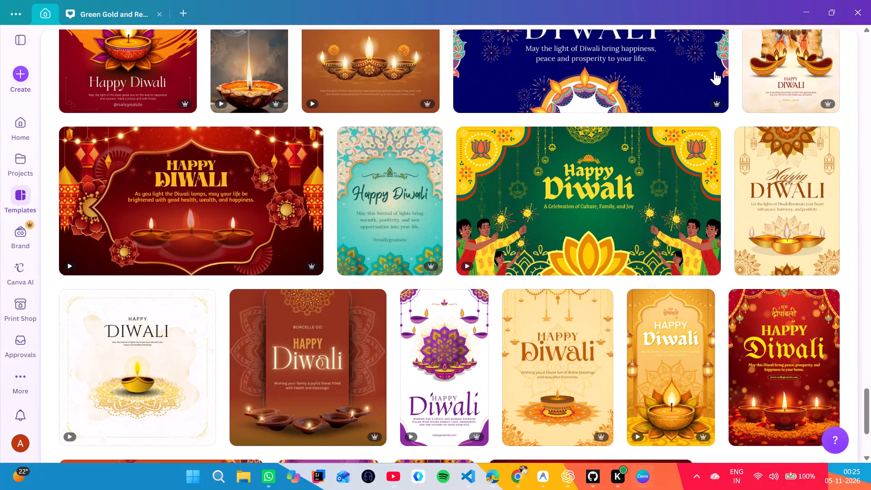
pyautogui.scroll(-4, 714, 71)
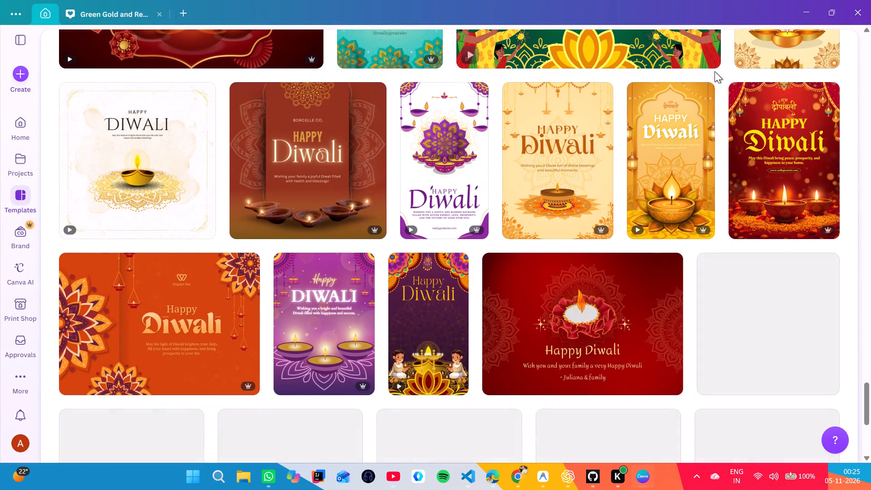
pyautogui.scroll(-1, 714, 71)
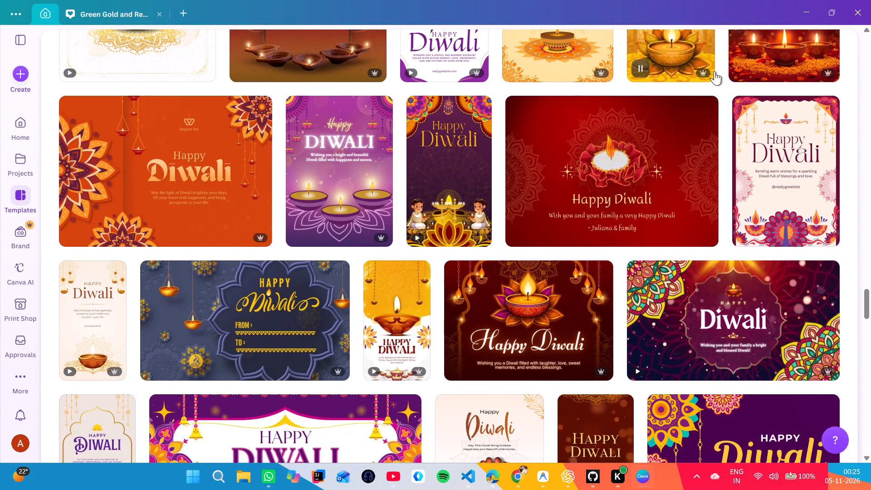
pyautogui.scroll(-3, 714, 71)
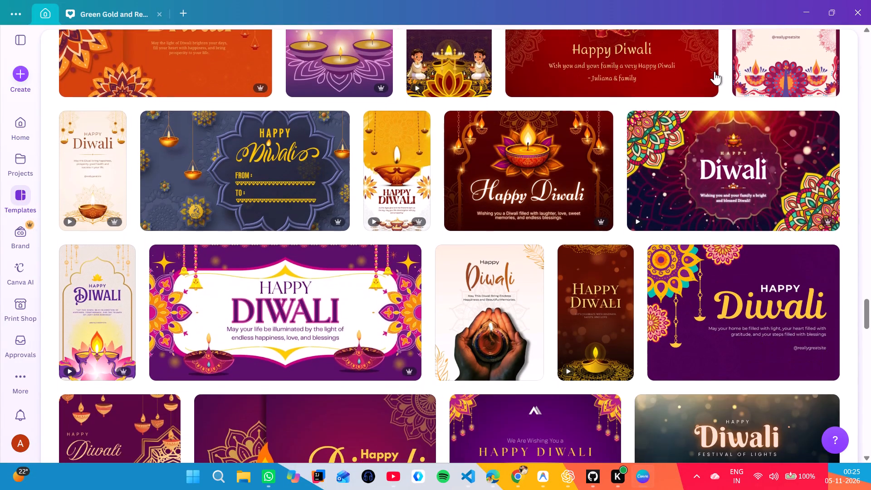
pyautogui.scroll(-4, 714, 71)
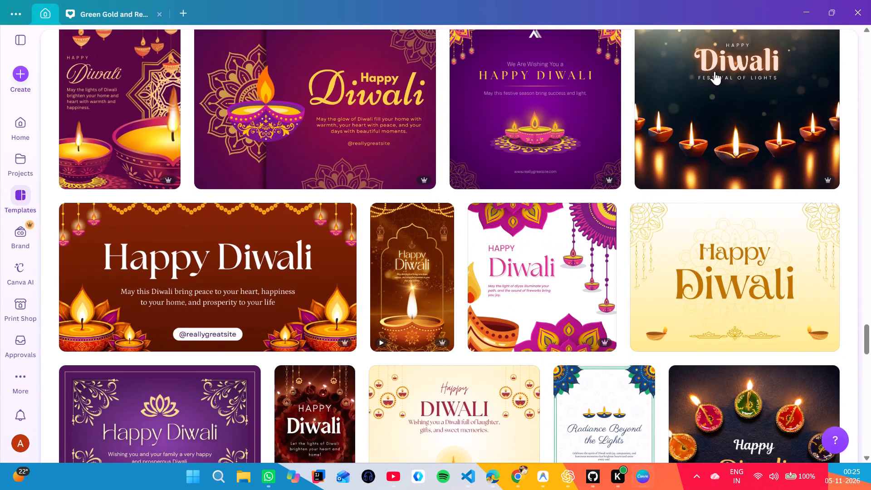
pyautogui.scroll(-9, 714, 71)
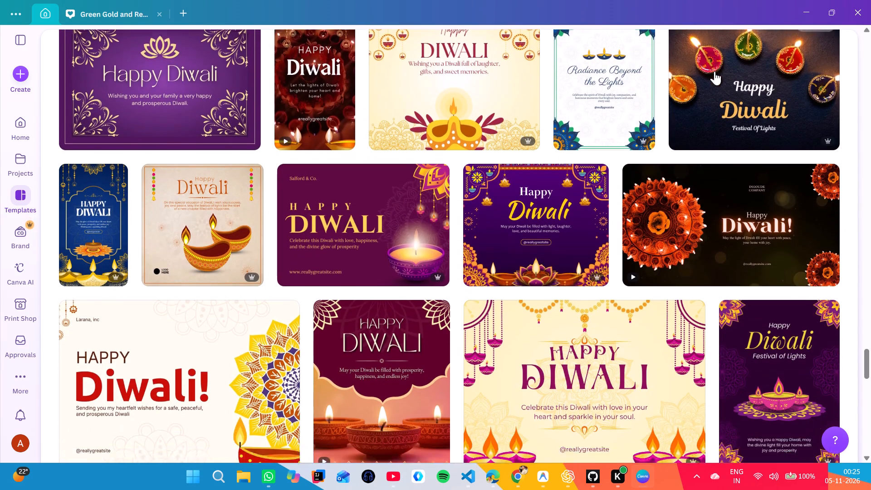
pyautogui.scroll(-4, 714, 71)
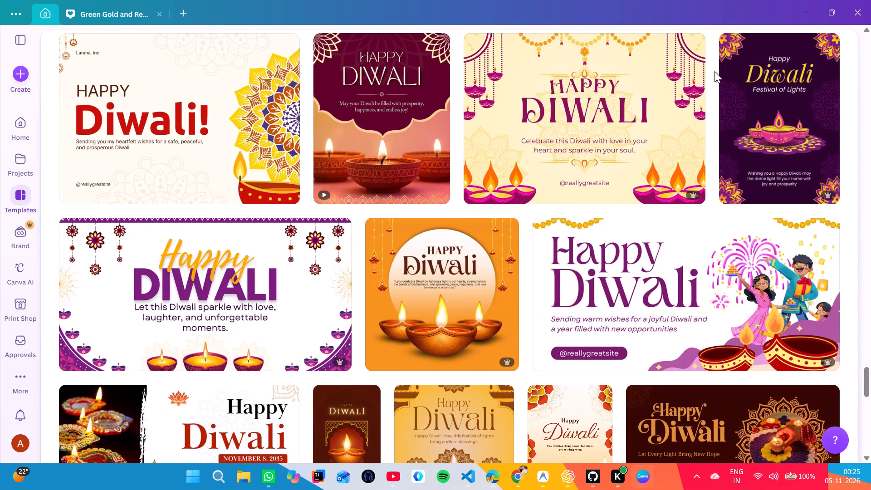
# Return to the template search and start extending the search term "happy diwali".
pyautogui.scroll(20, 714, 71)
pyautogui.scroll(4, 714, 71)
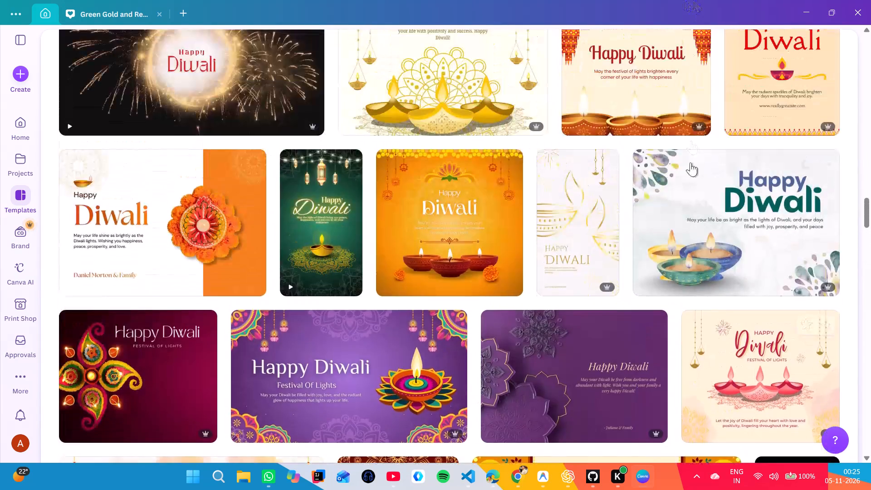
pyautogui.scroll(17, 653, 330)
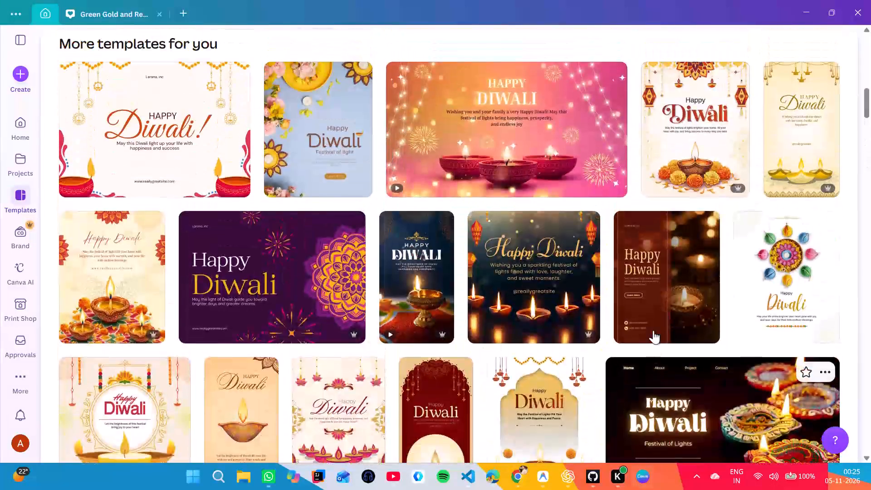
pyautogui.scroll(13, 653, 330)
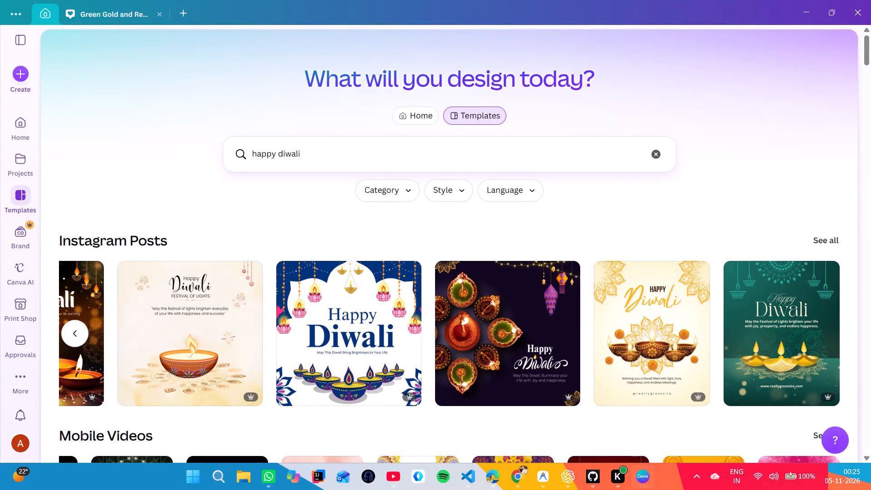
pyautogui.click(377, 148)
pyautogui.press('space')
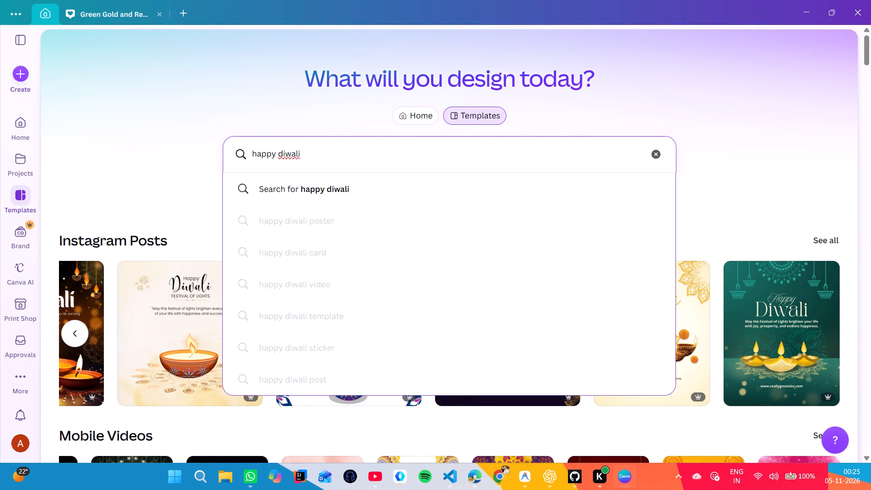
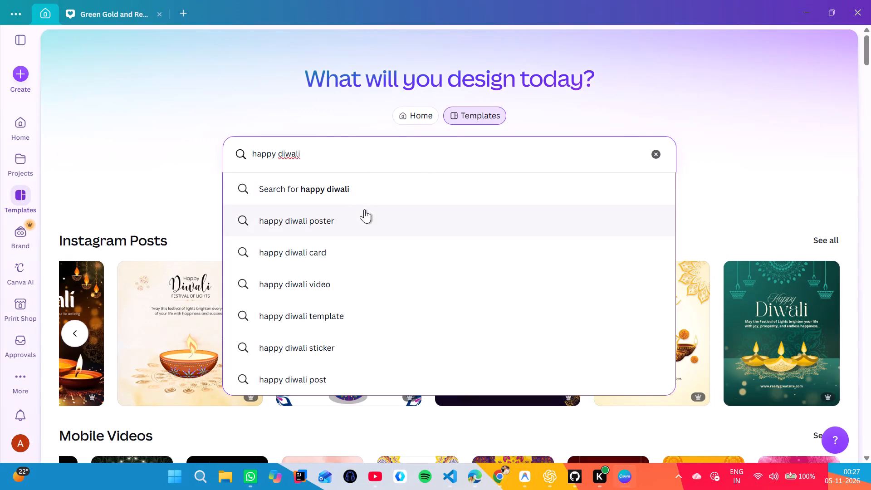
# Search the templates for "happy diwali" and examine the Instagram Posts designs for a suitable one.
pyautogui.click(353, 201)
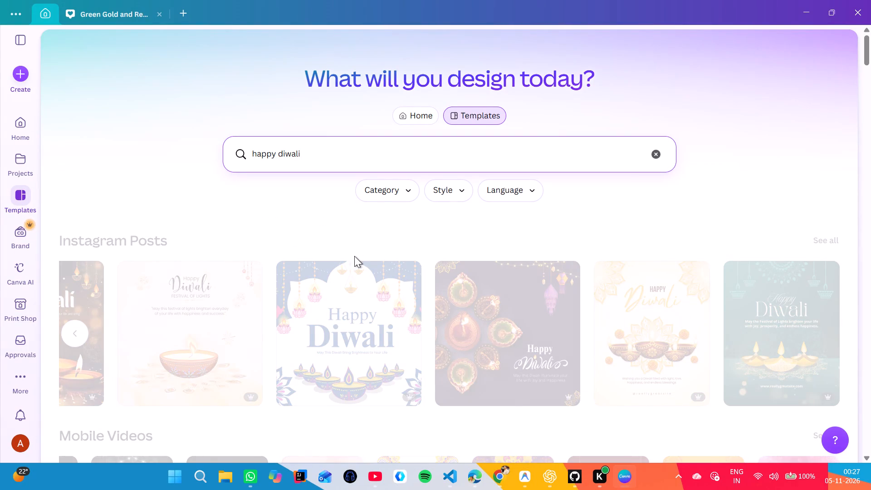
pyautogui.scroll(-3, 354, 256)
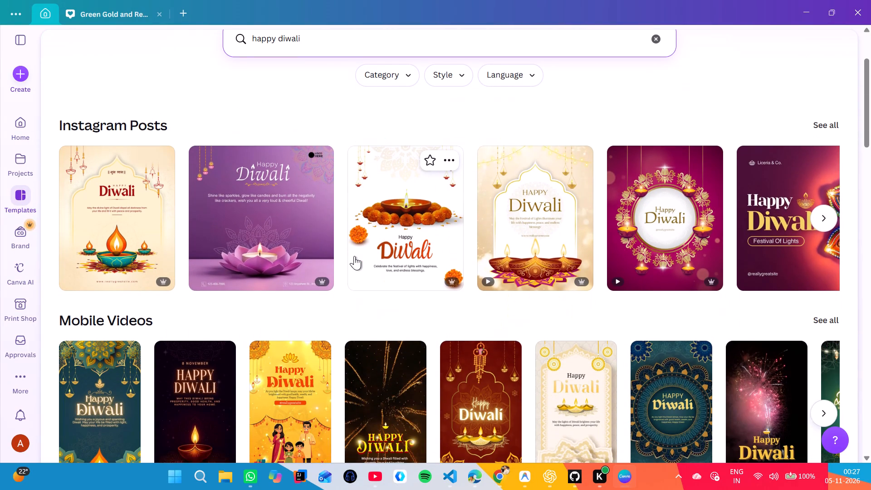
pyautogui.hscroll(-2, 364, 249)
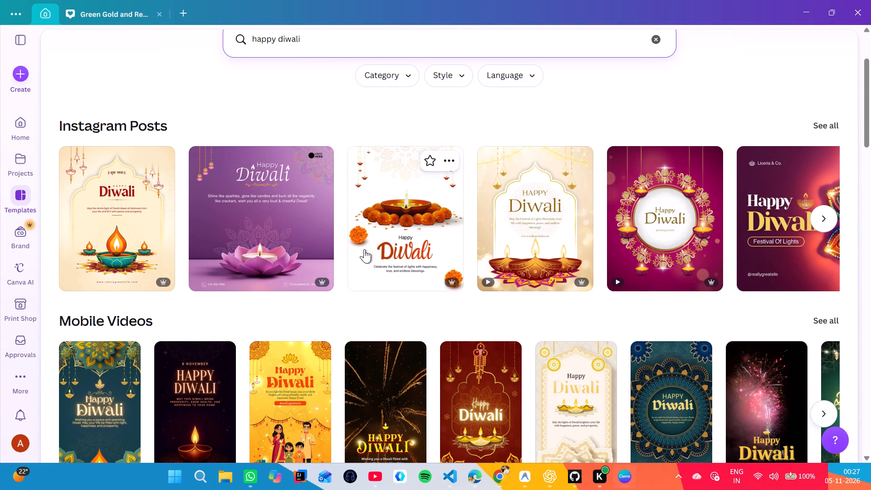
pyautogui.hscroll(-4, 364, 249)
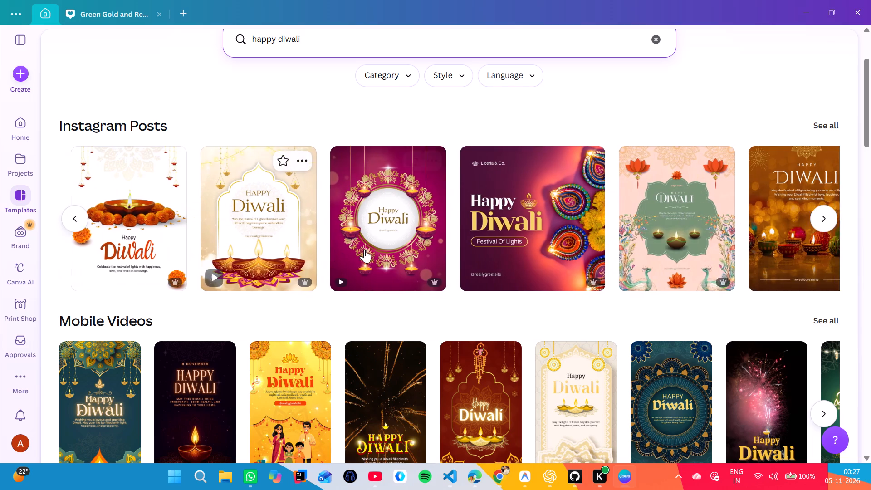
pyautogui.hscroll(-2, 364, 249)
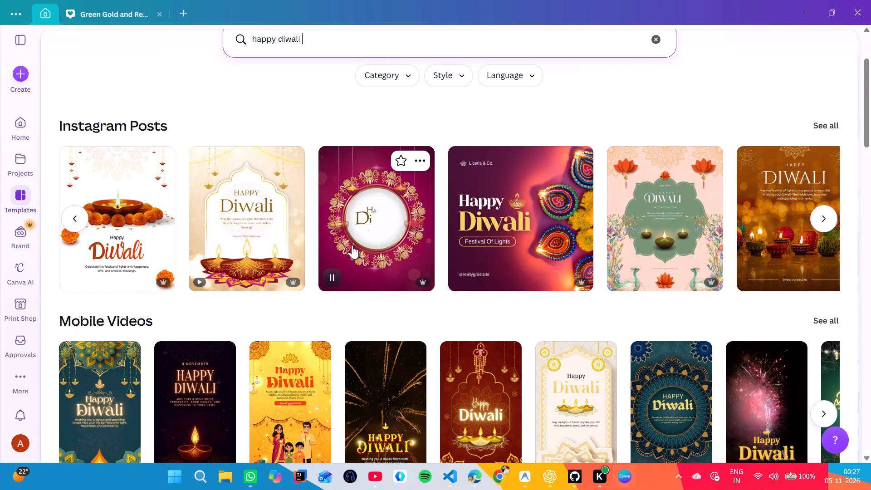
pyautogui.hscroll(-8, 352, 245)
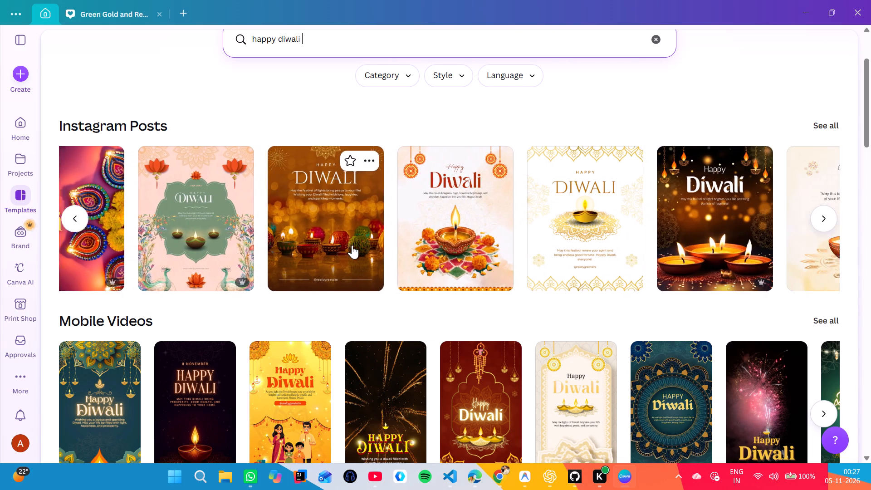
pyautogui.hscroll(-5, 352, 245)
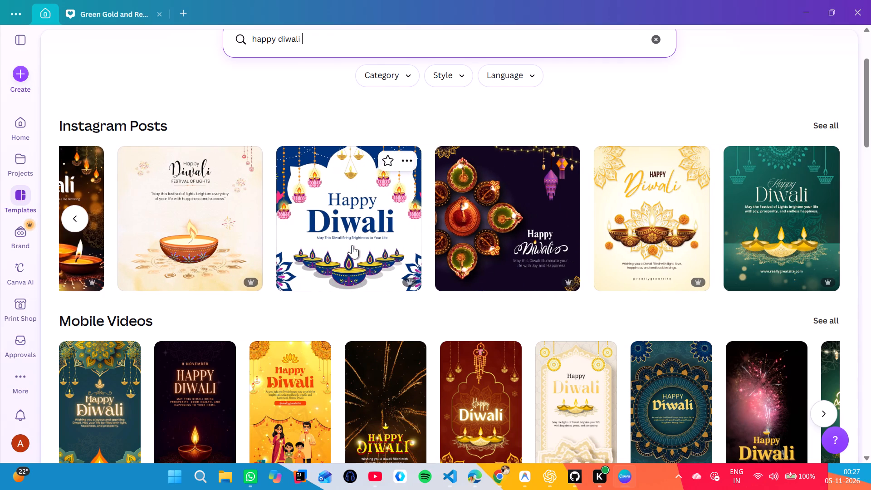
pyautogui.hscroll(-2, 352, 245)
# Examine the Happy Diwali designs in the Mobile Videos row.
pyautogui.scroll(-3, 352, 245)
pyautogui.hscroll(-1, 352, 245)
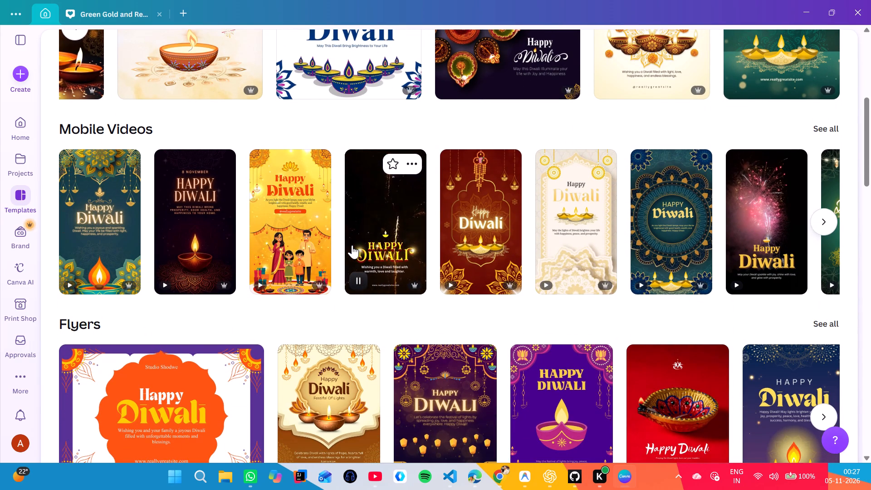
pyautogui.hscroll(-8, 352, 245)
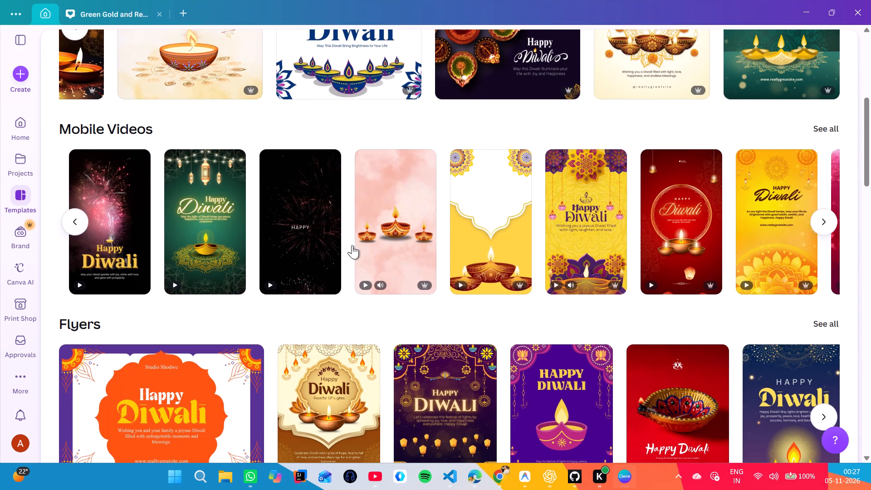
pyautogui.hscroll(-5, 352, 245)
pyautogui.hscroll(12, 352, 245)
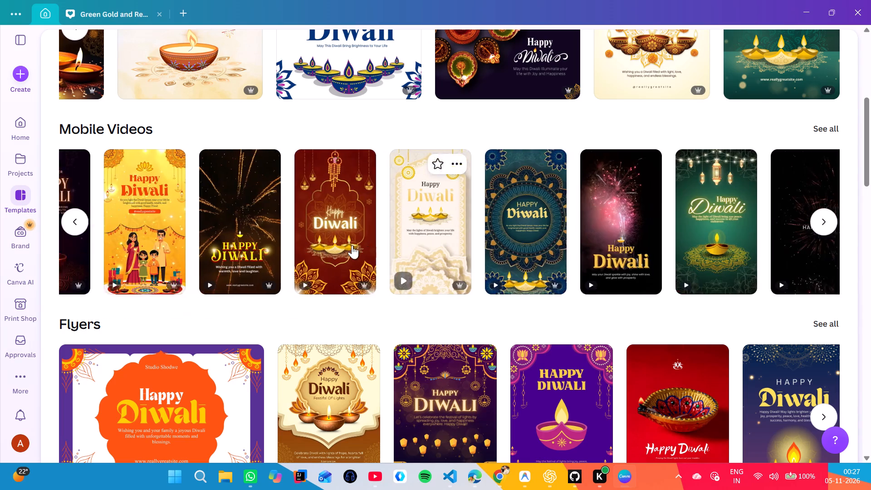
pyautogui.hscroll(2, 352, 245)
# Examine the Happy Diwali designs in the Flyers row.
pyautogui.scroll(-6, 352, 245)
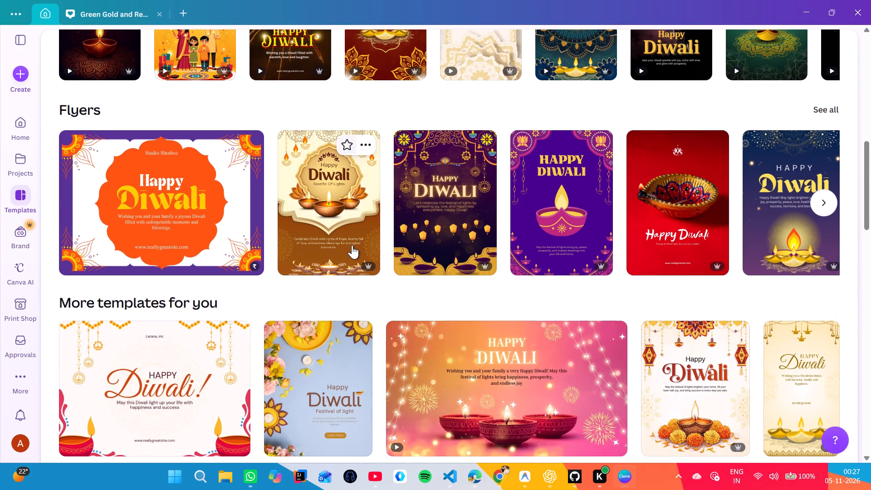
pyautogui.hscroll(-5, 387, 245)
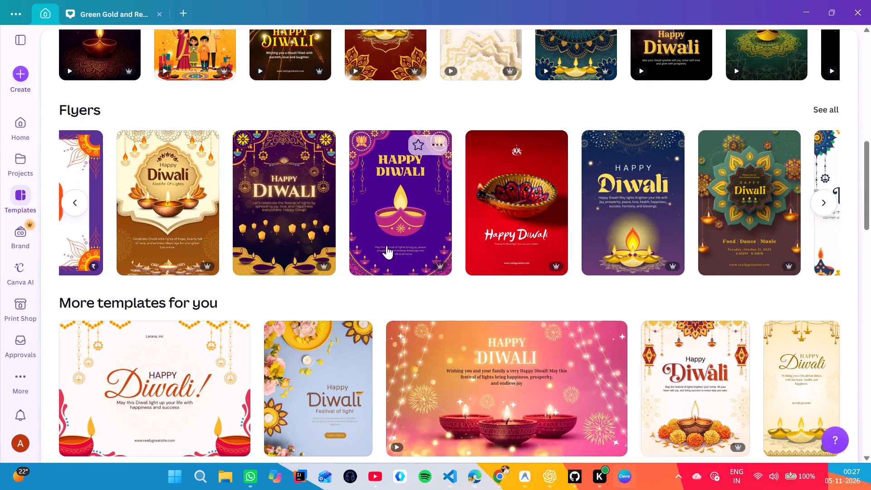
pyautogui.hscroll(-3, 387, 245)
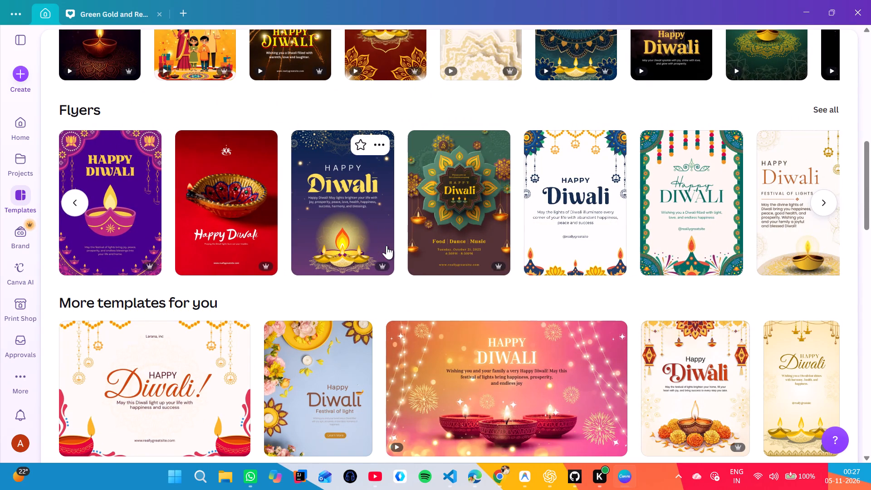
pyautogui.hscroll(-8, 387, 245)
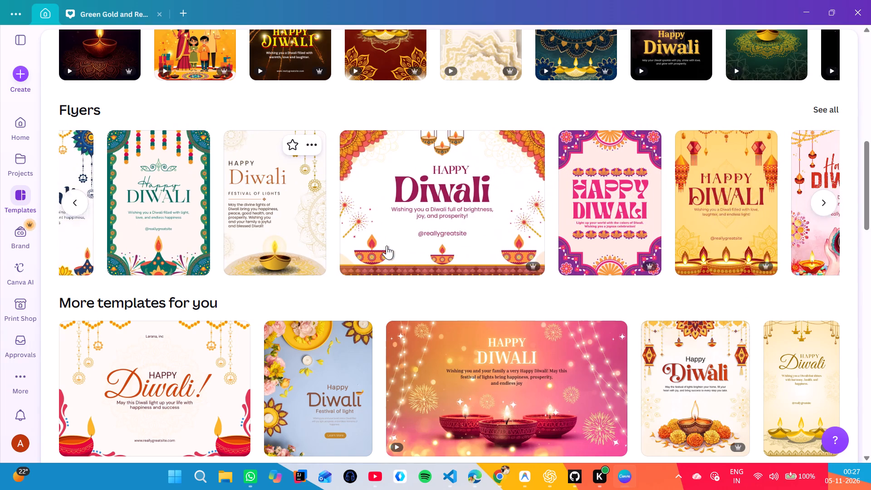
pyautogui.hscroll(-9, 387, 245)
pyautogui.hscroll(5, 387, 245)
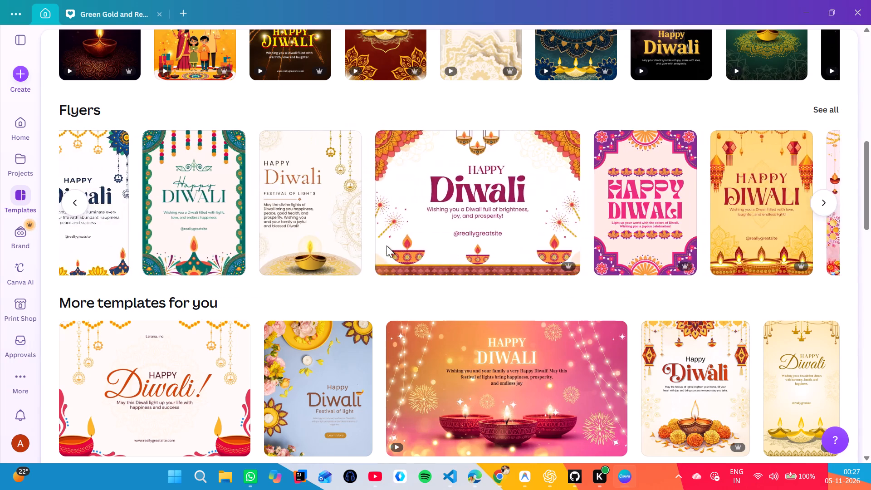
pyautogui.hscroll(5, 387, 245)
# Browse the Happy Diwali designs under "More templates for you" for a suitable post template.
pyautogui.scroll(-5, 387, 245)
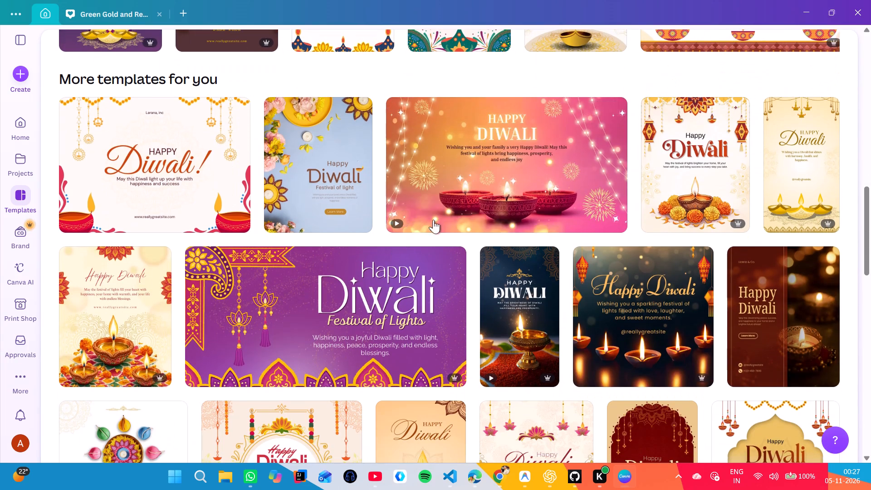
pyautogui.hscroll(-5, 434, 218)
pyautogui.hscroll(-1, 511, 171)
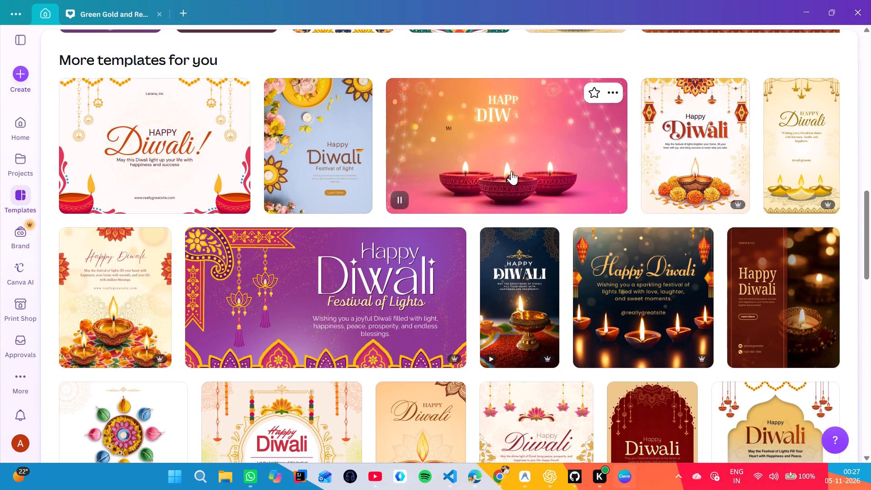
pyautogui.hscroll(-6, 511, 171)
pyautogui.scroll(-3, 511, 171)
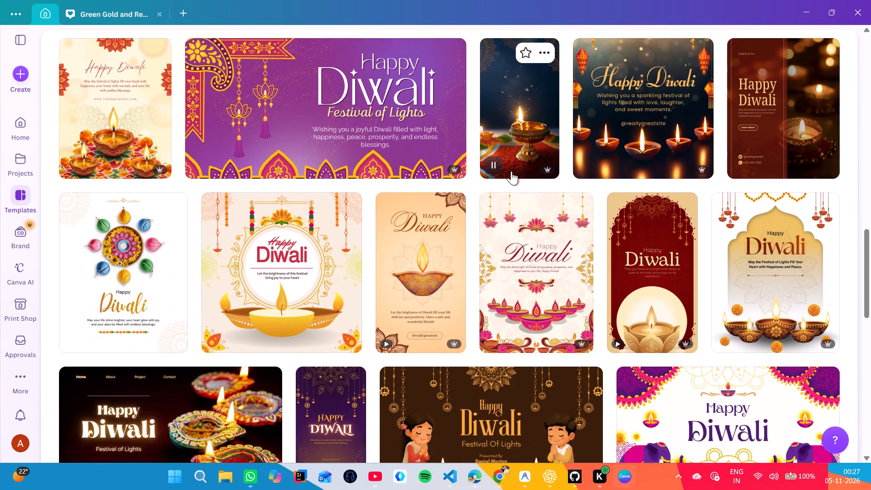
pyautogui.scroll(-3, 511, 171)
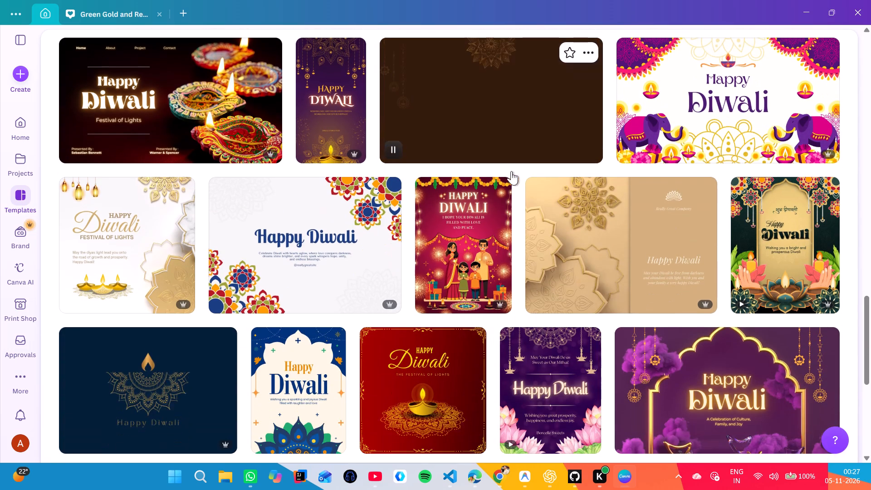
pyautogui.scroll(-3, 511, 171)
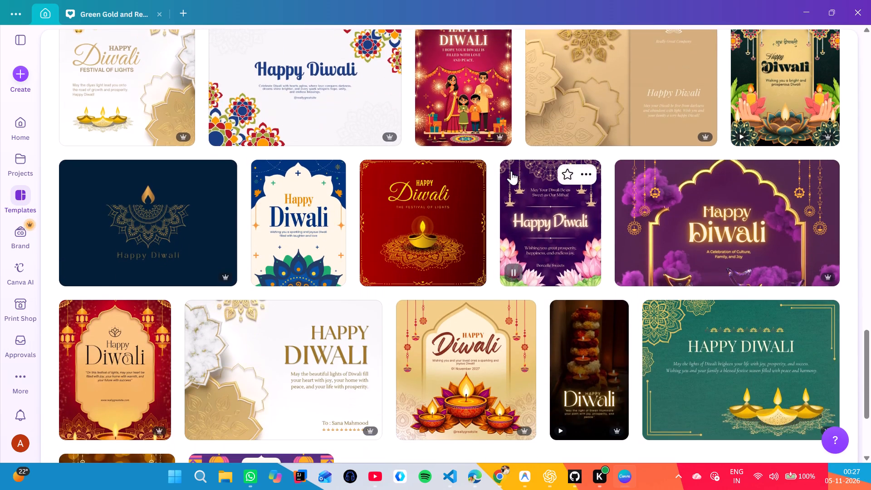
pyautogui.scroll(-2, 511, 171)
pyautogui.scroll(-4, 512, 260)
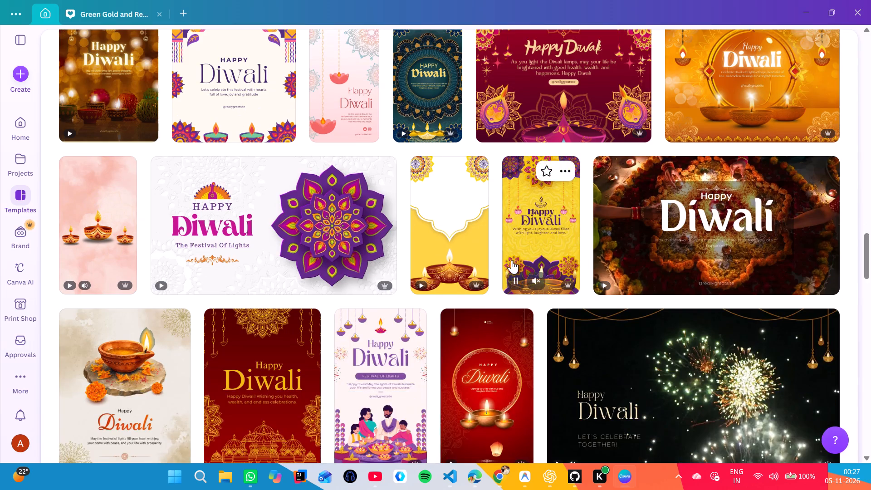
pyautogui.scroll(-7, 512, 260)
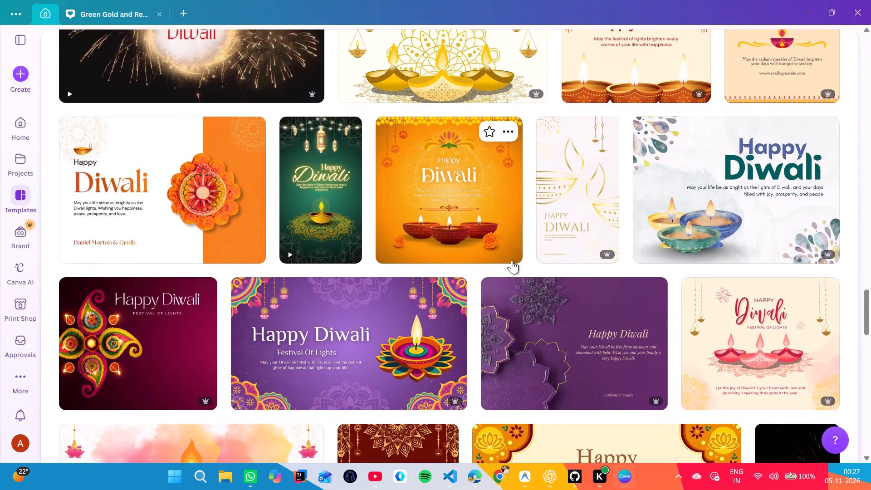
pyautogui.scroll(-4, 512, 260)
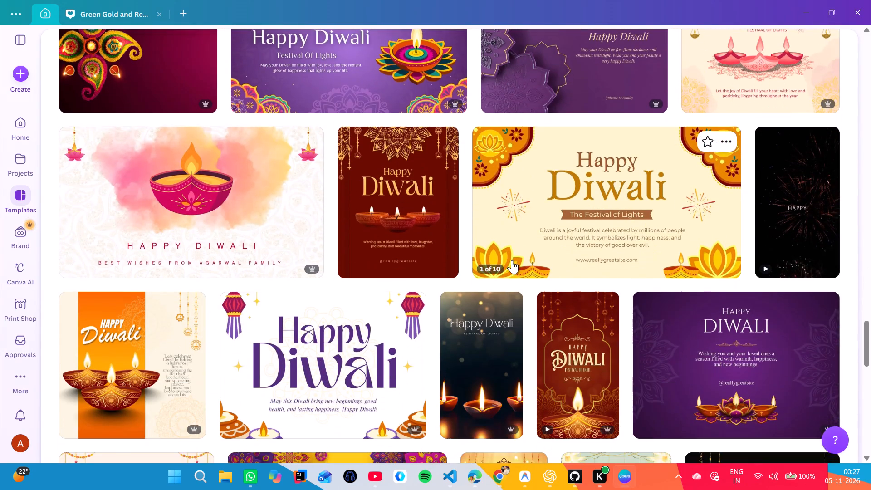
pyautogui.scroll(-5, 512, 260)
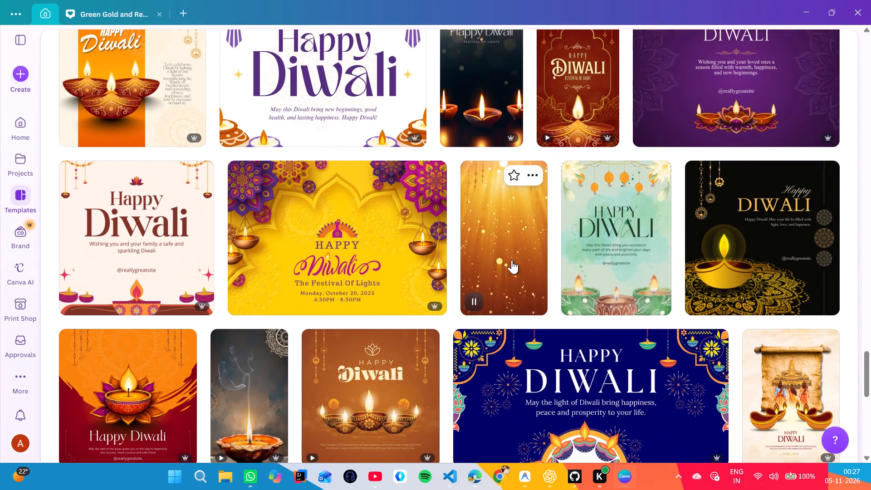
pyautogui.scroll(-4, 512, 260)
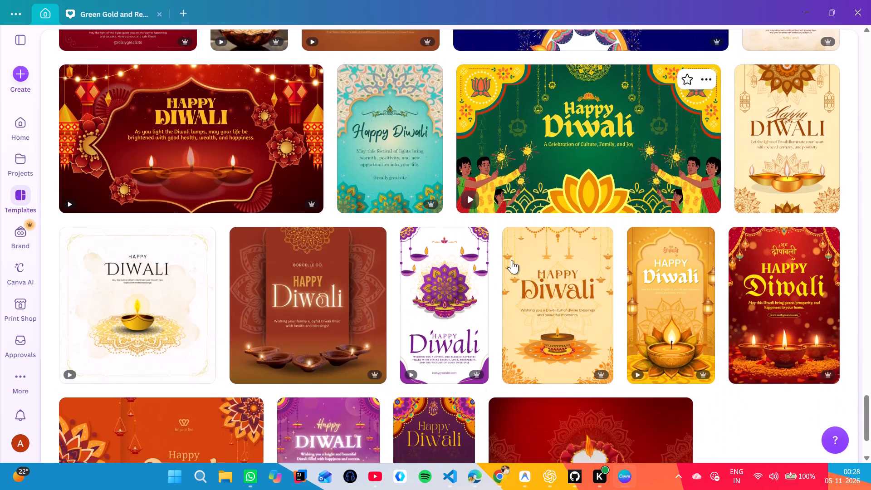
pyautogui.scroll(-4, 512, 260)
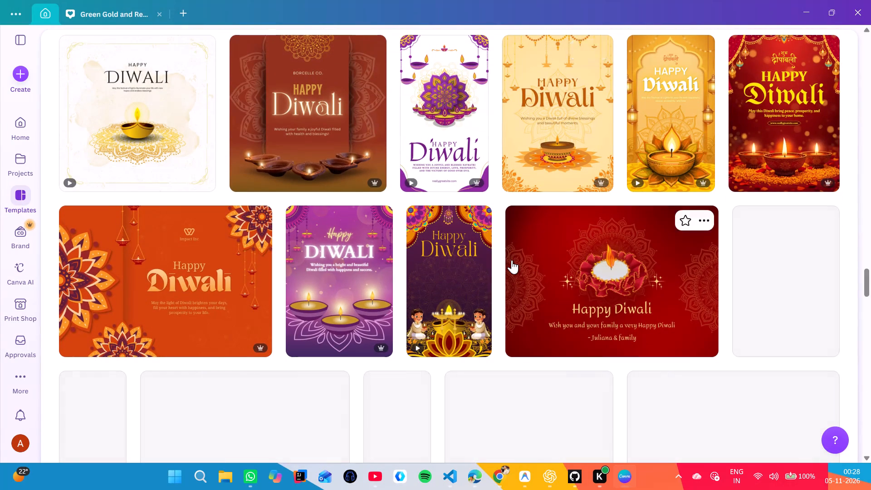
pyautogui.scroll(-5, 512, 260)
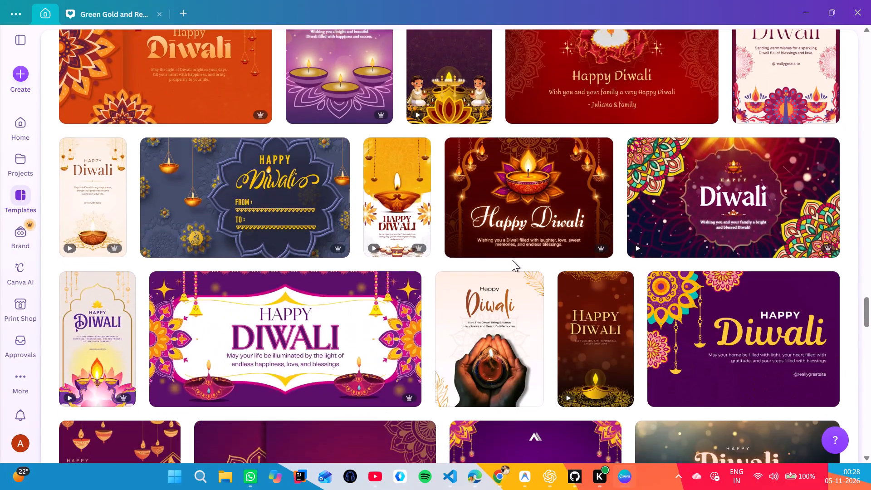
# Return to the Instagram Posts row and open the preview of its first template, the cream Happy Diwali design with a teal diya.
pyautogui.scroll(20, 512, 260)
pyautogui.scroll(10, 512, 260)
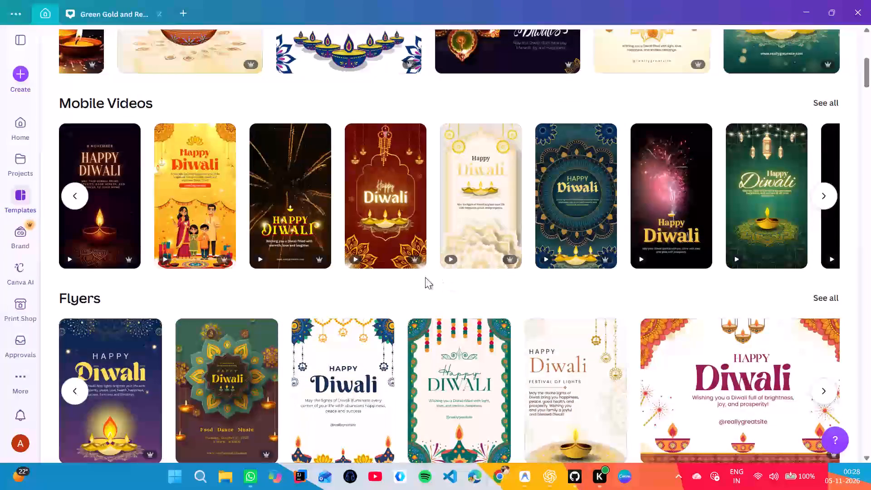
pyautogui.scroll(6, 425, 277)
pyautogui.hscroll(2, 439, 274)
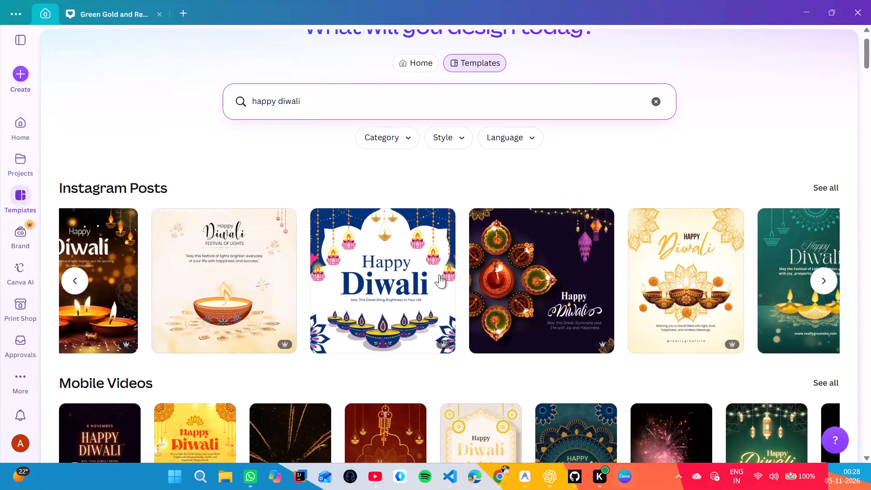
pyautogui.hscroll(8, 439, 274)
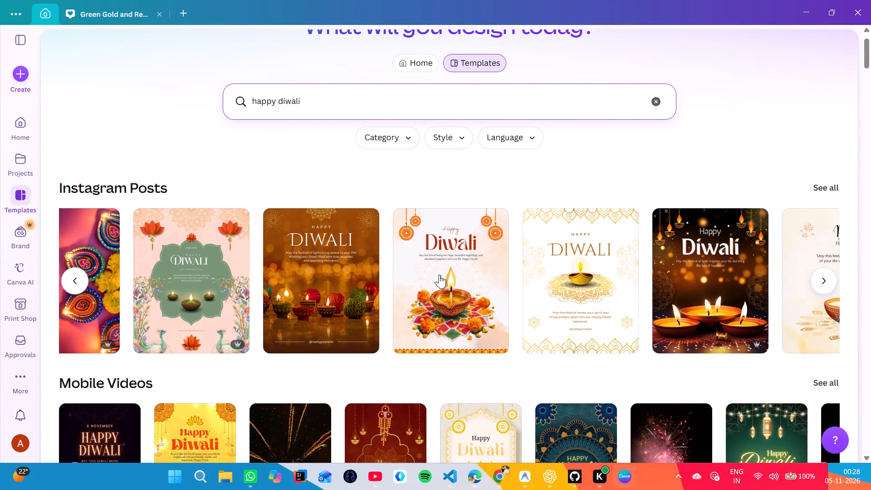
pyautogui.hscroll(1, 439, 274)
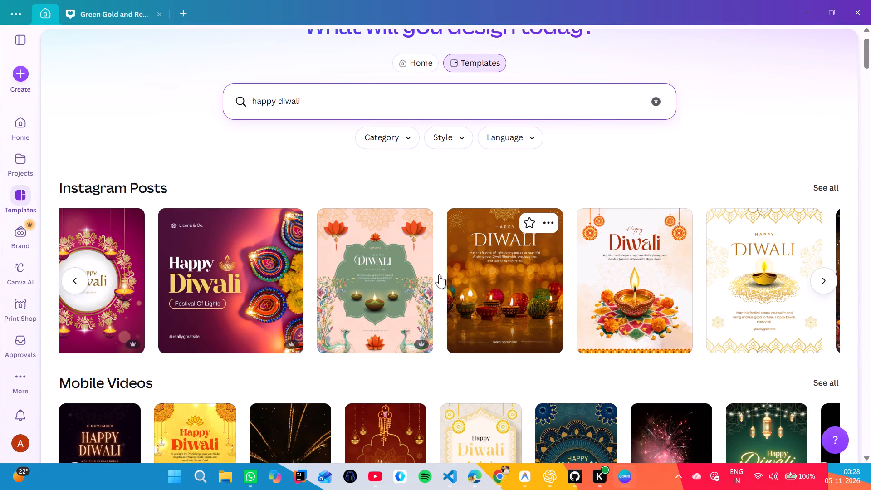
pyautogui.hscroll(5, 439, 274)
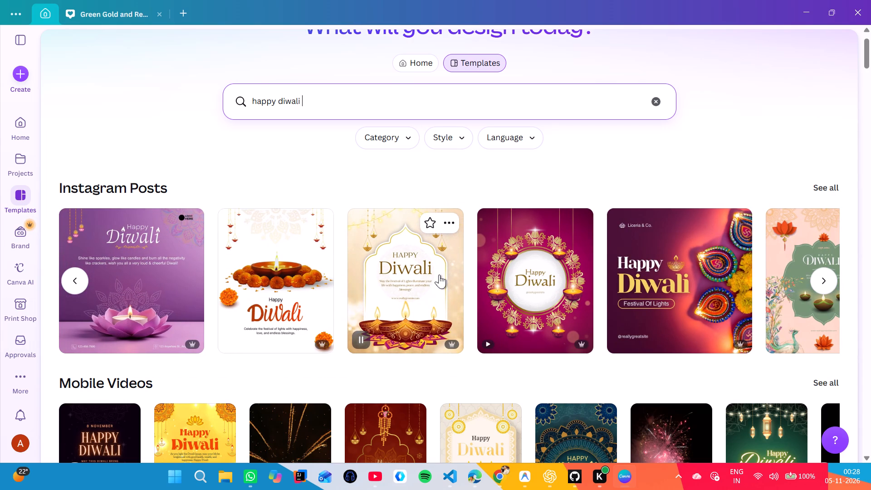
pyautogui.hscroll(5, 439, 274)
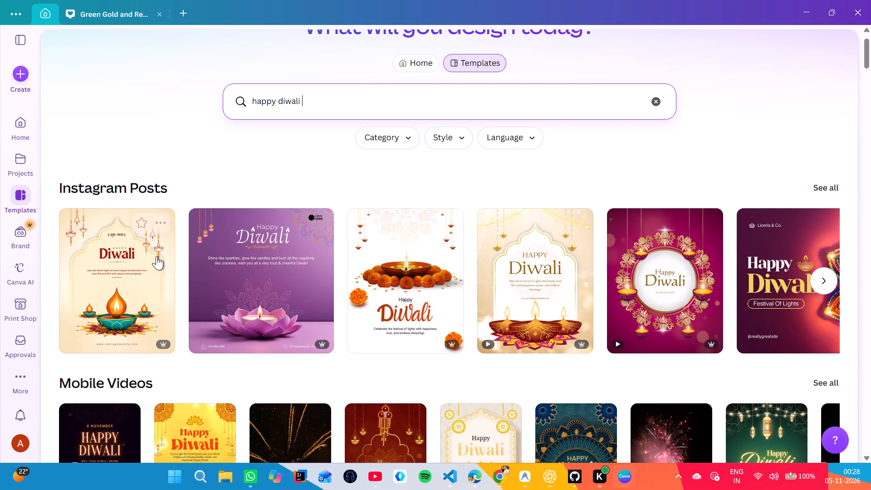
pyautogui.click(104, 261)
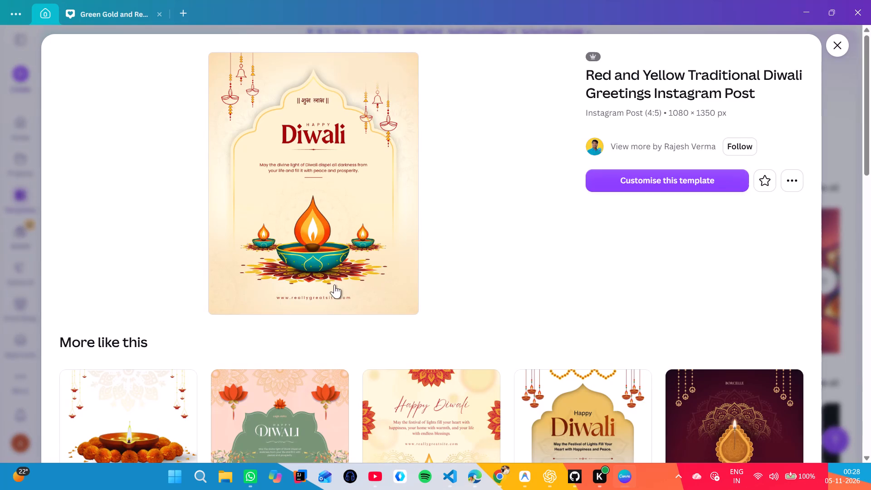
# Examine the similar designs under "More like this" for the cream Diwali template with the teal diya.
pyautogui.scroll(-4, 376, 282)
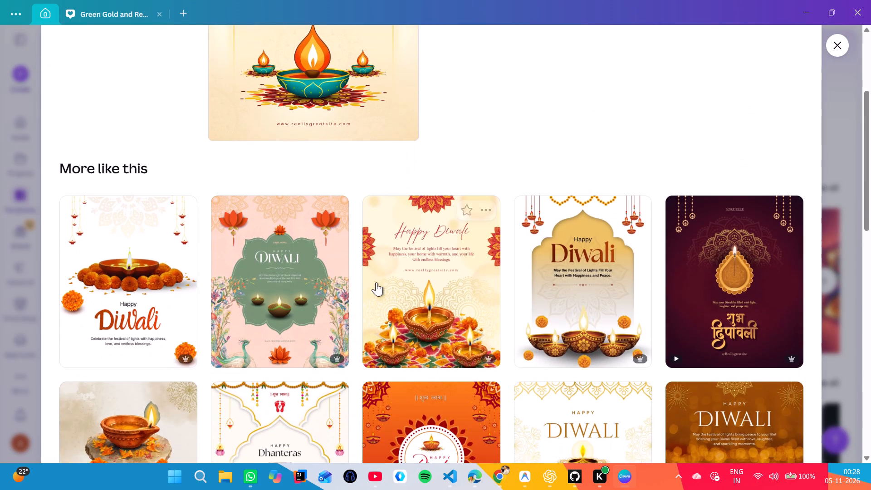
pyautogui.scroll(-2, 376, 282)
pyautogui.scroll(1, 376, 282)
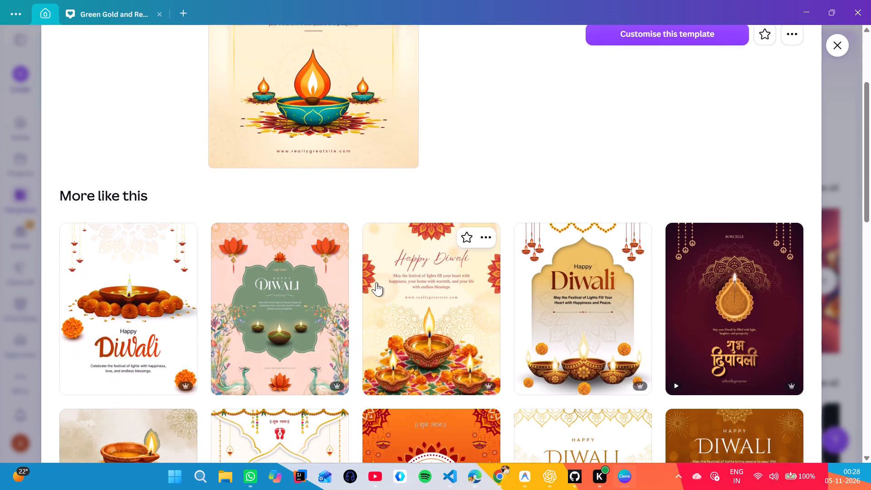
pyautogui.scroll(-6, 376, 282)
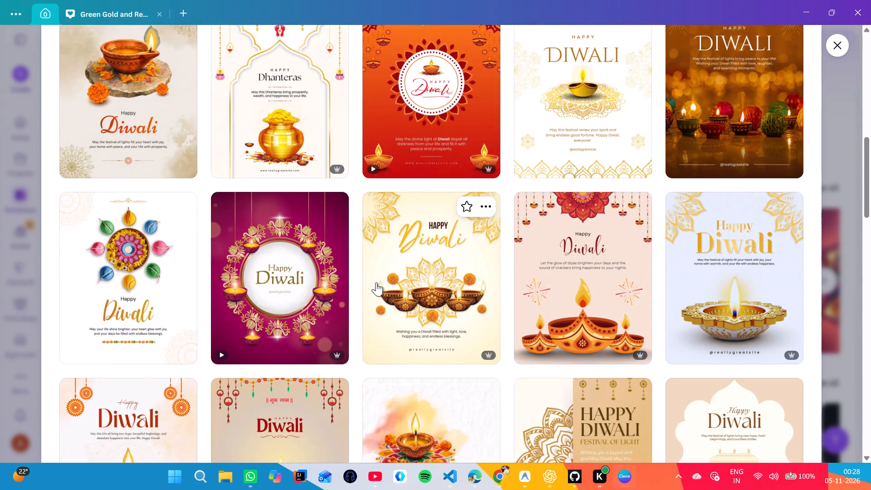
pyautogui.scroll(-7, 376, 282)
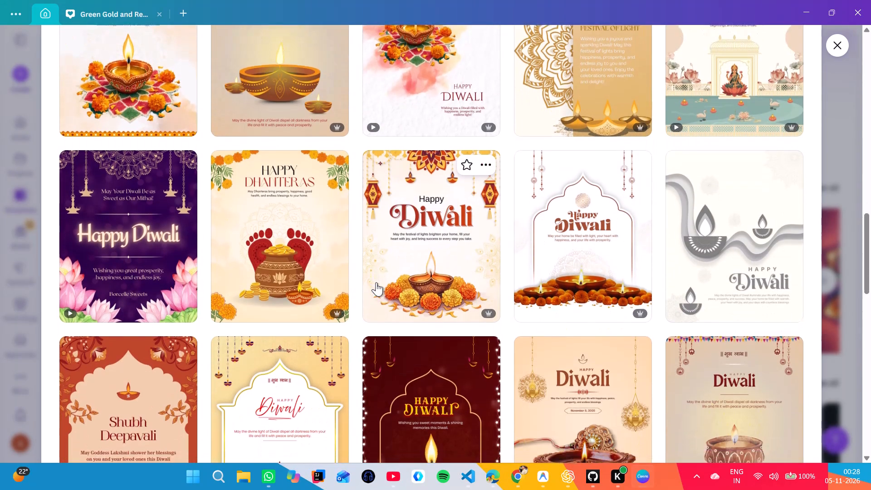
pyautogui.scroll(-3, 376, 282)
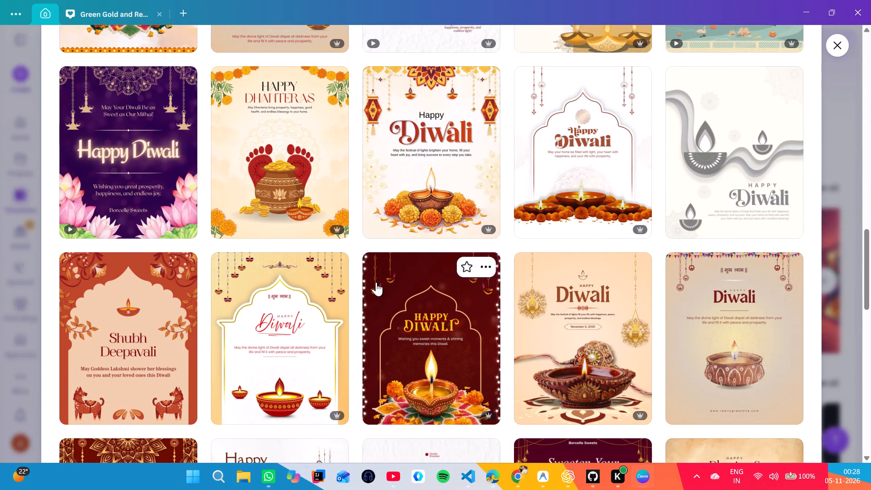
pyautogui.scroll(-2, 376, 282)
pyautogui.scroll(14, 376, 282)
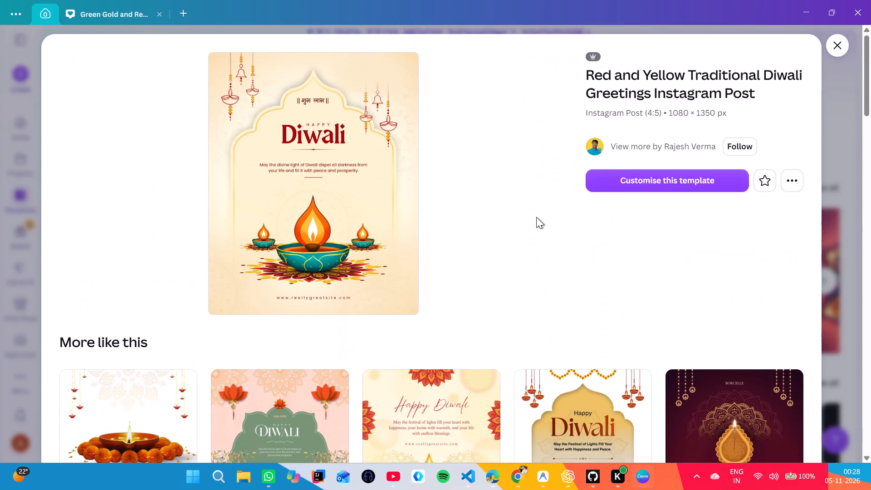
# Create an editable design from the previewed Red and Yellow Traditional Diwali Greetings Instagram Post template.
pyautogui.click(624, 176)
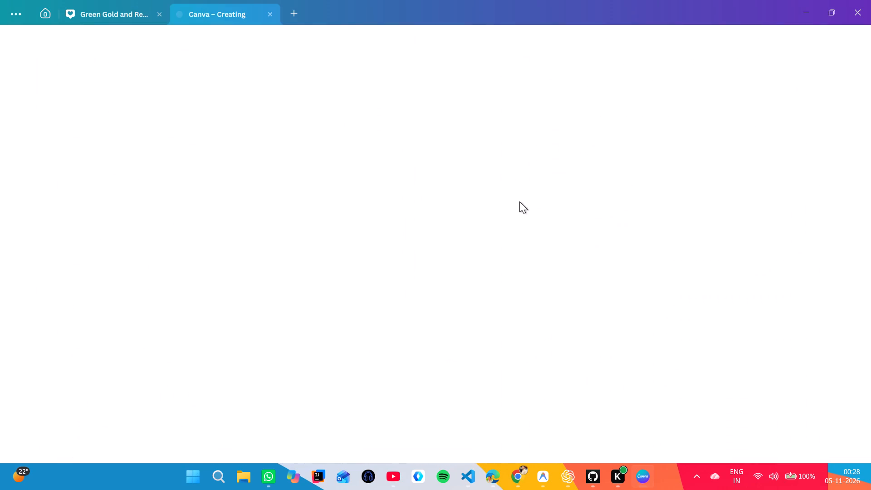
pyautogui.hscroll(-1, 226, 85)
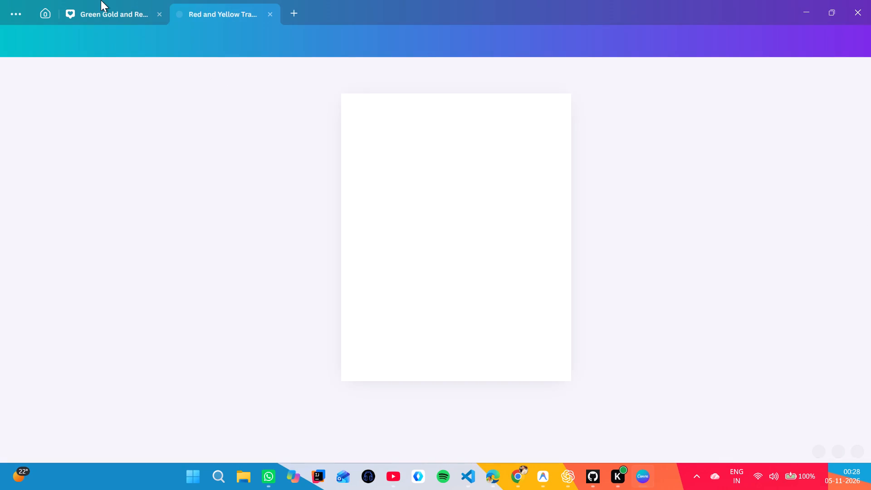
# Check the finished Happy Dhanteras design for reference, and return to the new Diwali design.
pyautogui.click(101, 0)
pyautogui.click(103, 13)
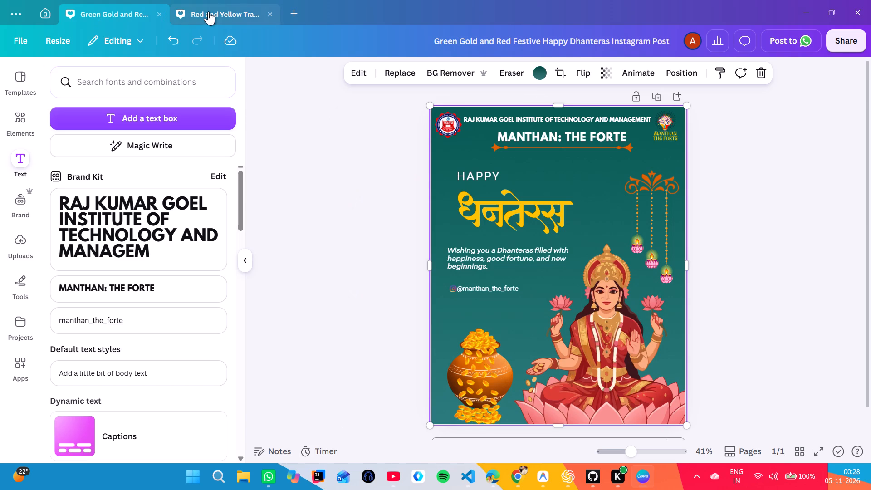
pyautogui.click(208, 11)
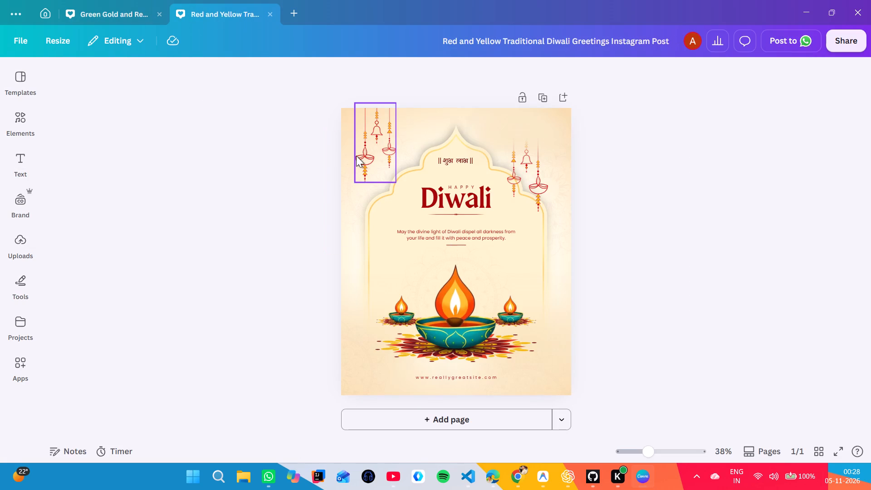
# Move the hanging diyas and bell ornament from the page's upper-left corner down and inward, overlapping the arch's left shoulder.
pyautogui.moveTo(370, 151); pyautogui.dragTo(362, 182)
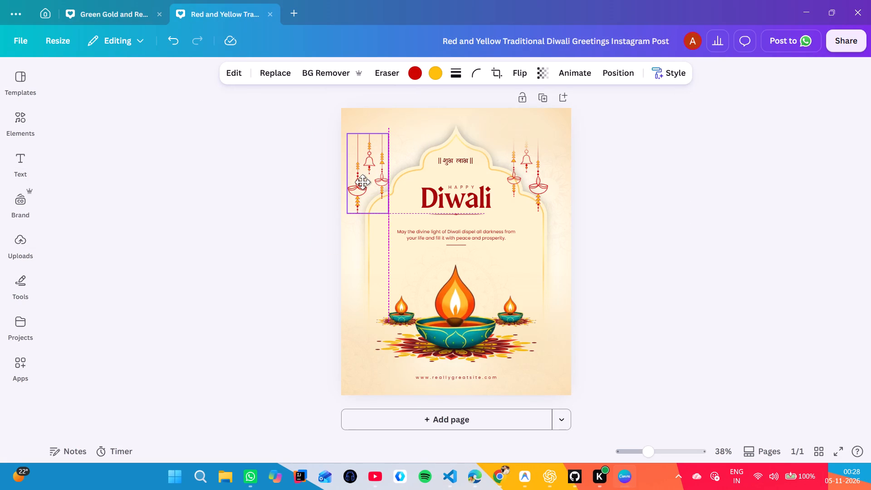
pyautogui.moveTo(362, 182); pyautogui.dragTo(386, 189)
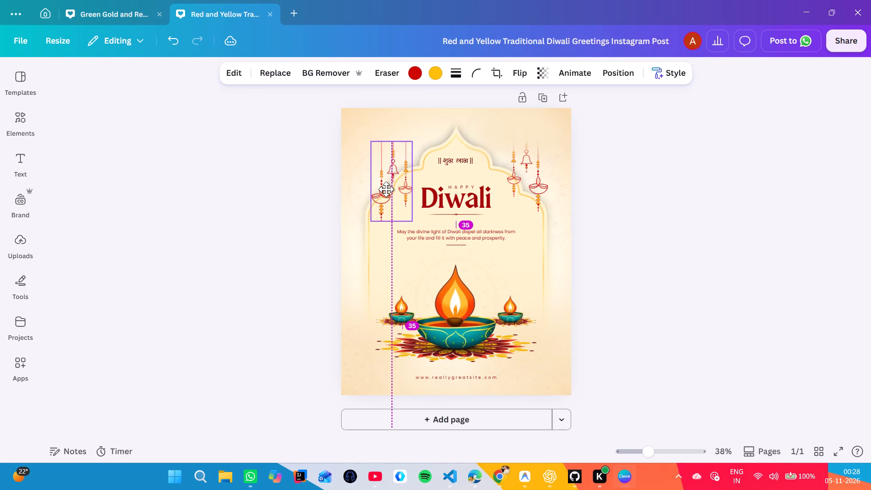
pyautogui.moveTo(386, 189); pyautogui.dragTo(383, 189)
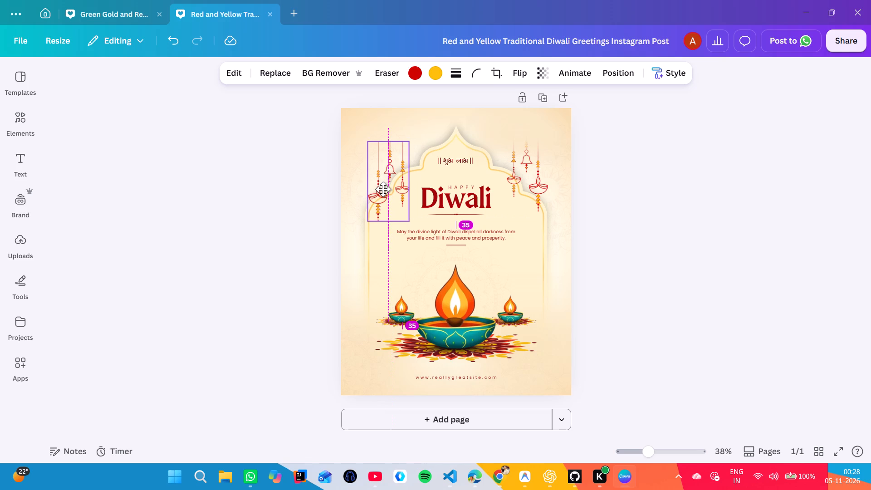
pyautogui.moveTo(383, 189); pyautogui.dragTo(387, 189)
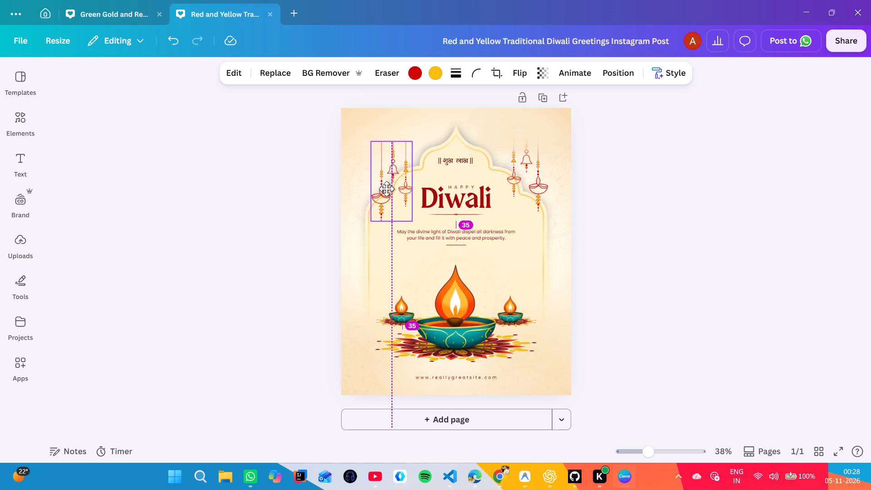
pyautogui.moveTo(387, 189); pyautogui.dragTo(386, 189)
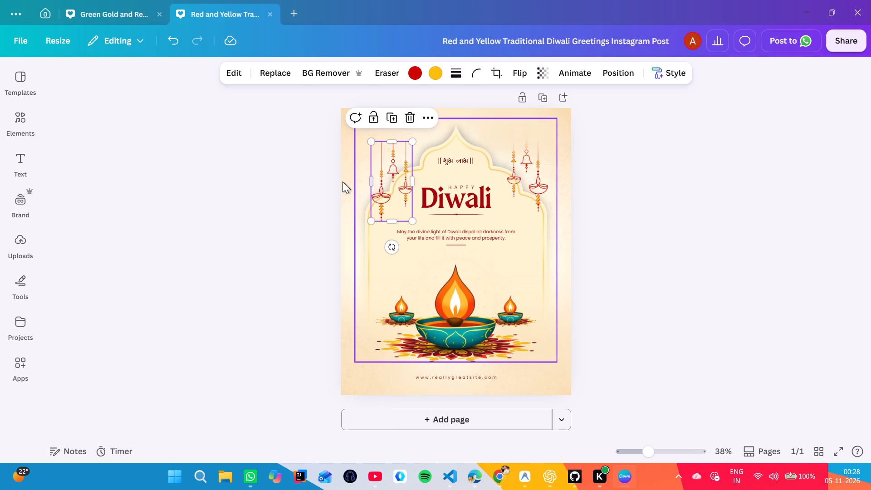
# Shift the fade overlay covering the poster's right-hand hanging lamps slightly outward and downward.
pyautogui.click(343, 181)
pyautogui.click(363, 171)
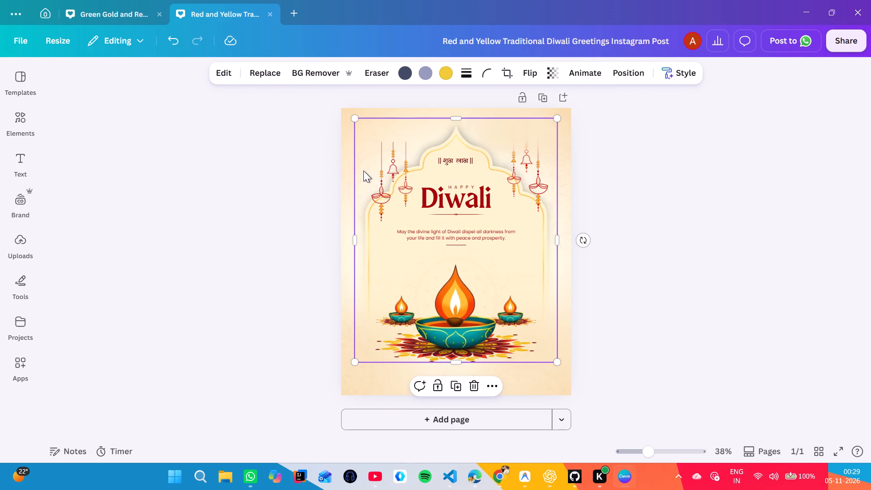
pyautogui.click(370, 132)
pyautogui.click(362, 129)
pyautogui.click(527, 134)
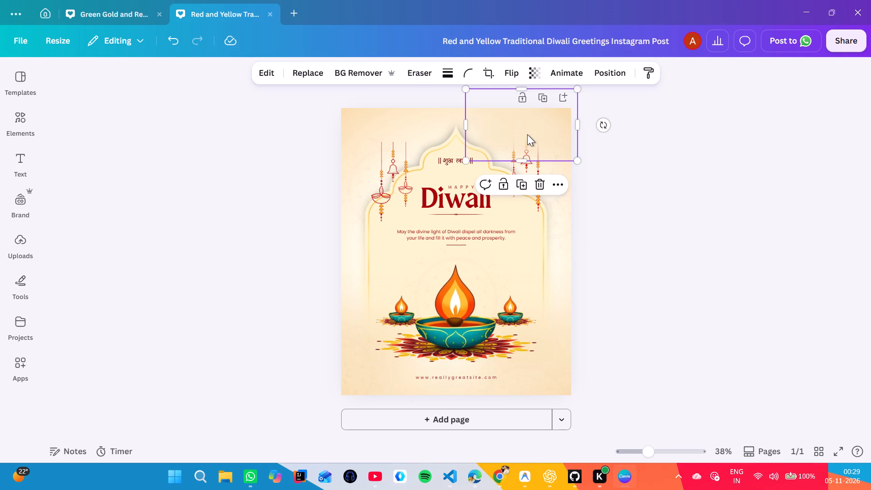
pyautogui.moveTo(527, 134); pyautogui.dragTo(587, 146)
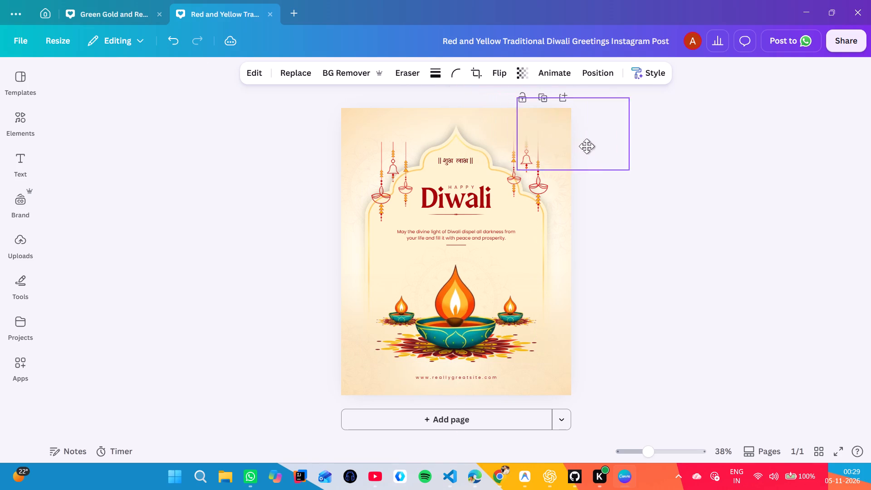
pyautogui.moveTo(587, 146); pyautogui.dragTo(534, 140)
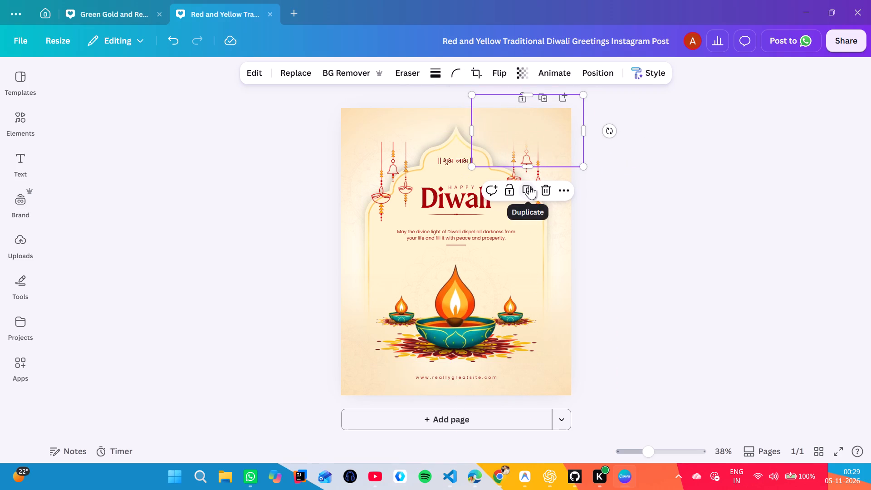
# Duplicate the fade overlay and place the copy over the tops of the left-hand hanging lamps.
pyautogui.click(529, 186)
pyautogui.moveTo(533, 140); pyautogui.dragTo(397, 145)
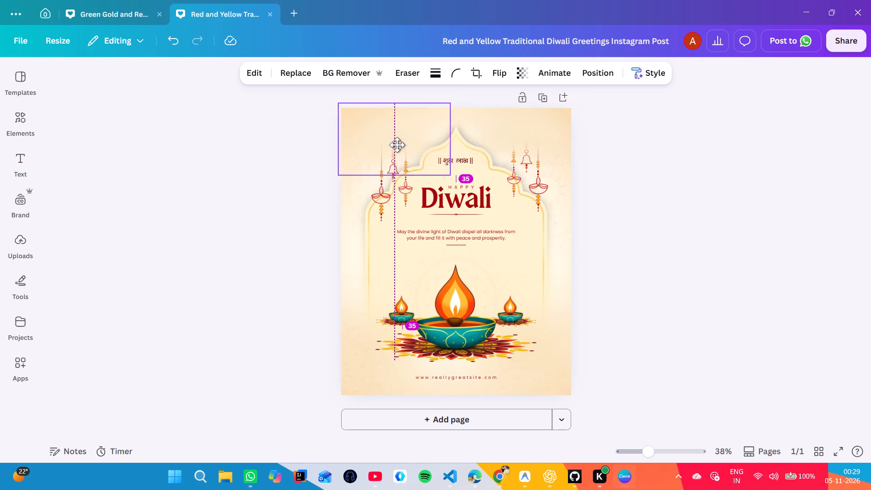
pyautogui.moveTo(397, 145); pyautogui.dragTo(389, 147)
pyautogui.moveTo(382, 144); pyautogui.dragTo(386, 145)
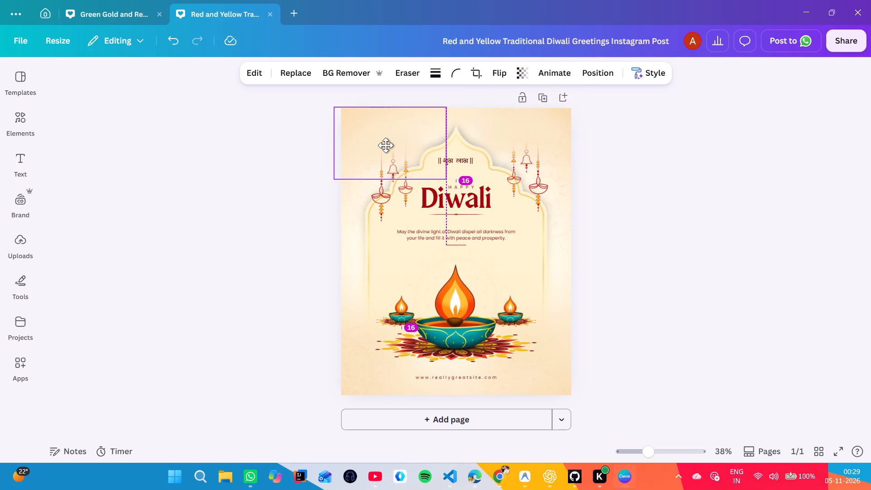
pyautogui.moveTo(386, 145); pyautogui.dragTo(387, 147)
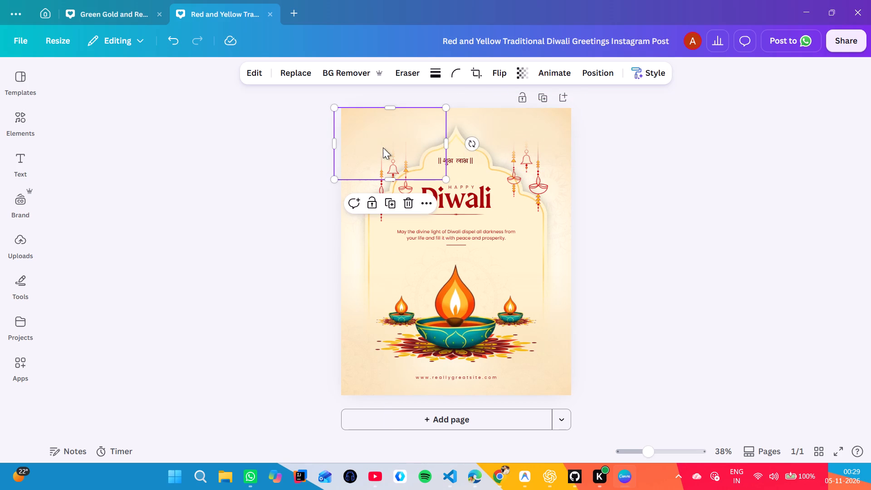
pyautogui.click(347, 226)
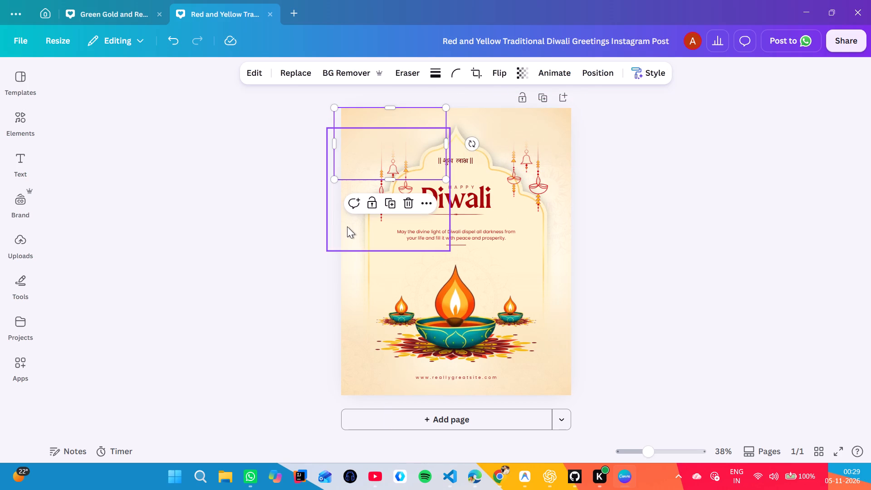
pyautogui.click(340, 172)
pyautogui.click(382, 183)
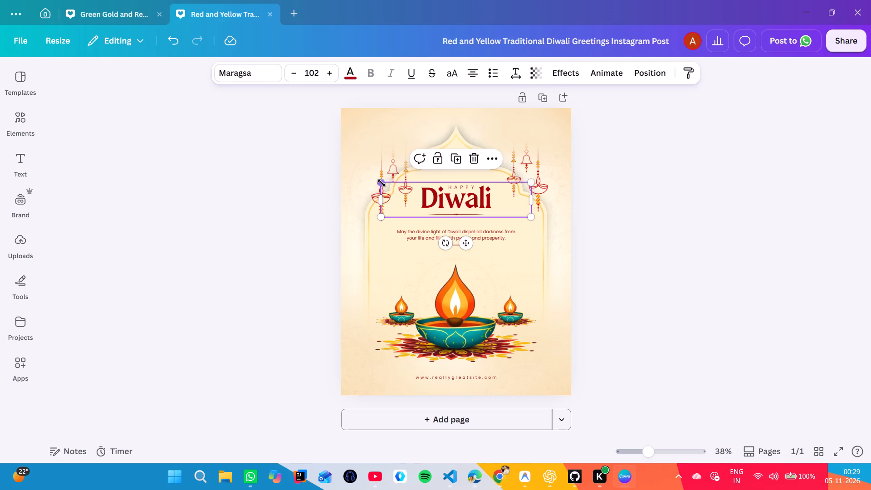
pyautogui.click(385, 177)
pyautogui.click(385, 177)
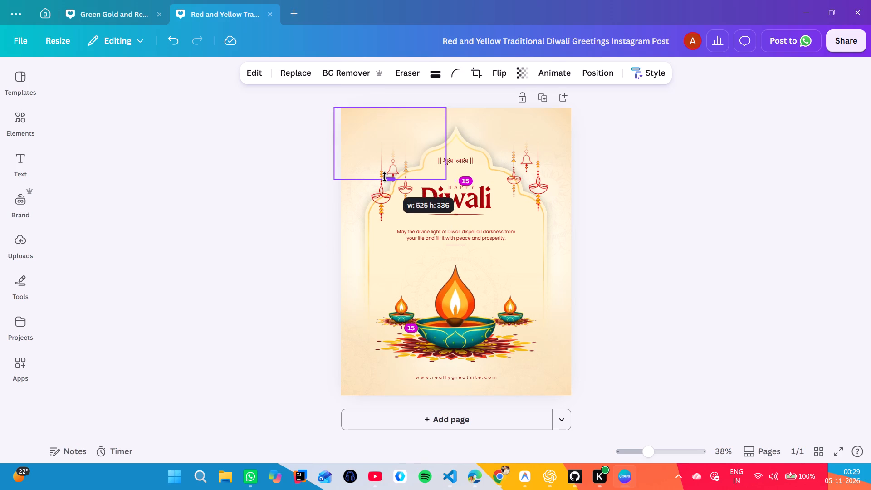
pyautogui.click(303, 154)
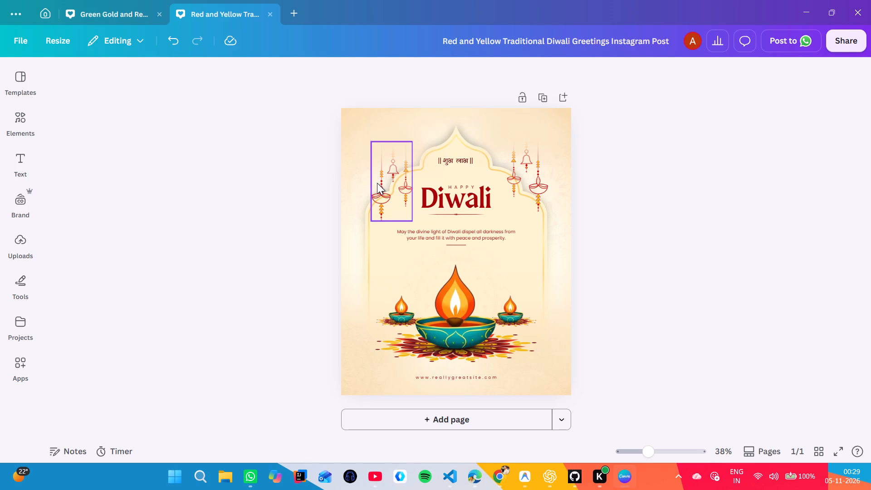
# Move the left-hand hanging lamps up to about the same height as the right-hand lamps.
pyautogui.moveTo(377, 183); pyautogui.dragTo(378, 181)
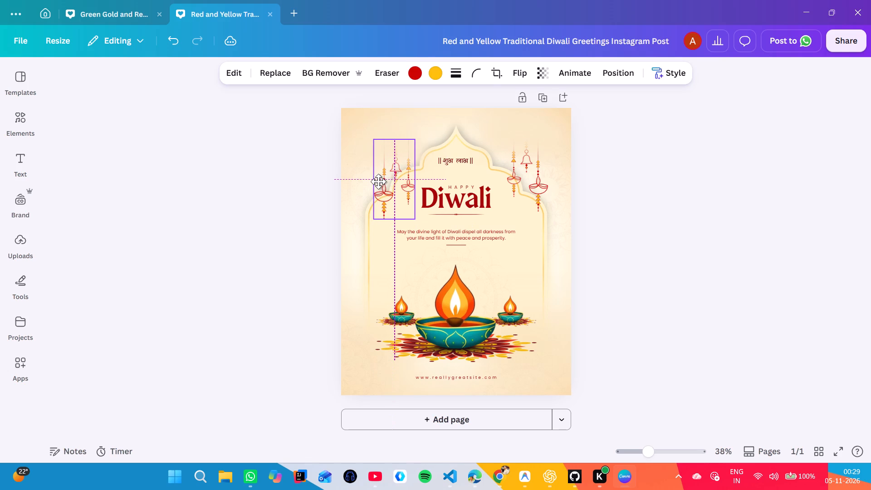
pyautogui.moveTo(378, 181); pyautogui.dragTo(379, 177)
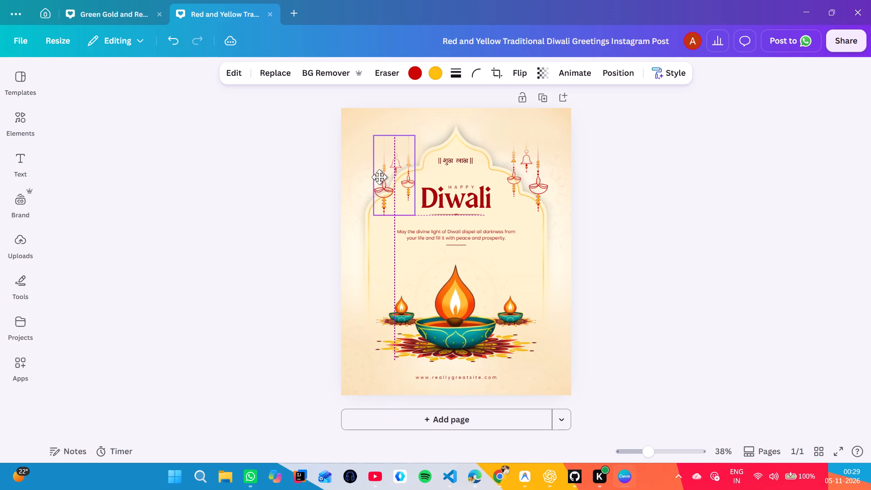
pyautogui.moveTo(379, 177); pyautogui.dragTo(378, 176)
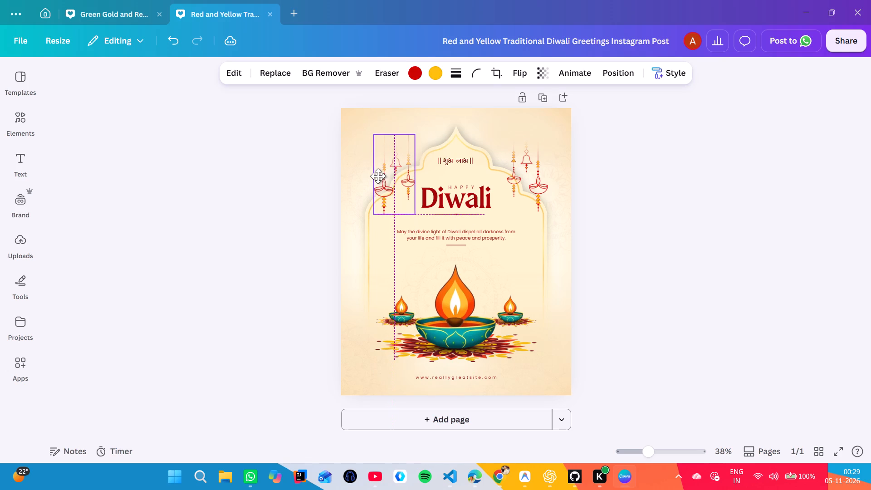
pyautogui.moveTo(378, 176); pyautogui.dragTo(375, 175)
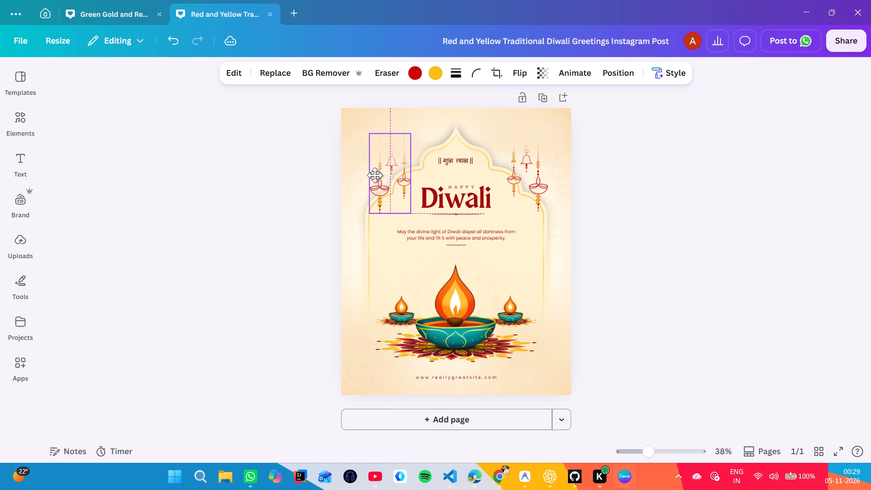
pyautogui.moveTo(375, 175); pyautogui.dragTo(375, 175)
pyautogui.moveTo(375, 175); pyautogui.dragTo(374, 173)
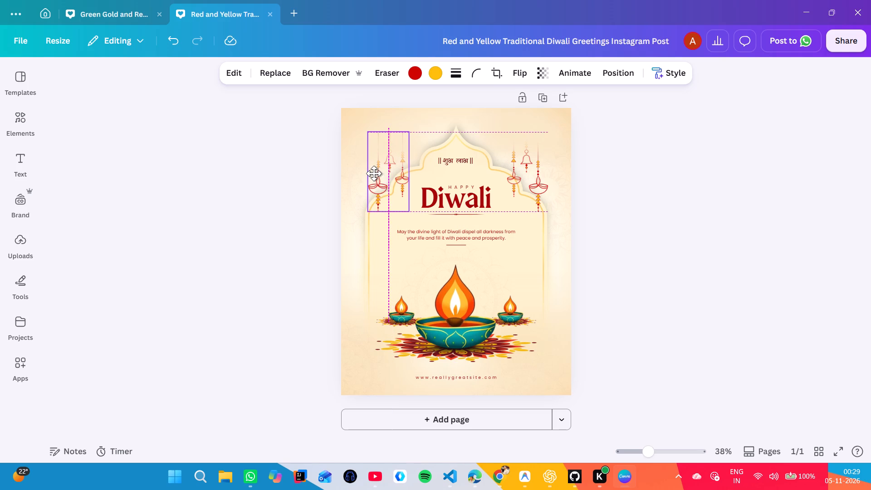
pyautogui.moveTo(374, 173); pyautogui.dragTo(372, 171)
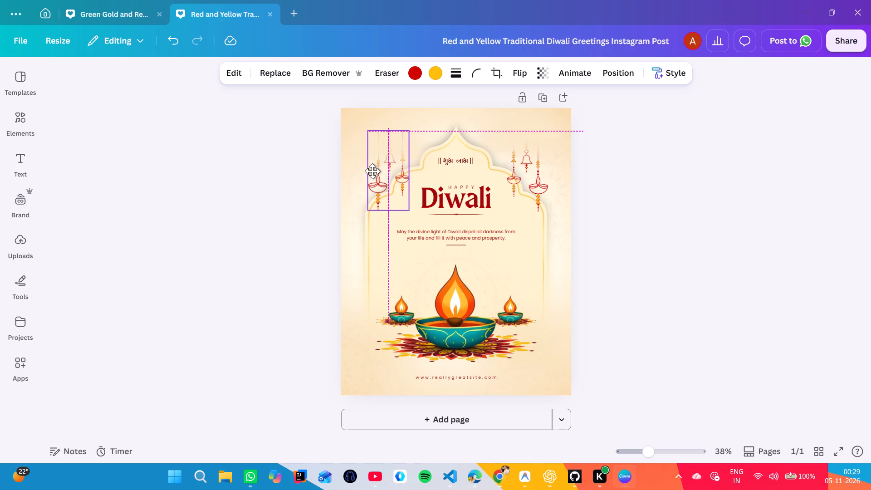
pyautogui.moveTo(372, 171); pyautogui.dragTo(374, 170)
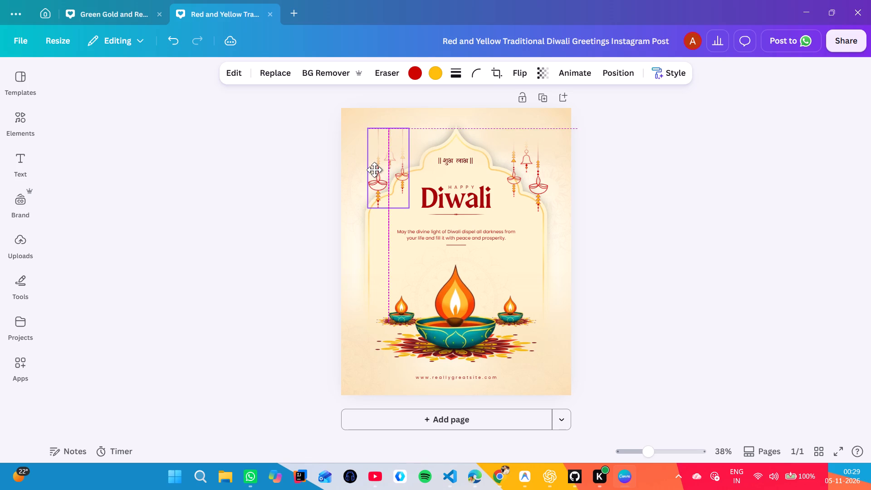
pyautogui.moveTo(374, 170); pyautogui.dragTo(376, 171)
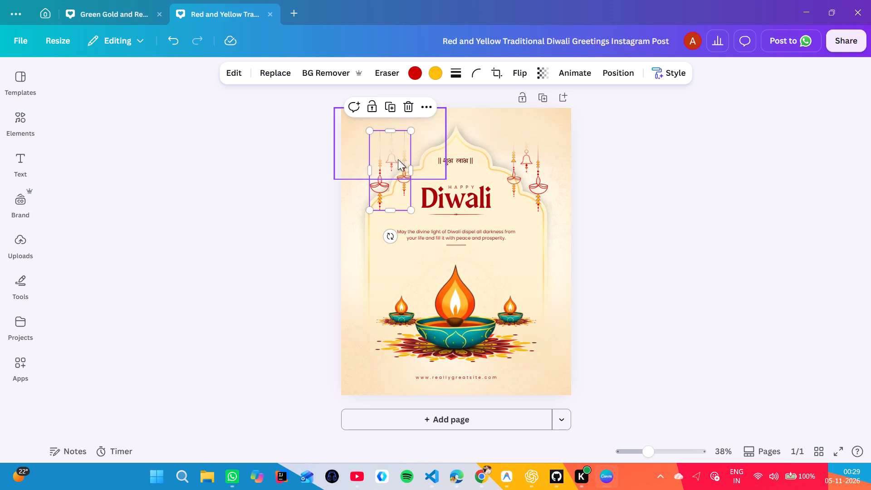
# Move the fade overlays off the hanging lamps to above the arch at the poster's top centre.
pyautogui.moveTo(425, 141); pyautogui.dragTo(426, 108)
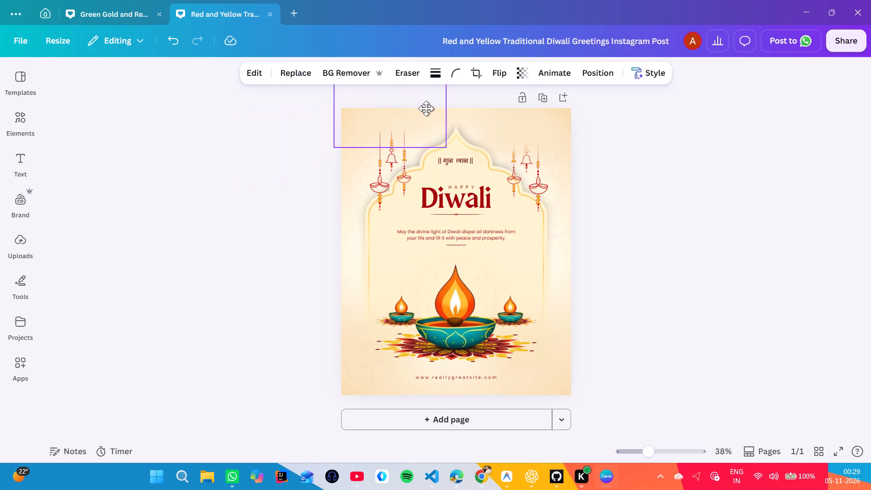
pyautogui.moveTo(426, 108); pyautogui.dragTo(441, 120)
pyautogui.moveTo(502, 124); pyautogui.dragTo(461, 113)
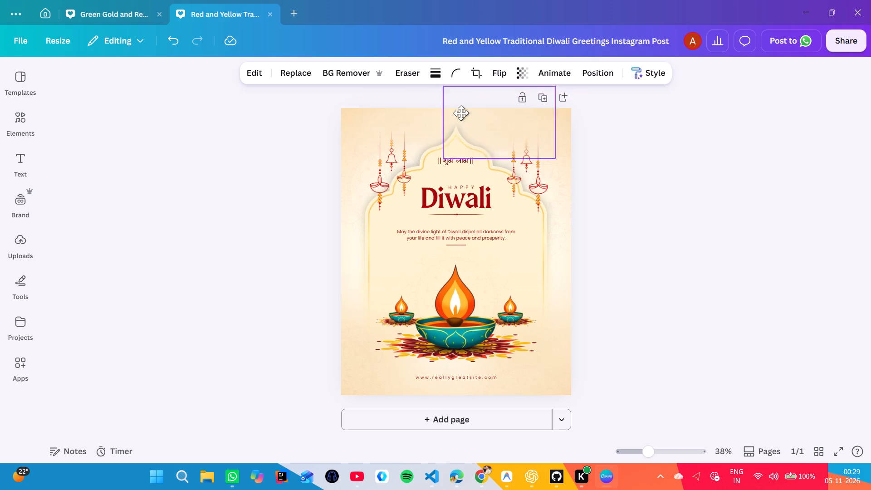
pyautogui.moveTo(461, 113); pyautogui.dragTo(402, 99)
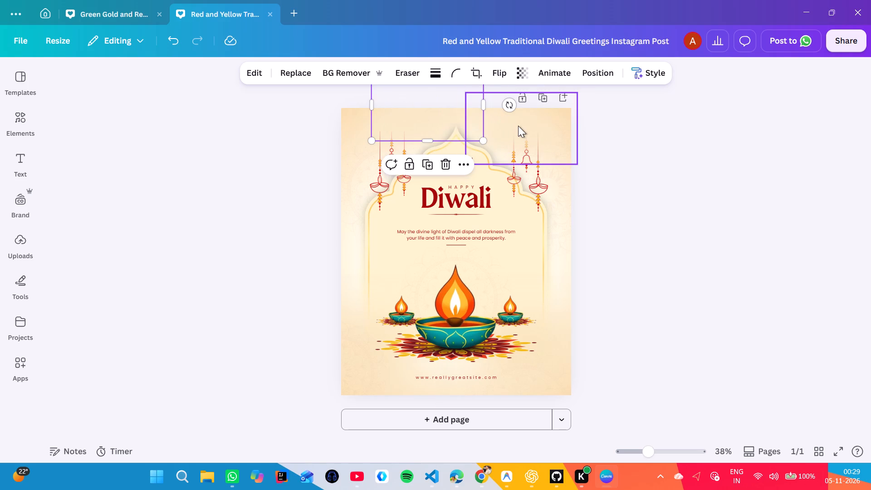
pyautogui.moveTo(518, 126); pyautogui.dragTo(439, 87)
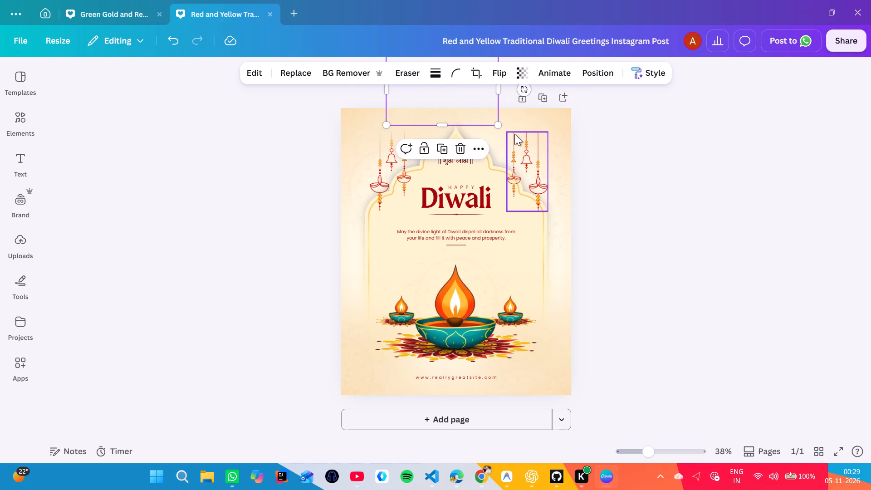
# Nudge the right-hand and left-hand hanging lamps slightly inward, moving the remaining fade overlay off the left-hand lamps.
pyautogui.click(514, 134)
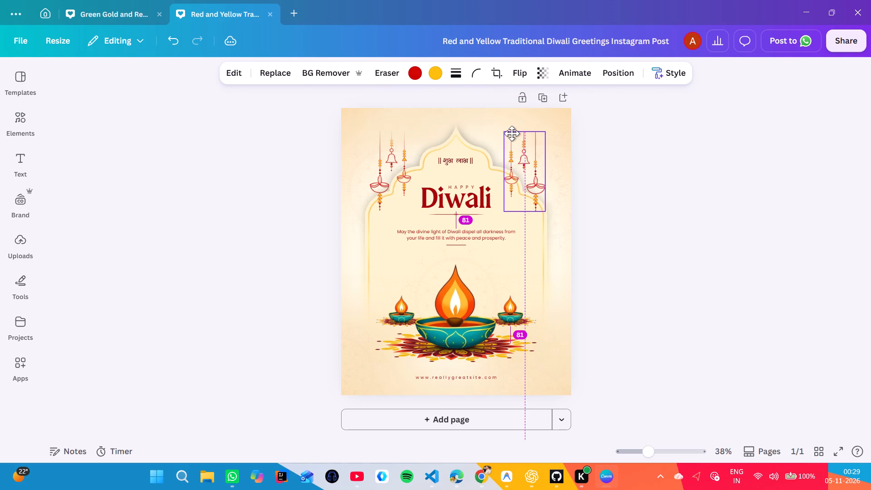
pyautogui.moveTo(403, 145); pyautogui.dragTo(404, 139)
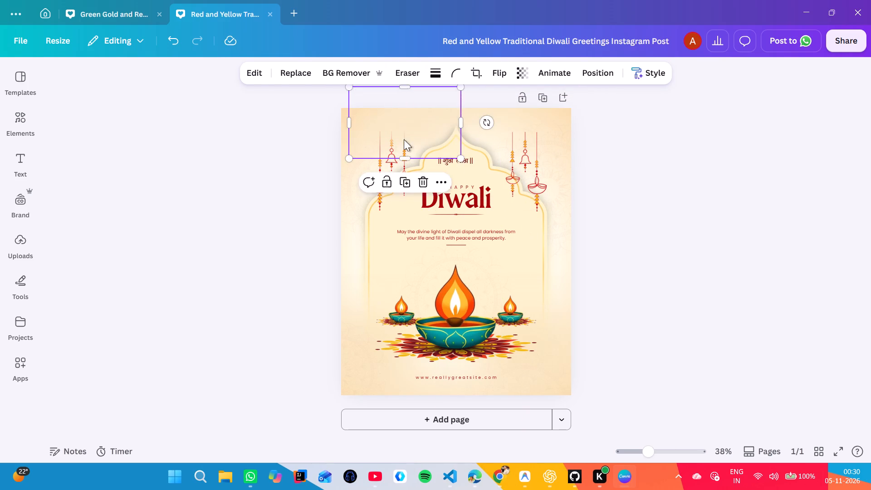
pyautogui.moveTo(404, 139); pyautogui.dragTo(445, 125)
pyautogui.click(377, 160)
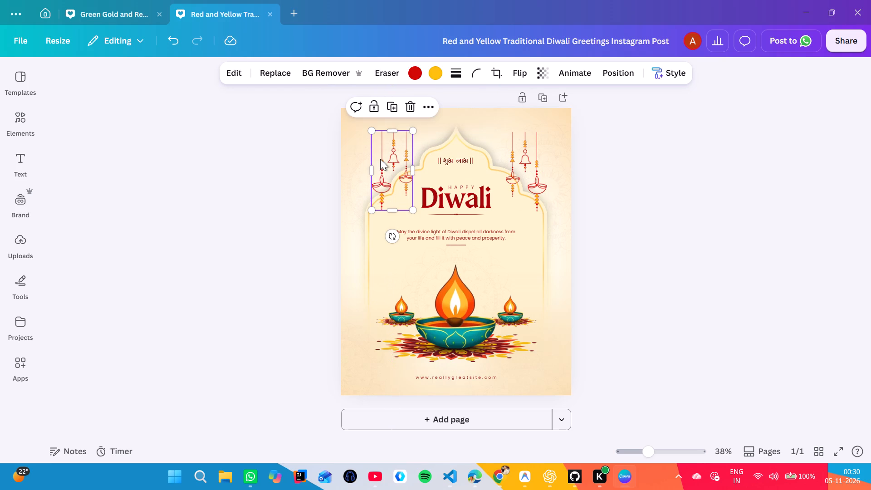
pyautogui.click(338, 184)
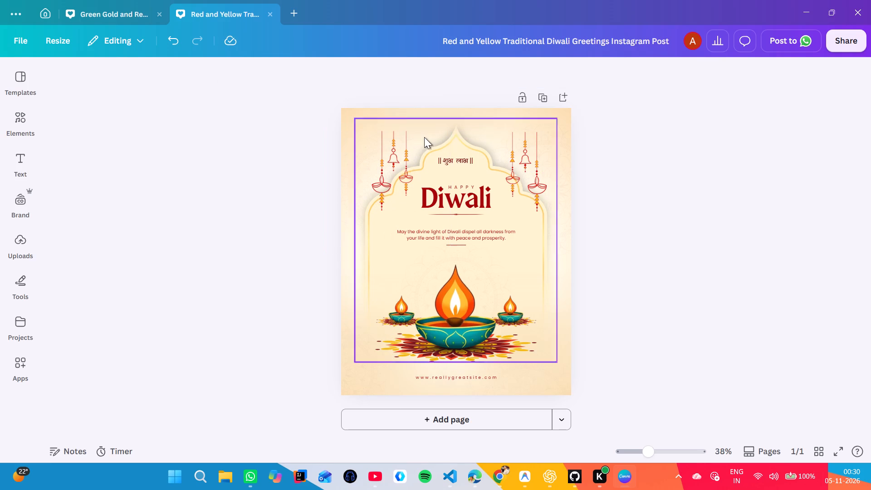
# Place one fade overlay over the tops of the right-hand hanging lamps and another over the tops of the left-hand lamps.
pyautogui.moveTo(426, 136); pyautogui.dragTo(502, 171)
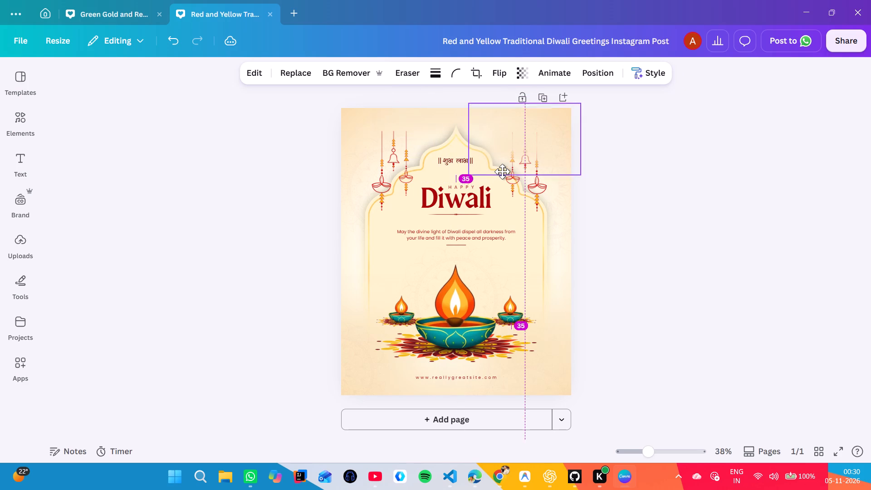
pyautogui.moveTo(502, 171); pyautogui.dragTo(503, 171)
pyautogui.click(519, 141)
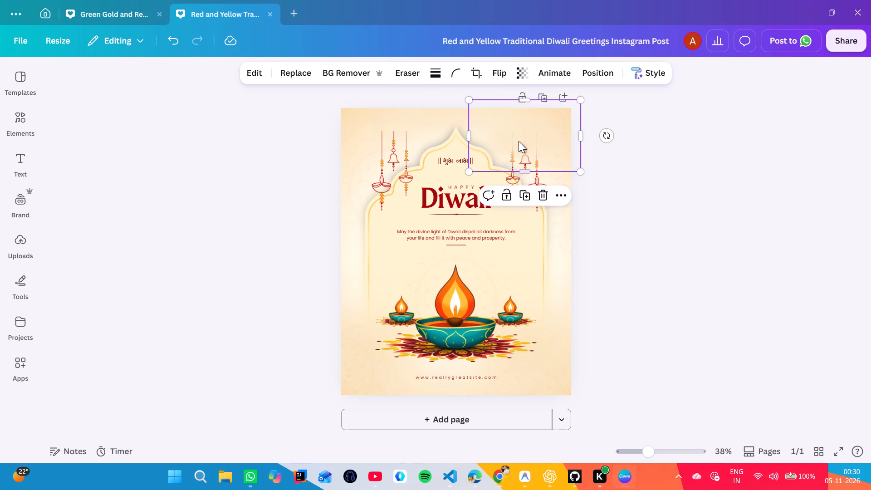
pyautogui.doubleClick(519, 138)
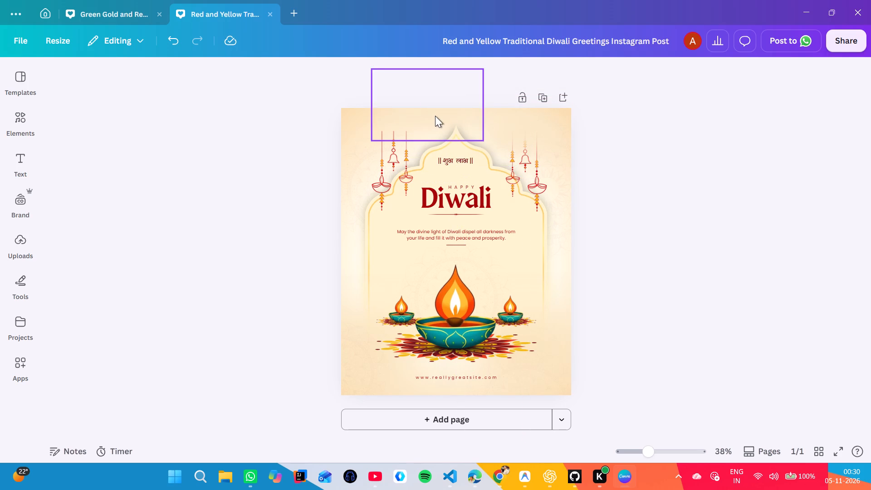
pyautogui.moveTo(435, 116); pyautogui.dragTo(400, 145)
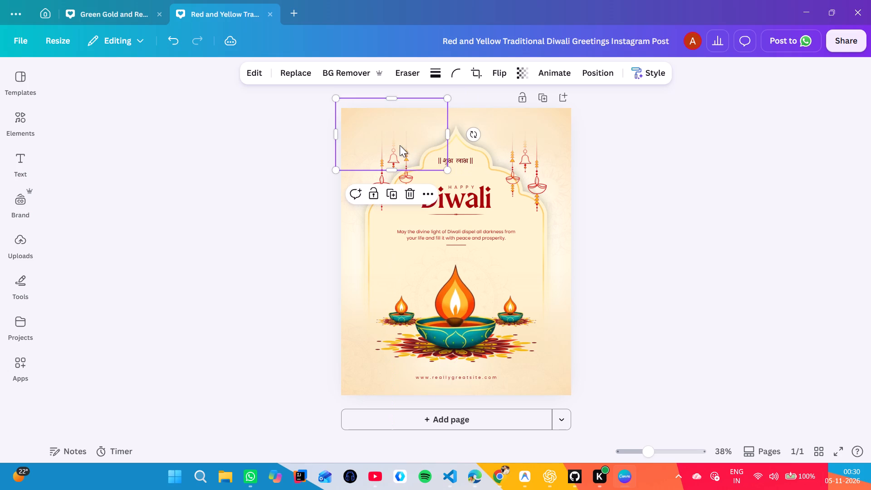
# Move another fade overlay from above the arch over the tops of the right-hand hanging lamps and enlarge it slightly.
pyautogui.moveTo(462, 116); pyautogui.dragTo(542, 170)
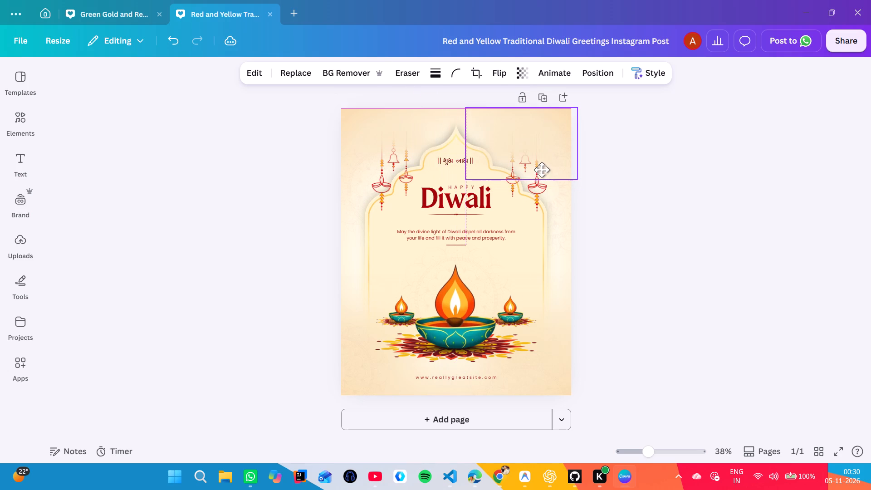
pyautogui.moveTo(542, 170); pyautogui.dragTo(540, 161)
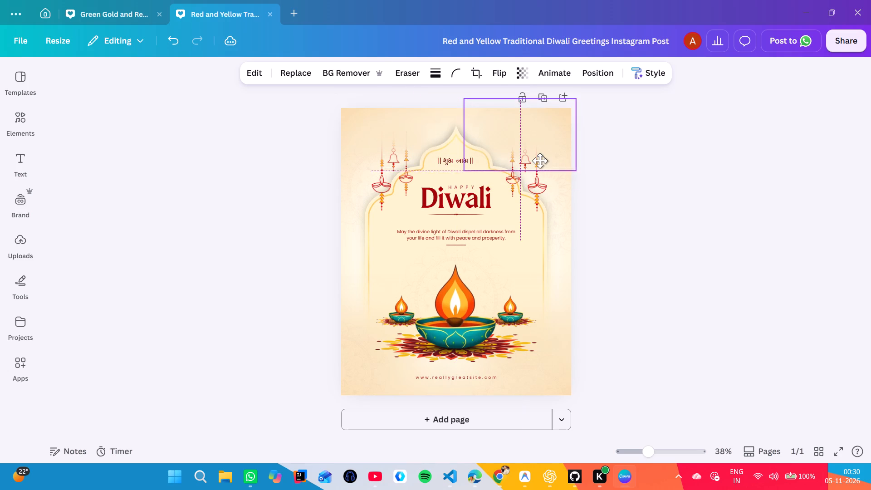
pyautogui.moveTo(540, 161); pyautogui.dragTo(543, 163)
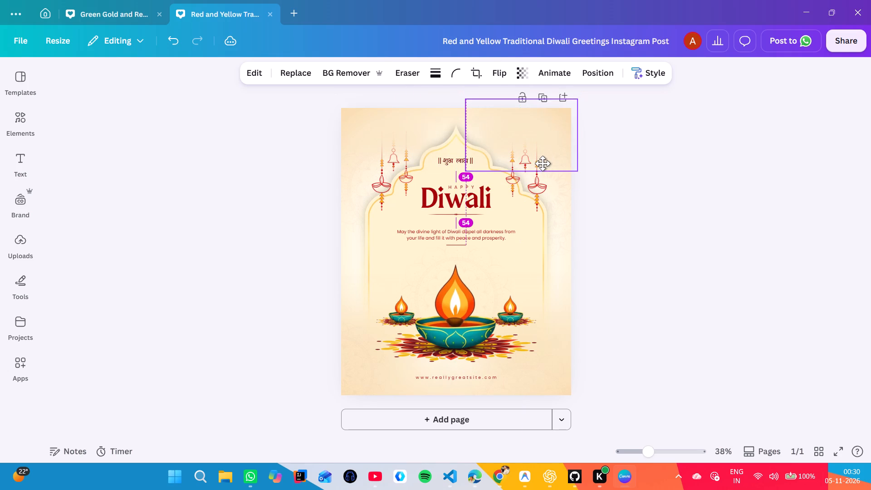
pyautogui.moveTo(543, 163); pyautogui.dragTo(543, 162)
pyautogui.moveTo(579, 169); pyautogui.dragTo(582, 174)
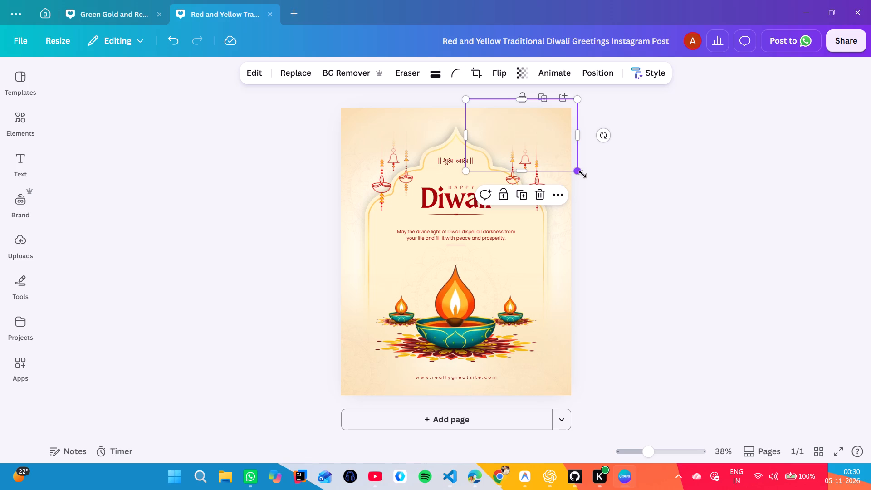
pyautogui.moveTo(582, 174); pyautogui.dragTo(591, 190)
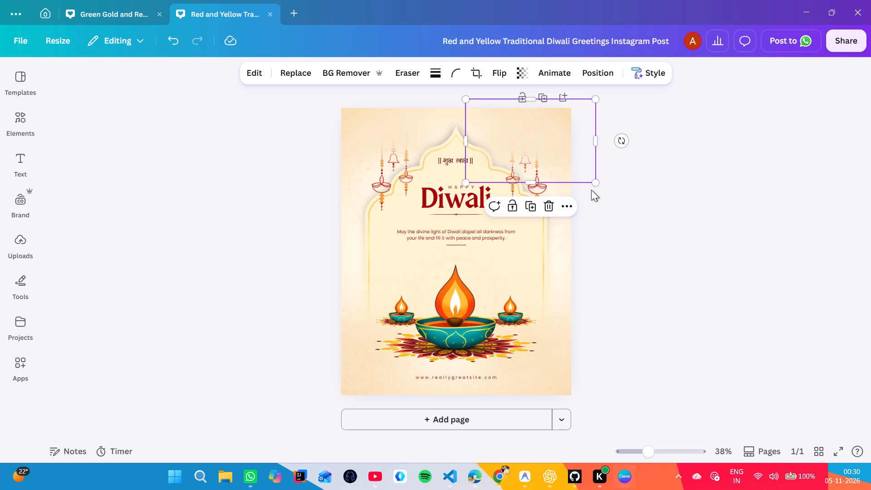
# Duplicate the enlarged fade overlay and place the copy over the tops of the left-hand hanging lamps.
pyautogui.click(530, 203)
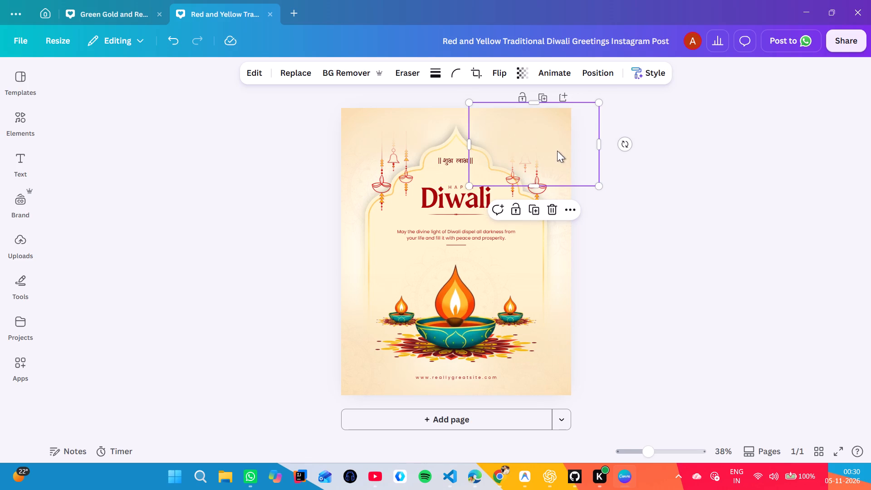
pyautogui.moveTo(557, 151); pyautogui.dragTo(416, 135)
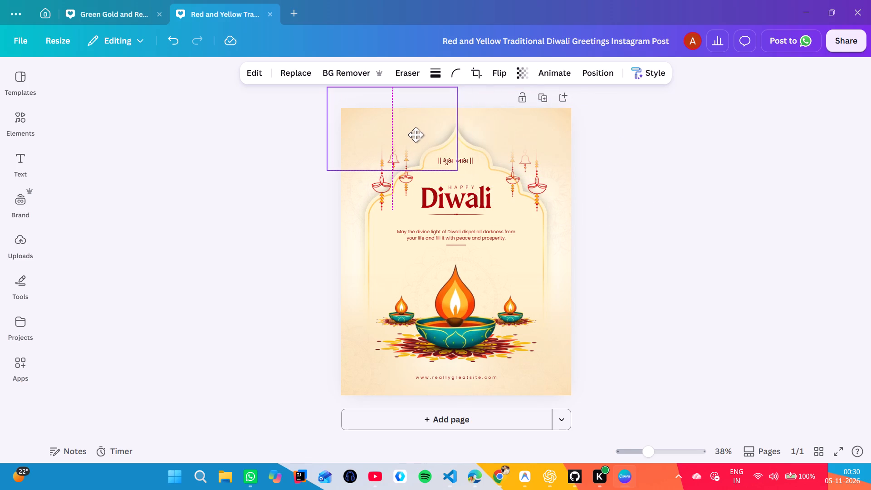
pyautogui.moveTo(416, 135); pyautogui.dragTo(417, 136)
pyautogui.click(269, 169)
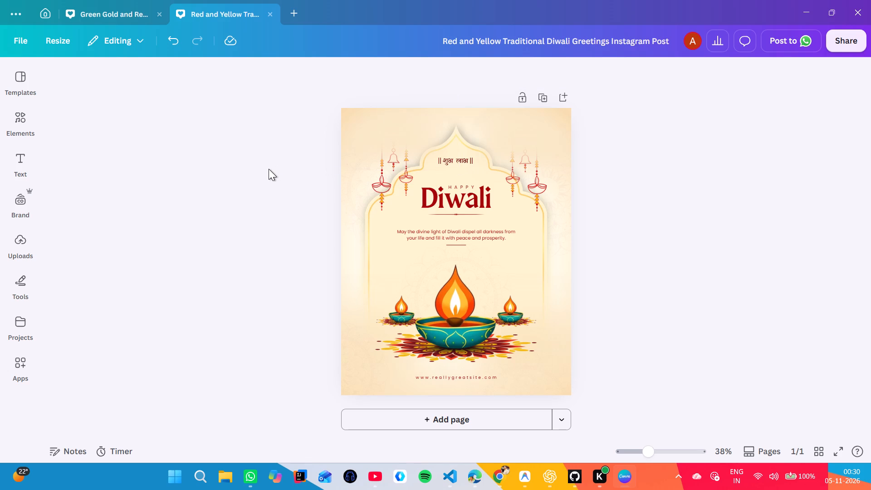
# Add the red and blue RKGITM logo from the uploads, shrink it to about 140 × 140, and place it in the poster's top-left corner.
pyautogui.click(10, 246)
pyautogui.scroll(-1, 132, 322)
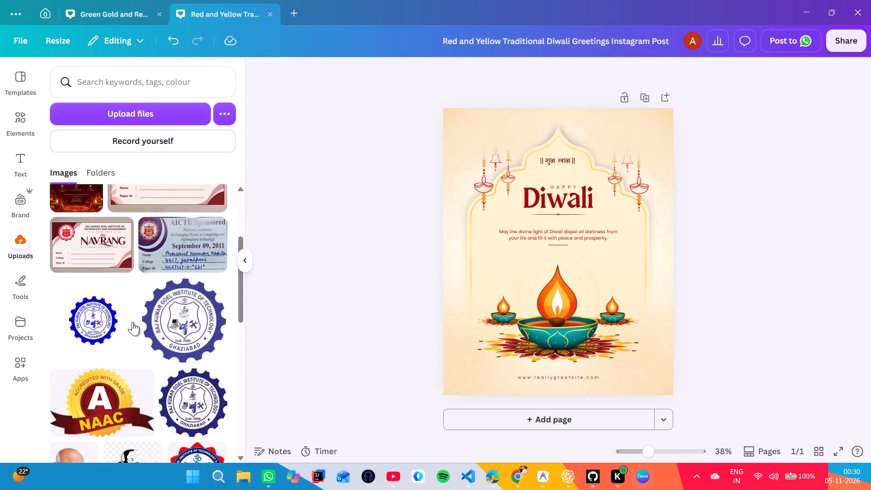
pyautogui.scroll(-3, 132, 322)
pyautogui.click(191, 312)
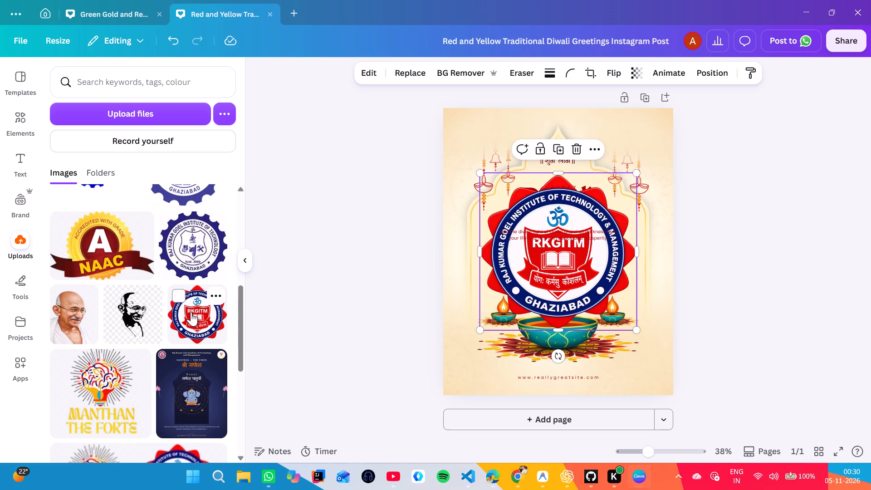
pyautogui.moveTo(635, 330); pyautogui.dragTo(529, 244)
pyautogui.moveTo(502, 193); pyautogui.dragTo(465, 132)
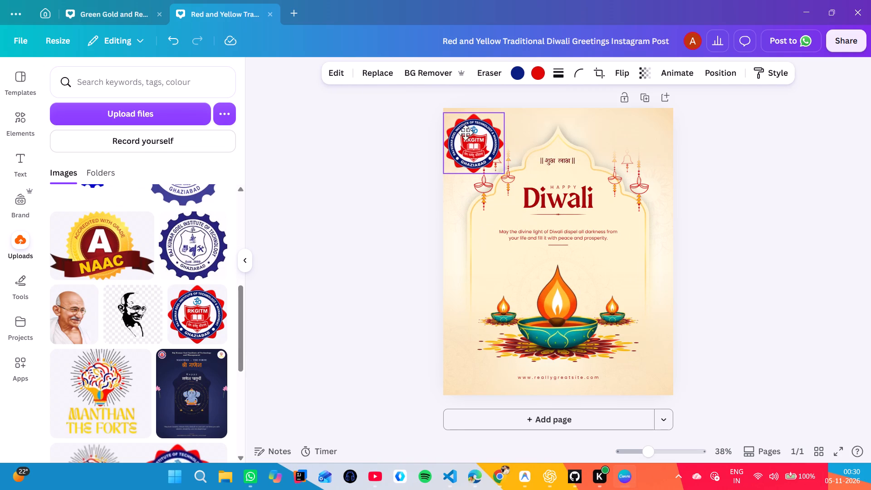
pyautogui.moveTo(465, 132); pyautogui.dragTo(466, 132)
pyautogui.moveTo(502, 171); pyautogui.dragTo(470, 140)
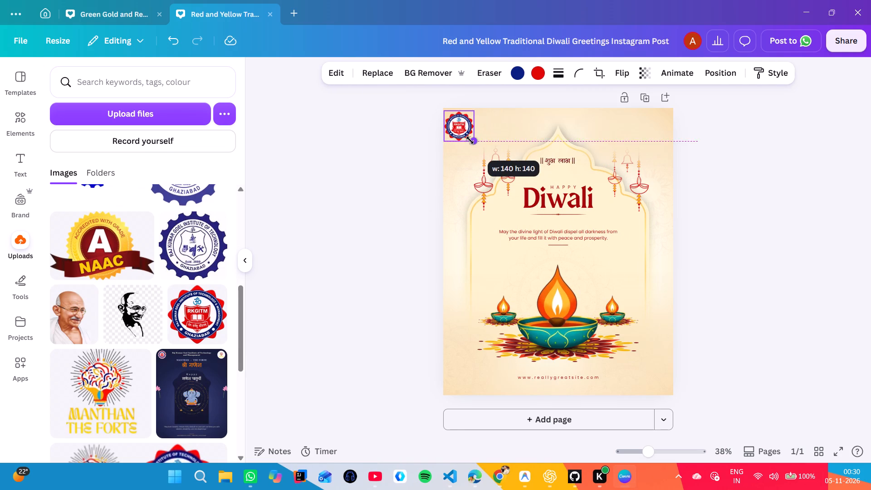
pyautogui.moveTo(470, 140); pyautogui.dragTo(471, 140)
pyautogui.moveTo(455, 123); pyautogui.dragTo(460, 123)
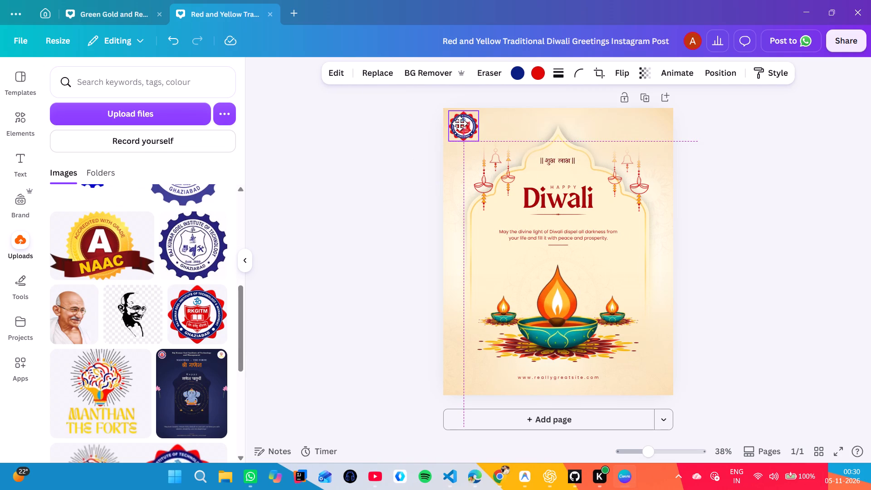
pyautogui.moveTo(460, 123); pyautogui.dragTo(461, 125)
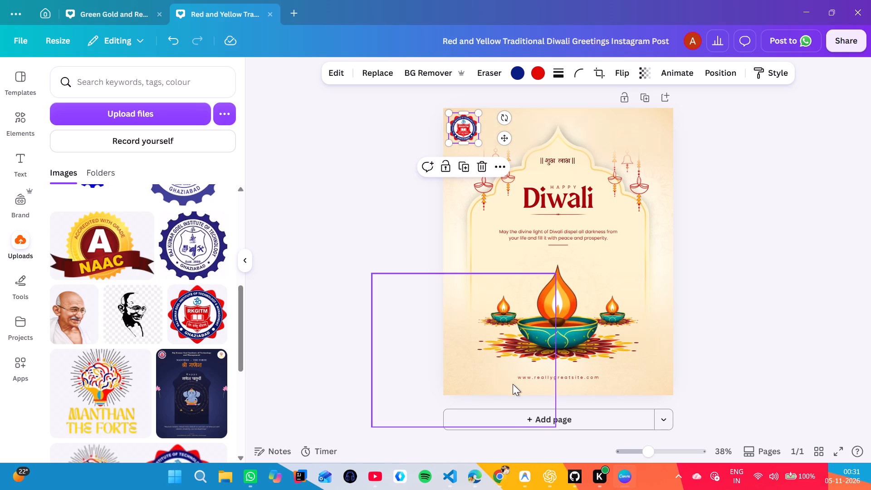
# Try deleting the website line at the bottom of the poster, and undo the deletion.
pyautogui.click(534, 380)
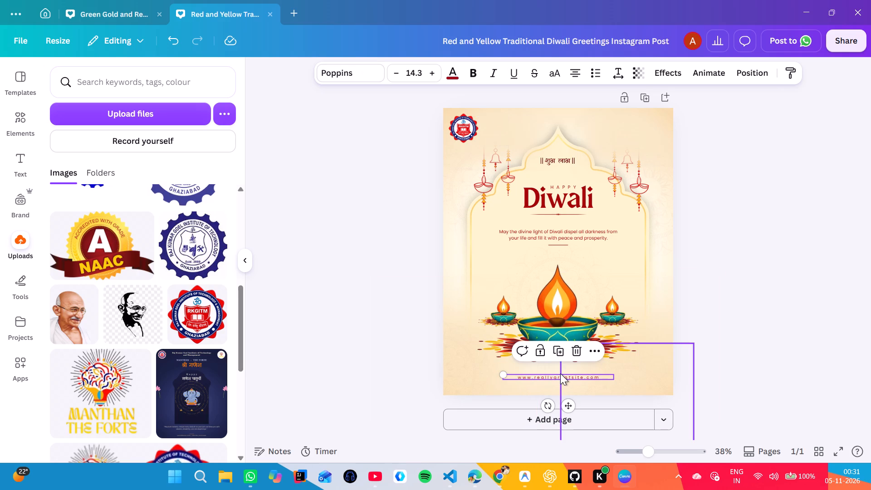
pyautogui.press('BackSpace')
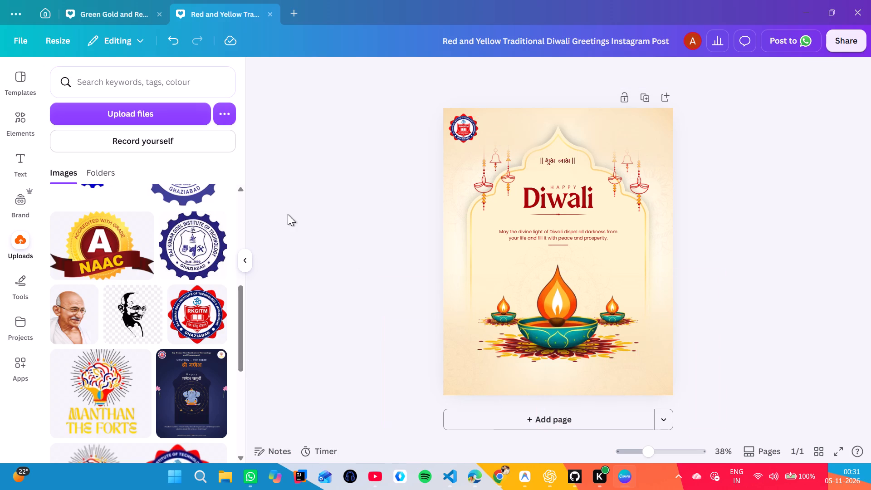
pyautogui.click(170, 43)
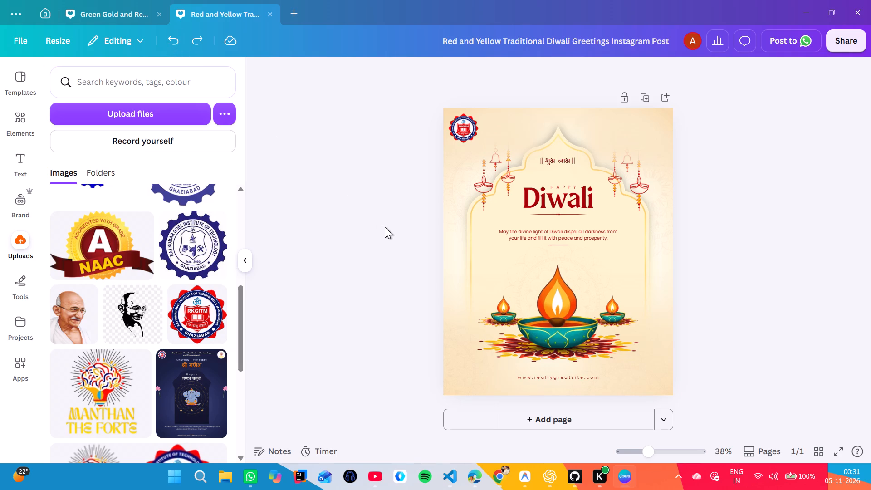
pyautogui.scroll(-4, 385, 227)
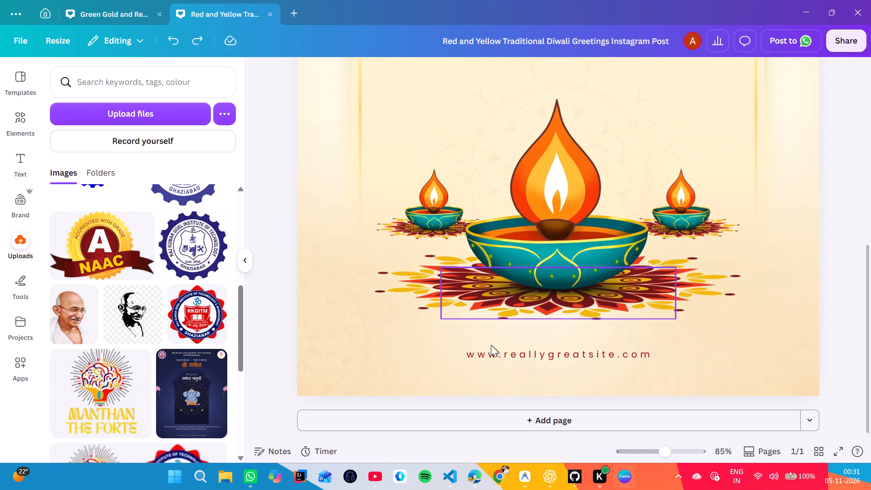
pyautogui.click(505, 350)
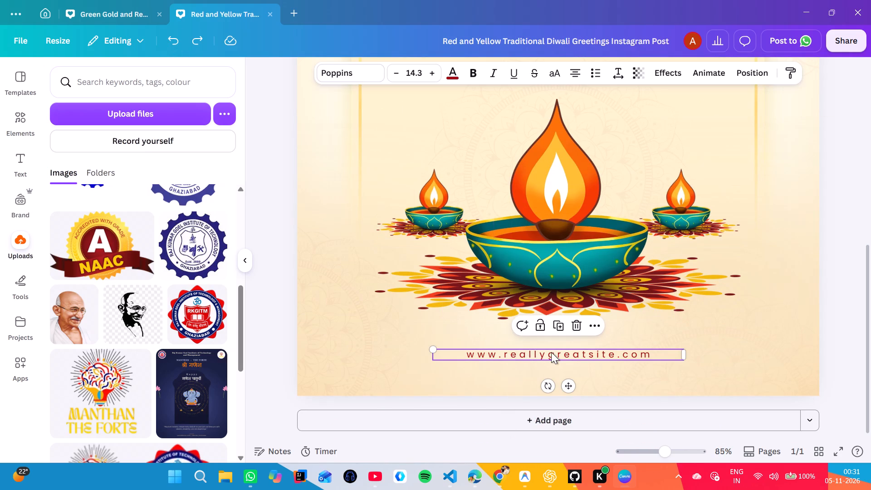
pyautogui.click(551, 352)
pyautogui.press('BackSpace')
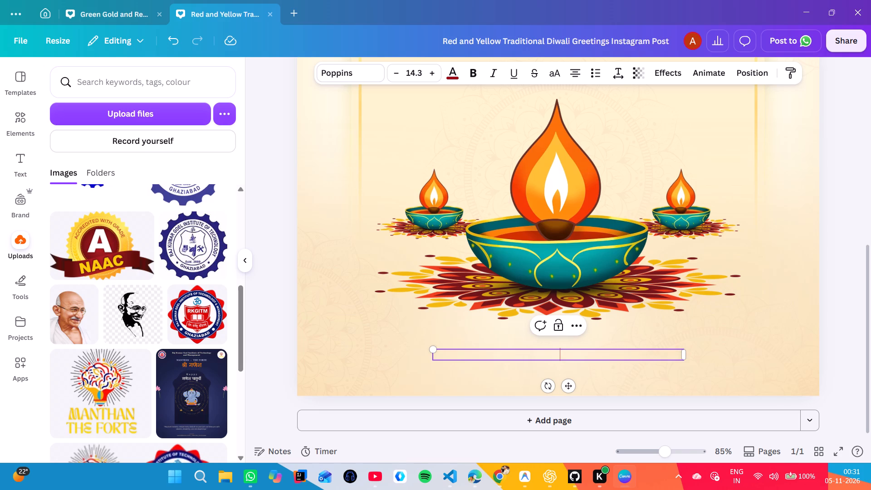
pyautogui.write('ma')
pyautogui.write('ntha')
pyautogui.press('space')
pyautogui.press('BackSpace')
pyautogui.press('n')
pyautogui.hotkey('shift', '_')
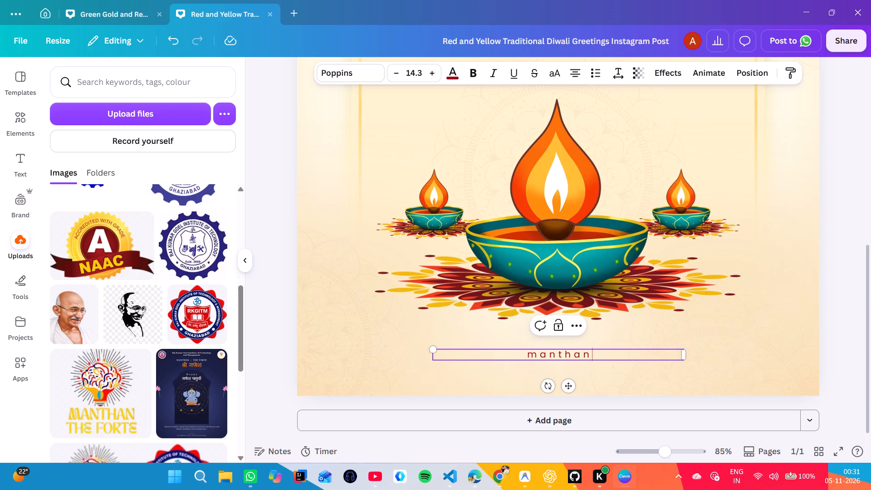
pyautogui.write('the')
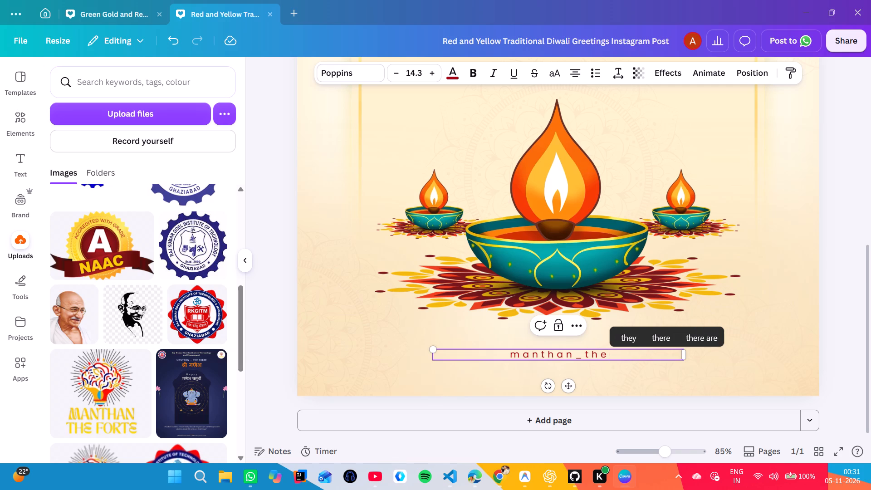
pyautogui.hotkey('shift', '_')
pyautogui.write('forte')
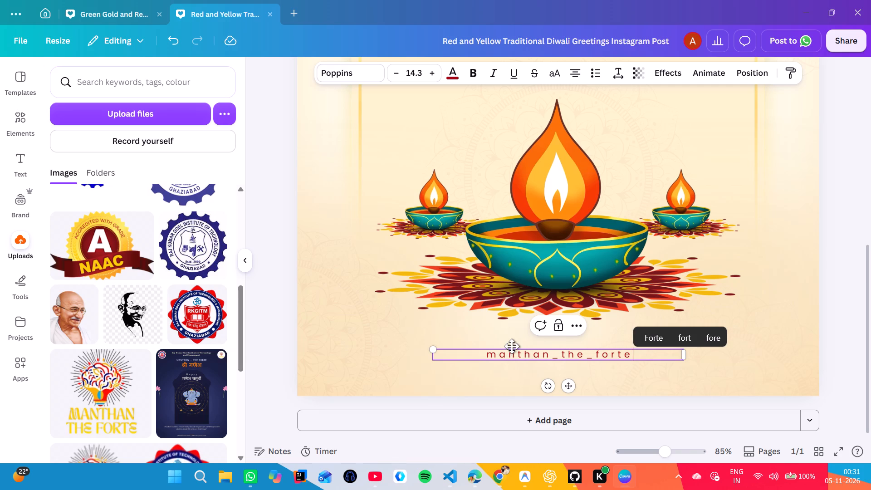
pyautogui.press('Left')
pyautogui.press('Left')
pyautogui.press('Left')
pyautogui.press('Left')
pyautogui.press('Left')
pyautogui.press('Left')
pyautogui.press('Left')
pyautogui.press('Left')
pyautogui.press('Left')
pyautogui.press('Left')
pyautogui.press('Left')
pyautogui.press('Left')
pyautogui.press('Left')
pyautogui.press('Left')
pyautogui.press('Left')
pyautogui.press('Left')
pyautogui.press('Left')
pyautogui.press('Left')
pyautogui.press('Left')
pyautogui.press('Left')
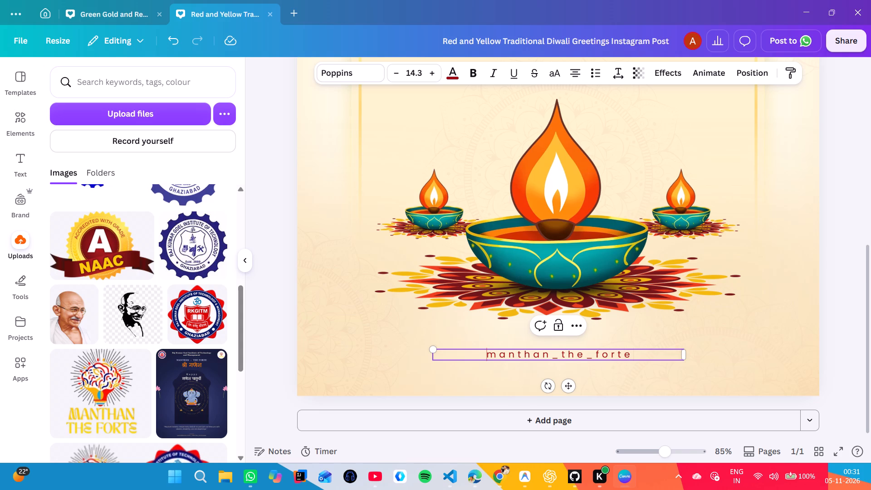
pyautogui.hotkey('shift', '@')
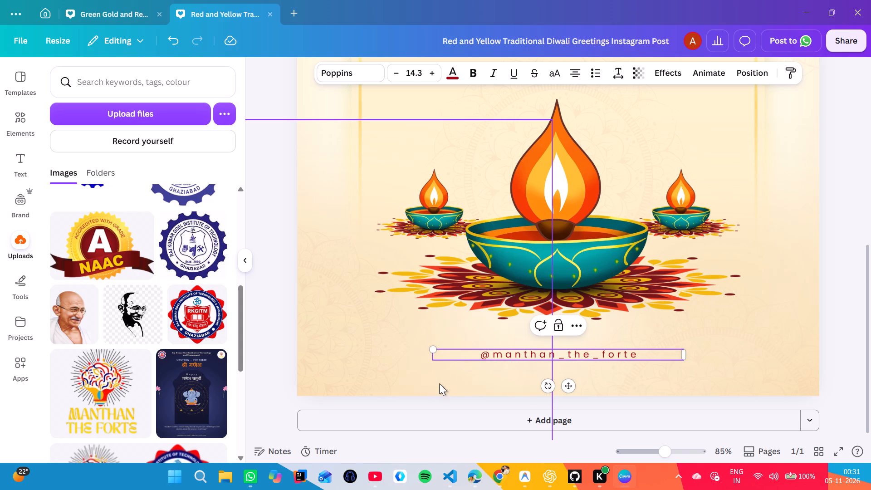
pyautogui.click(500, 382)
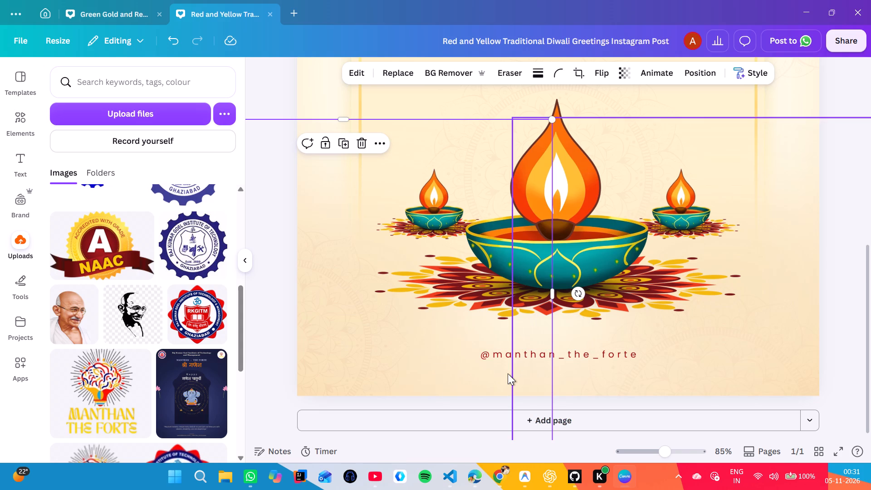
pyautogui.click(508, 373)
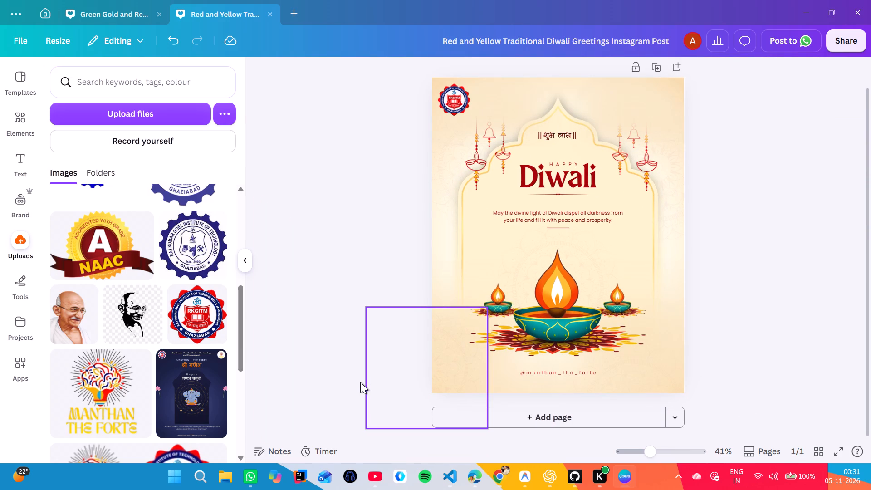
pyautogui.click(360, 382)
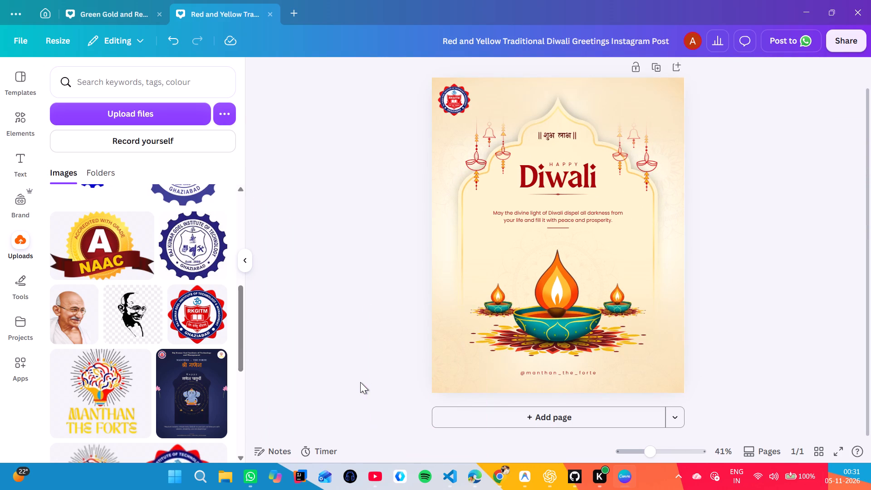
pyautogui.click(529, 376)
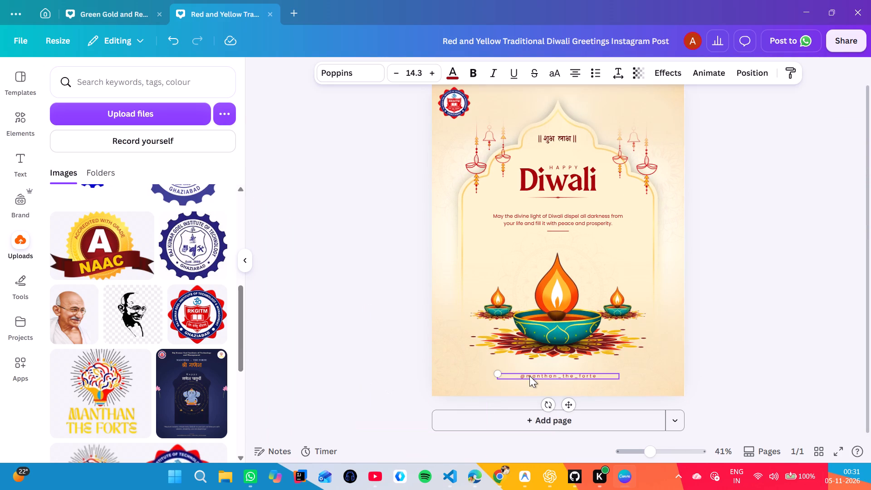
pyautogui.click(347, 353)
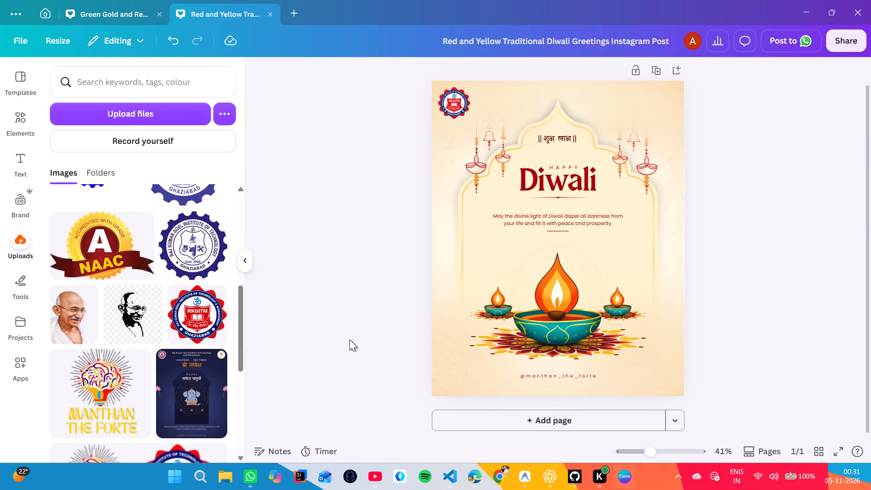
# Add the yellow Manthan The Forte logo from the uploads and shrink it near the poster's top-right corner.
pyautogui.scroll(1, 362, 321)
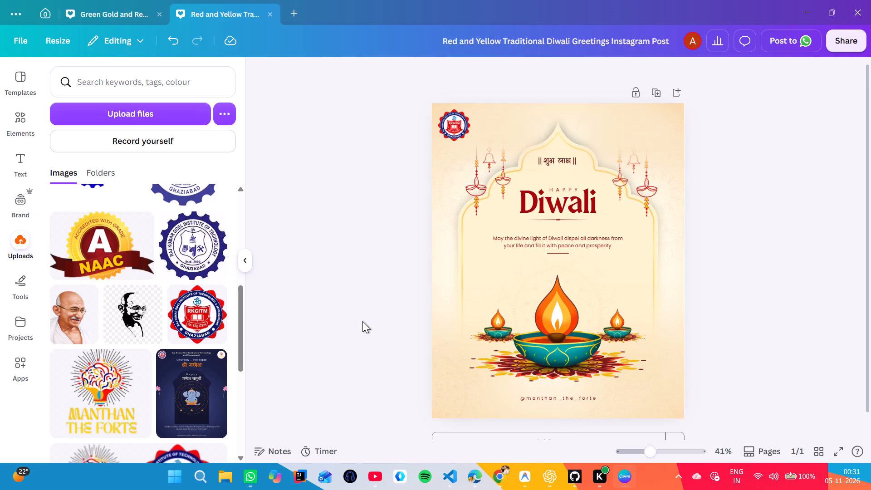
pyautogui.click(96, 414)
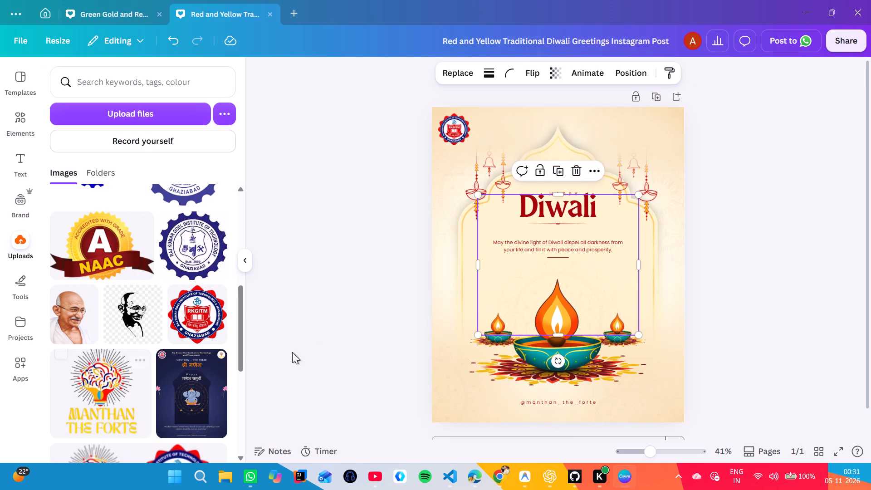
pyautogui.moveTo(533, 282); pyautogui.dragTo(615, 171)
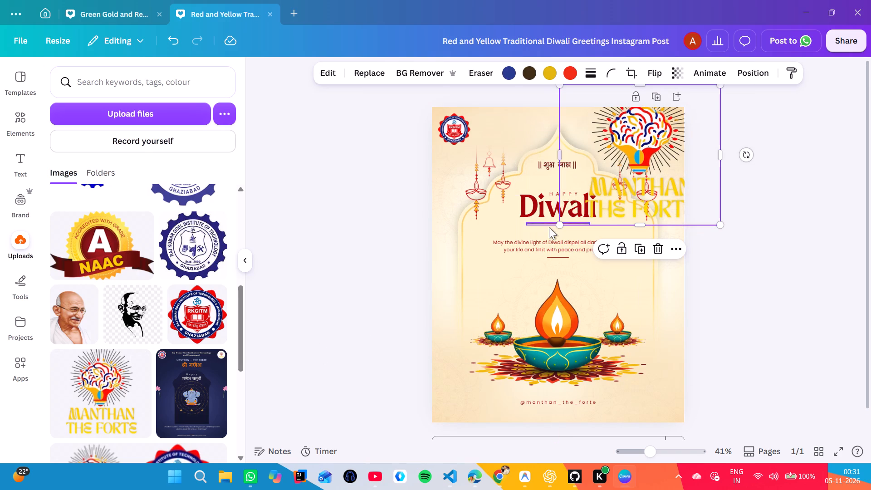
pyautogui.moveTo(558, 227); pyautogui.dragTo(635, 149)
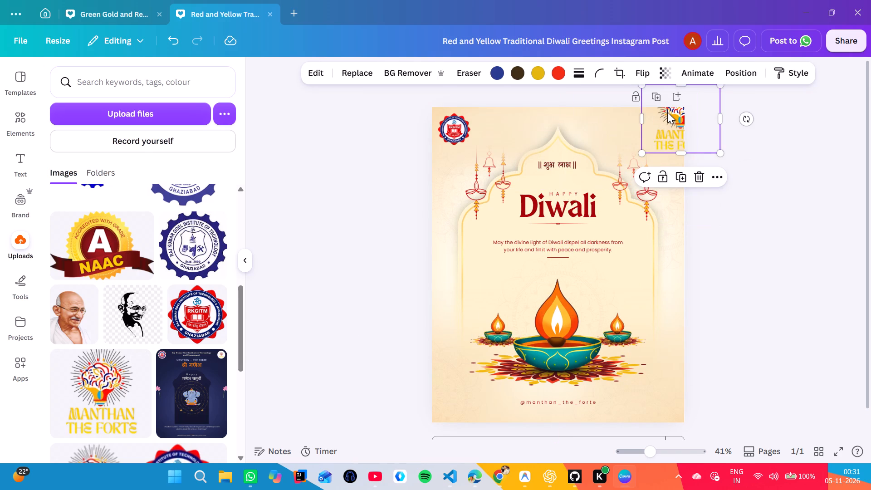
pyautogui.click(667, 112)
pyautogui.moveTo(667, 112); pyautogui.dragTo(625, 145)
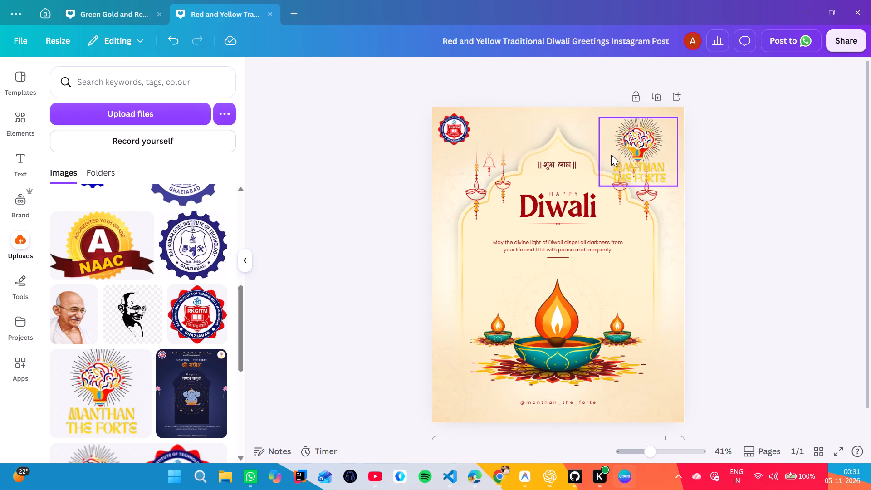
pyautogui.click(611, 155)
pyautogui.moveTo(599, 184); pyautogui.dragTo(617, 168)
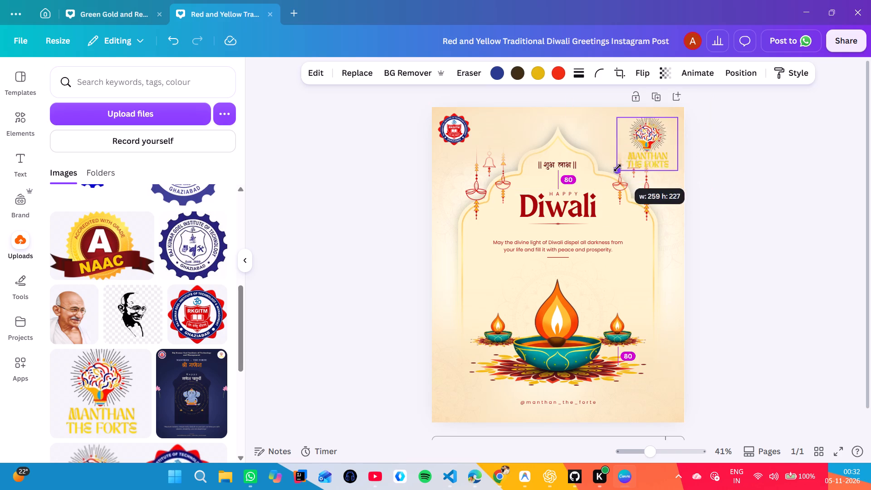
pyautogui.moveTo(617, 168); pyautogui.dragTo(629, 160)
# Shrink the Manthan logo further and place it in the poster's top-right corner, roughly level with the RKGITM logo.
pyautogui.moveTo(649, 143); pyautogui.dragTo(656, 135)
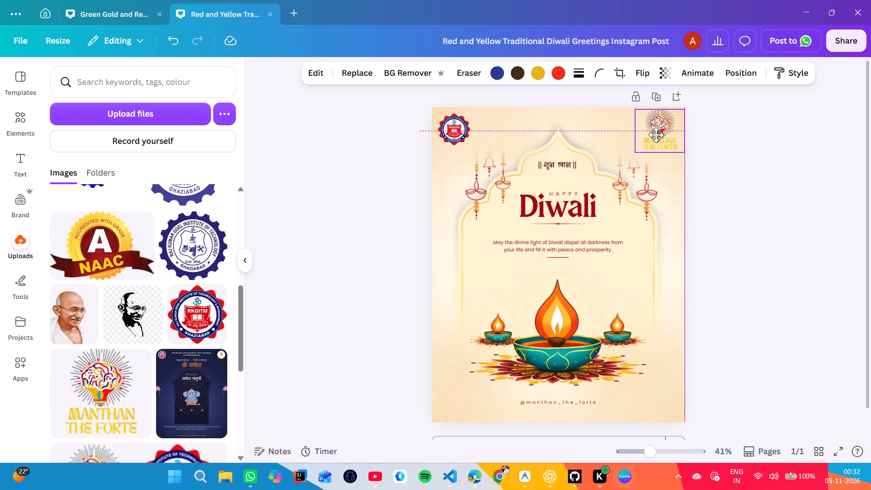
pyautogui.moveTo(656, 135); pyautogui.dragTo(656, 134)
pyautogui.moveTo(637, 149); pyautogui.dragTo(654, 140)
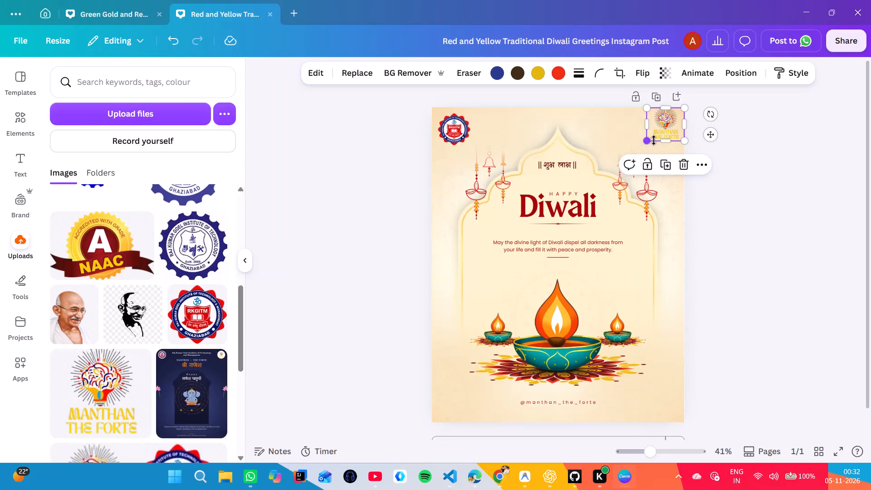
pyautogui.moveTo(661, 133); pyautogui.dragTo(657, 137)
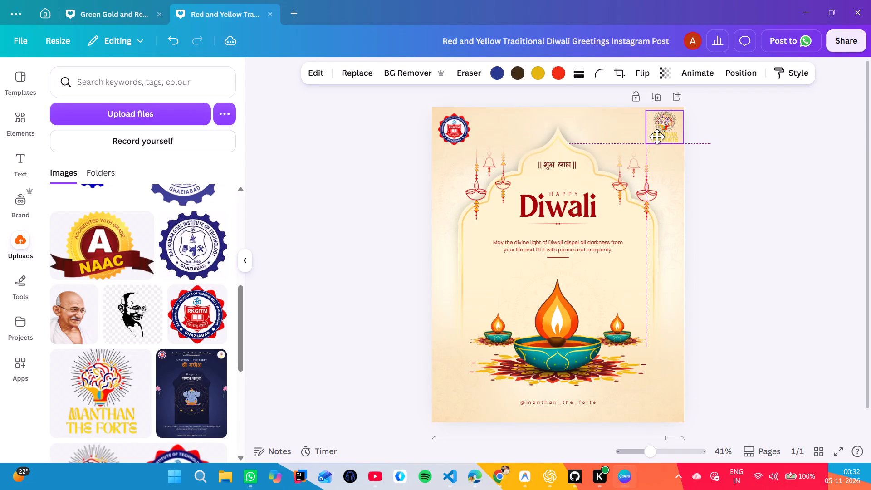
pyautogui.moveTo(657, 137); pyautogui.dragTo(655, 136)
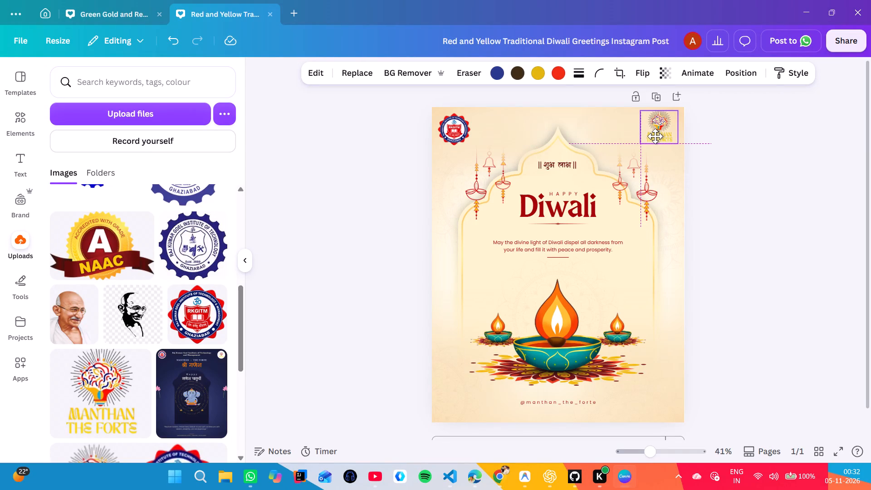
pyautogui.moveTo(655, 136); pyautogui.dragTo(656, 137)
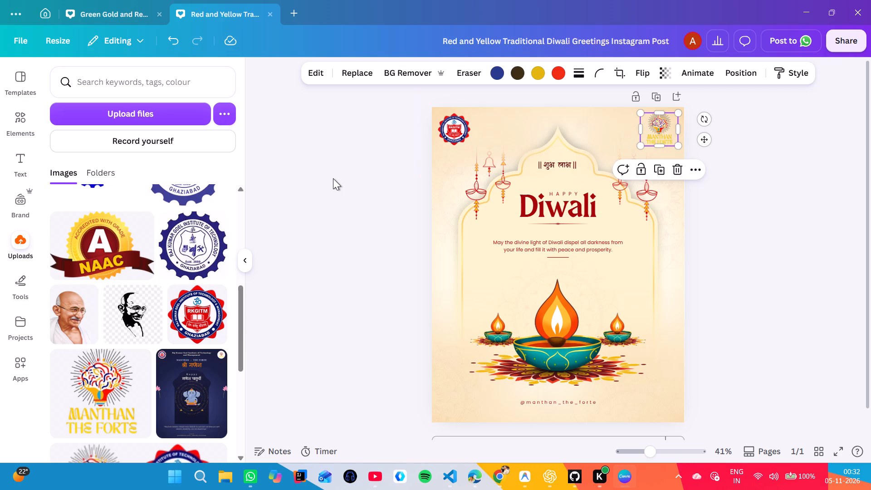
pyautogui.click(333, 178)
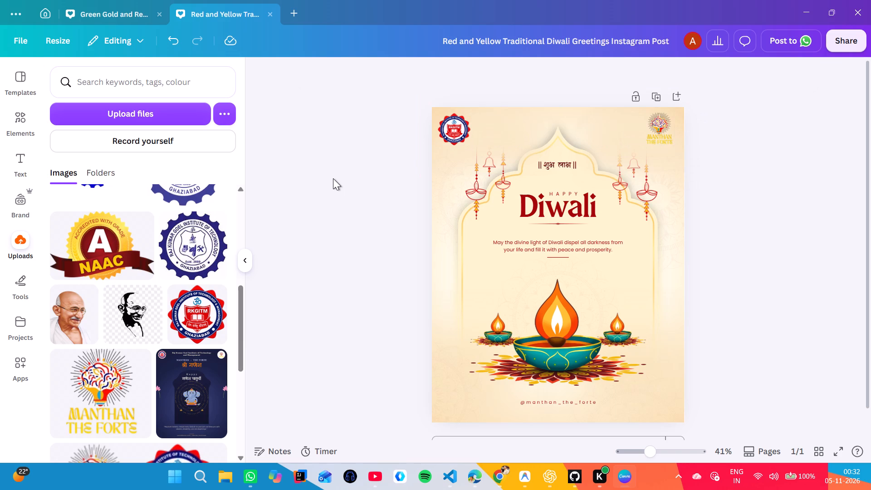
pyautogui.click(662, 127)
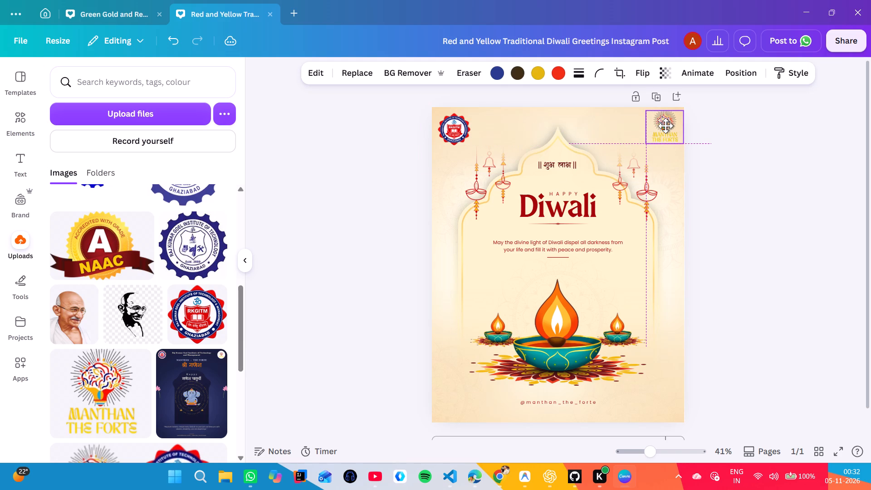
pyautogui.click(752, 166)
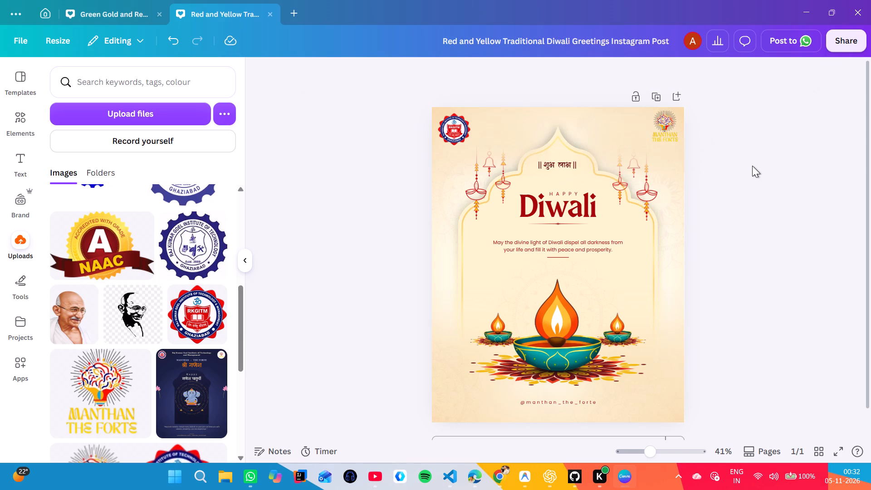
# Shift the RKGITM logo slightly inward from the poster's left edge.
pyautogui.click(450, 132)
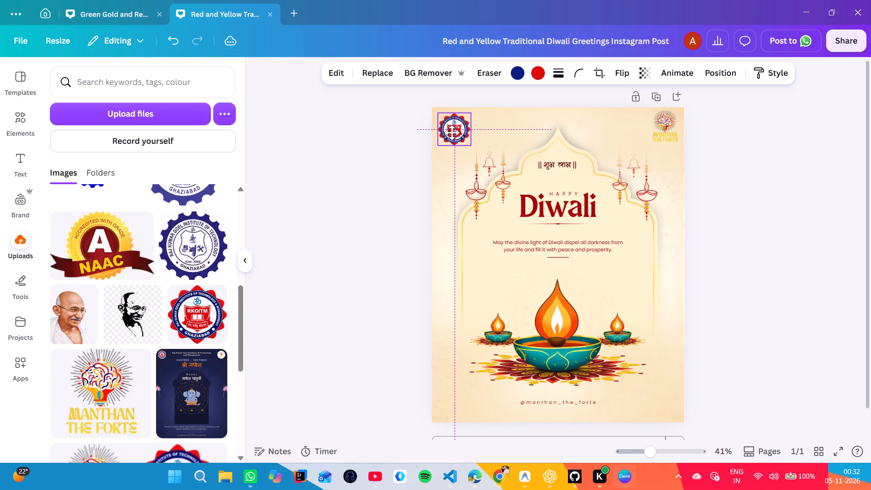
pyautogui.click(347, 138)
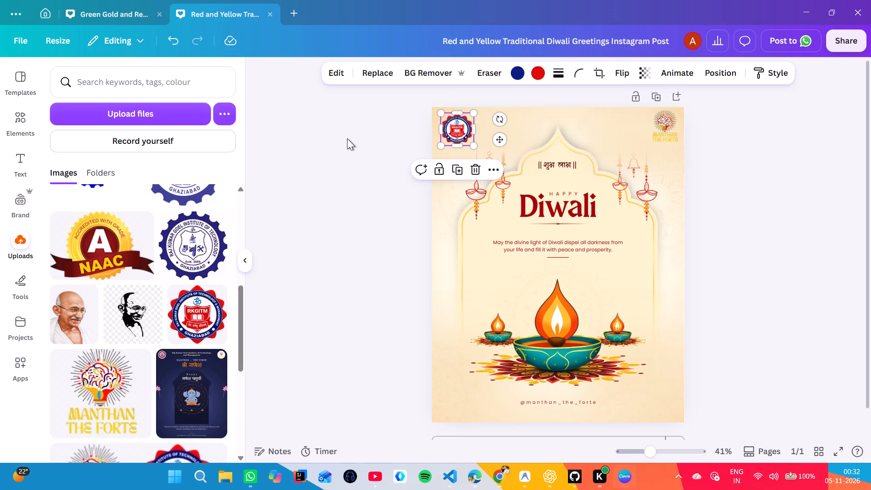
# Add the Brand Kit heading RAJ KUMAR GOEL INSTITUTE OF TECHNOLOGY AND MANAGEM and reduce it to font size 22.4 near the poster's top.
pyautogui.scroll(5, 152, 215)
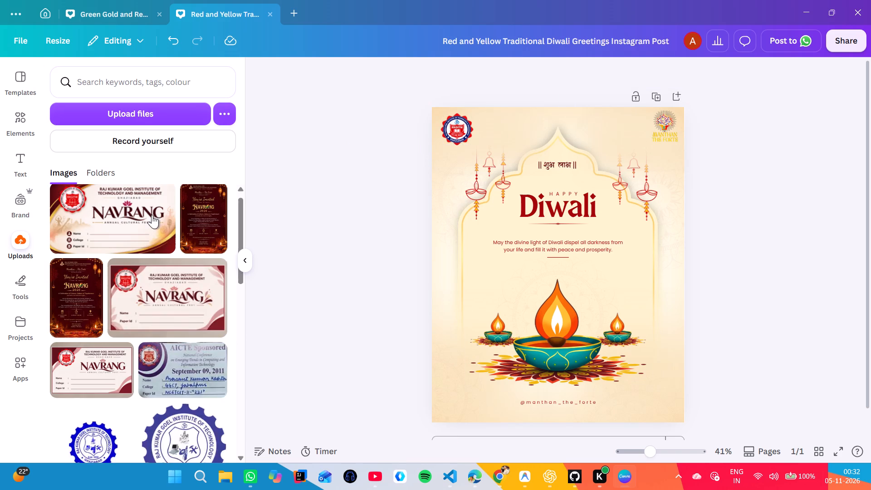
pyautogui.scroll(9, 152, 215)
pyautogui.click(11, 168)
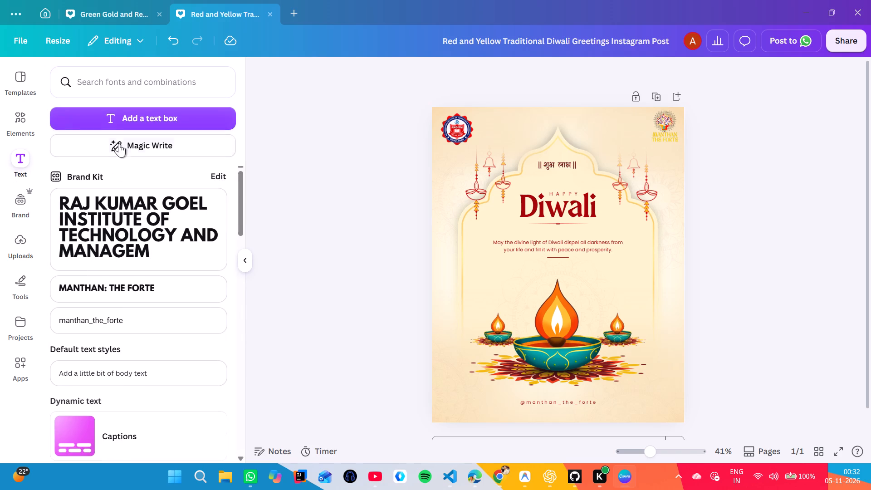
pyautogui.click(156, 218)
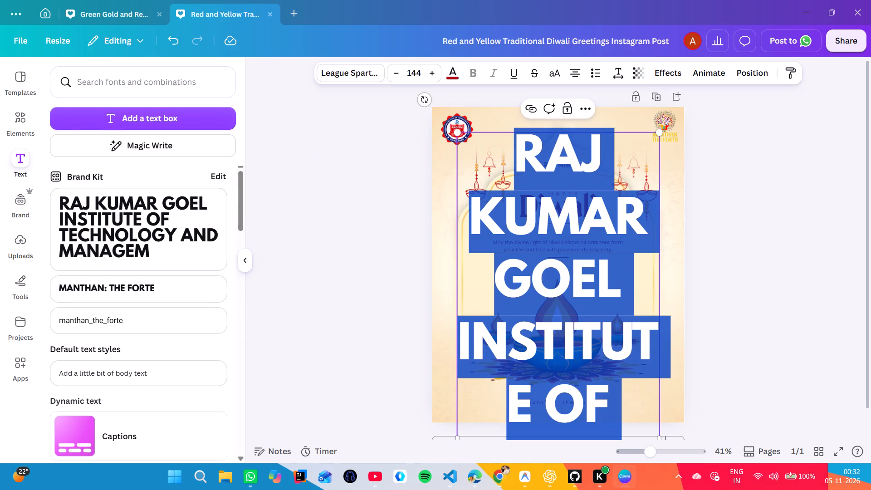
pyautogui.moveTo(454, 133); pyautogui.dragTo(553, 294)
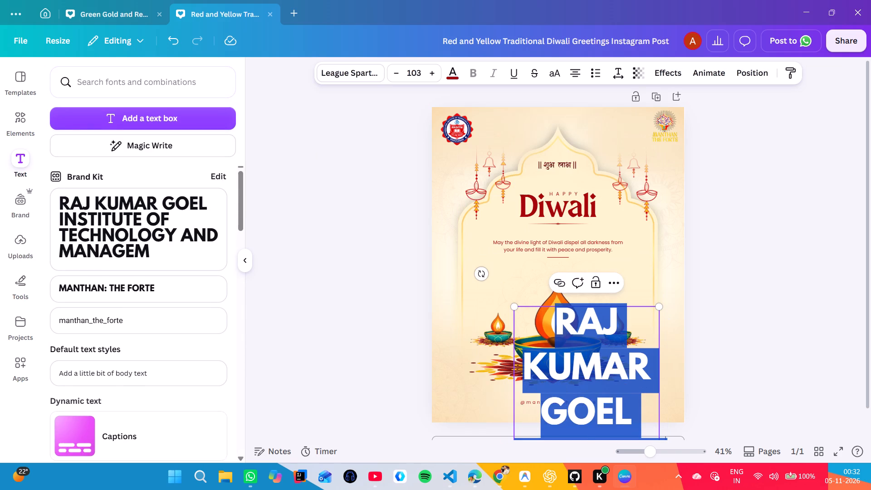
pyautogui.moveTo(597, 357); pyautogui.dragTo(488, 223)
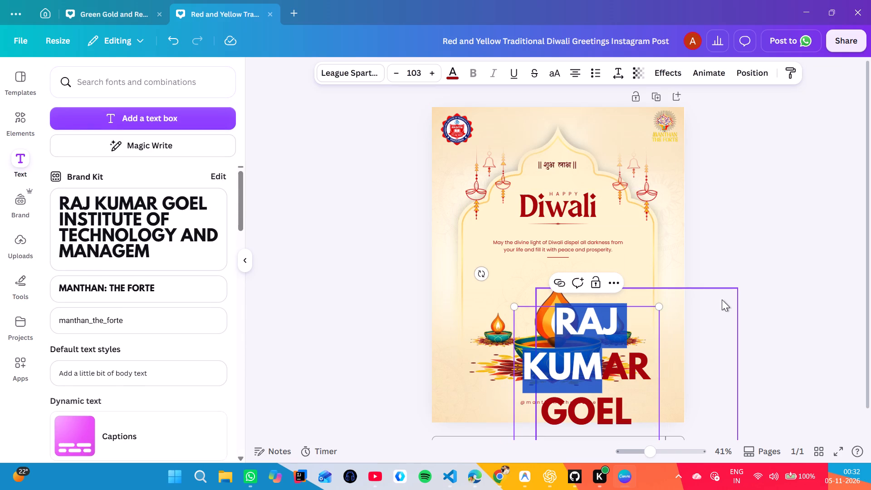
pyautogui.click(722, 299)
pyautogui.moveTo(646, 327); pyautogui.dragTo(563, 208)
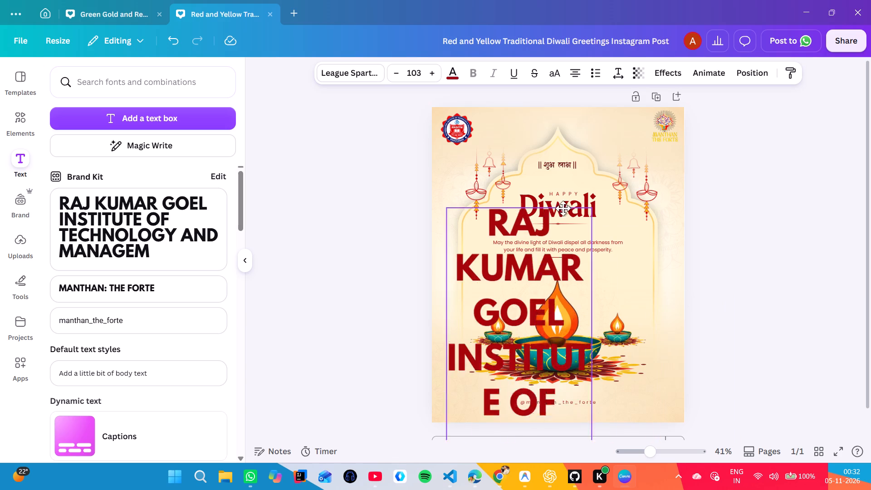
pyautogui.moveTo(563, 208); pyautogui.dragTo(518, 144)
pyautogui.moveTo(524, 123); pyautogui.dragTo(527, 123)
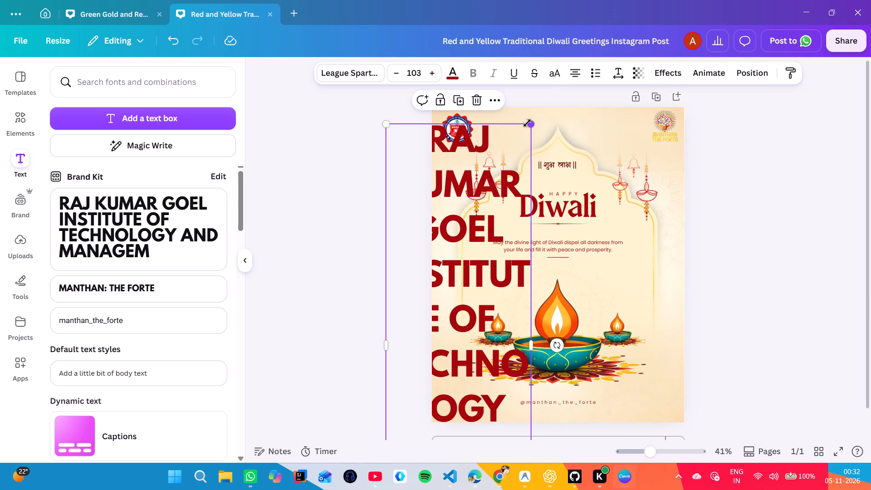
pyautogui.moveTo(527, 123); pyautogui.dragTo(528, 123)
pyautogui.moveTo(528, 123); pyautogui.dragTo(488, 228)
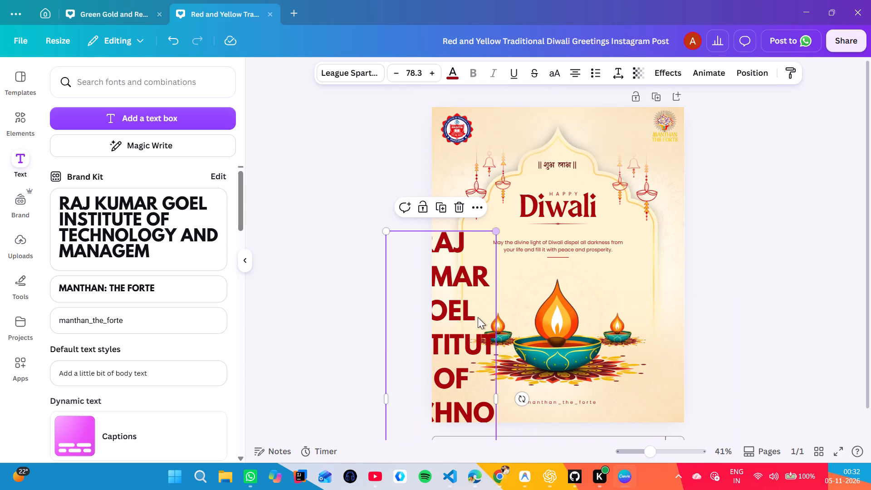
pyautogui.moveTo(494, 231); pyautogui.dragTo(466, 286)
pyautogui.moveTo(463, 320); pyautogui.dragTo(614, 163)
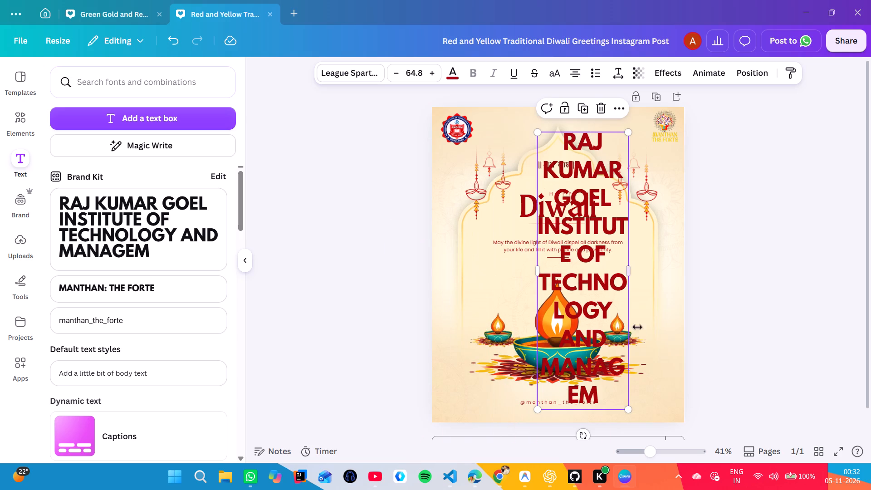
pyautogui.moveTo(628, 415); pyautogui.dragTo(543, 242)
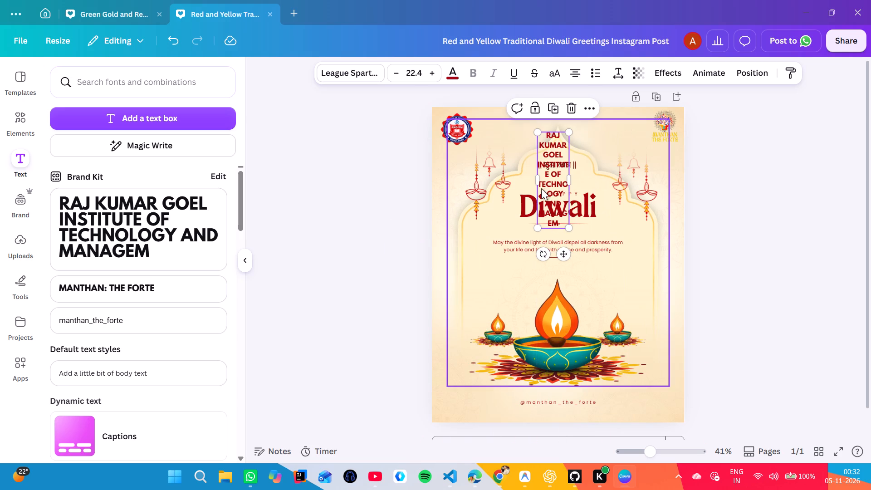
# Fit the institute name on a single line at font size 12.8, placed beside the RKGITM logo at the poster's top.
pyautogui.click(567, 176)
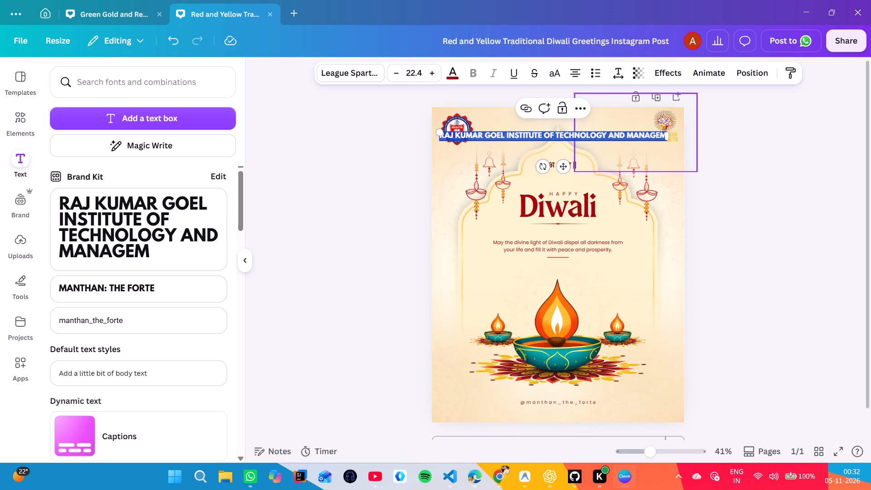
pyautogui.click(729, 157)
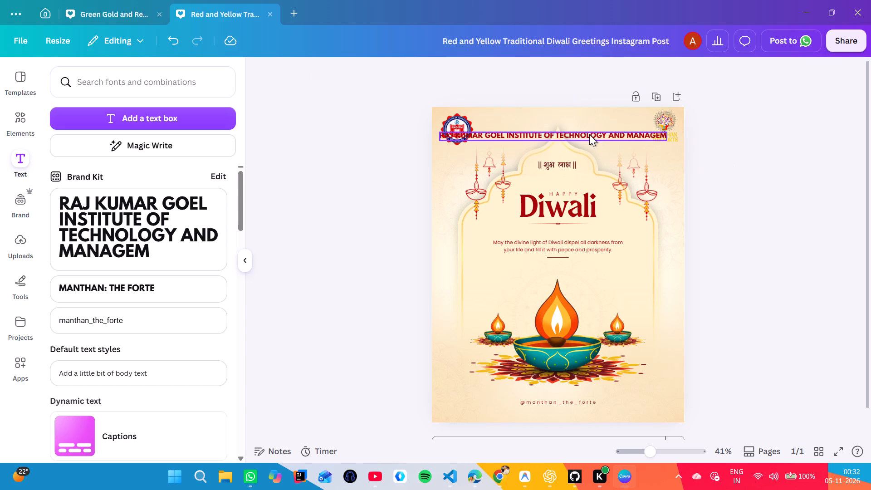
pyautogui.moveTo(588, 134); pyautogui.dragTo(608, 123)
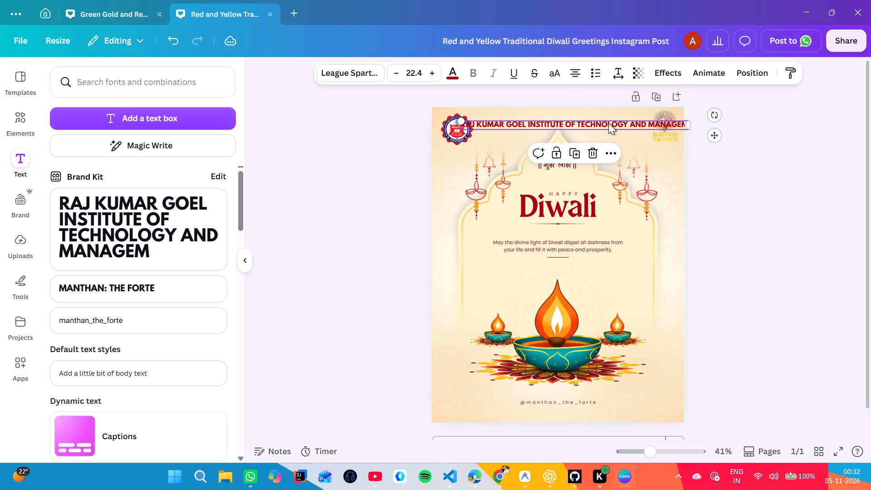
pyautogui.moveTo(689, 124); pyautogui.dragTo(674, 119)
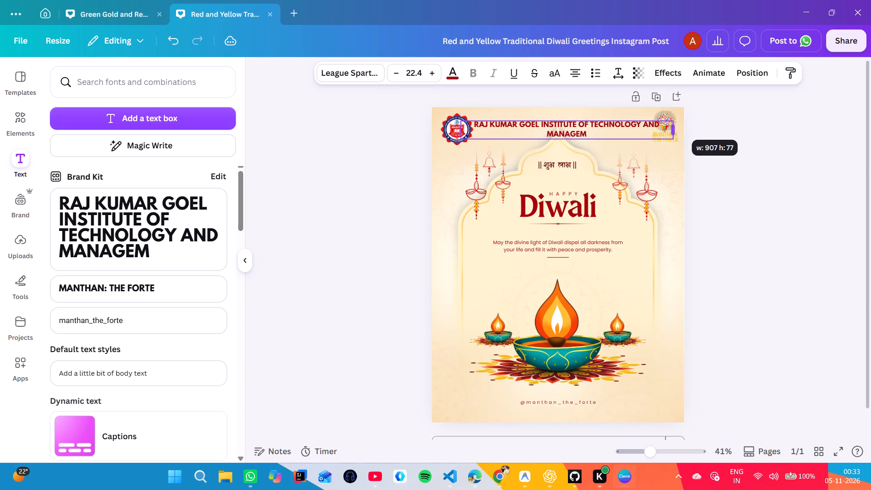
pyautogui.moveTo(674, 119); pyautogui.dragTo(665, 119)
pyautogui.moveTo(665, 120); pyautogui.dragTo(578, 130)
pyautogui.moveTo(580, 132); pyautogui.dragTo(602, 131)
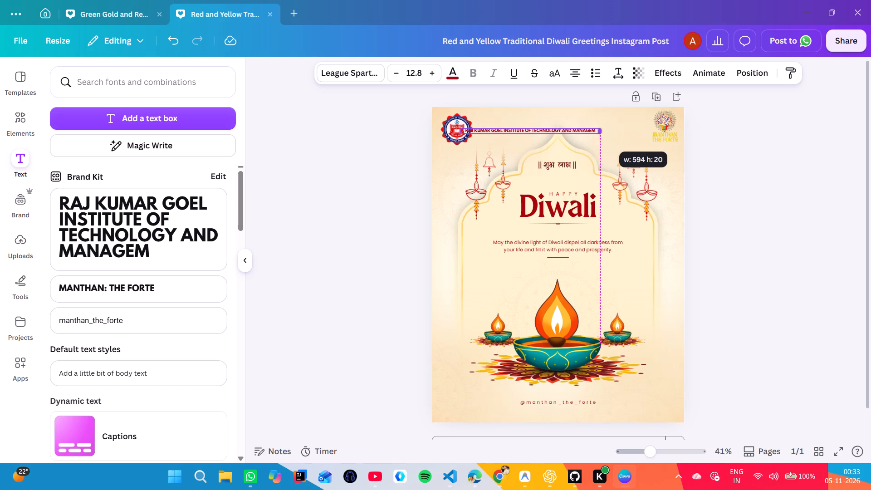
pyautogui.moveTo(602, 131); pyautogui.dragTo(605, 131)
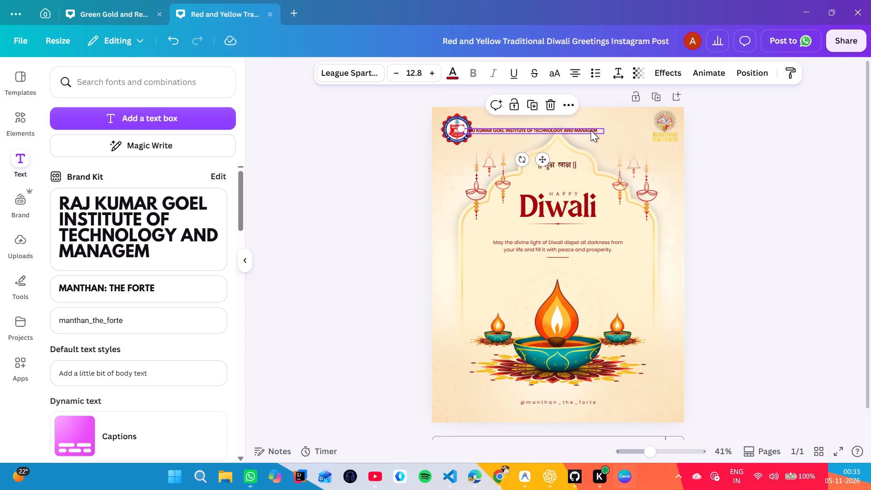
# Complete the last word of the institute name beside the RKGITM logo so it reads MANAGEMENT.
pyautogui.doubleClick(588, 129)
pyautogui.click(592, 129)
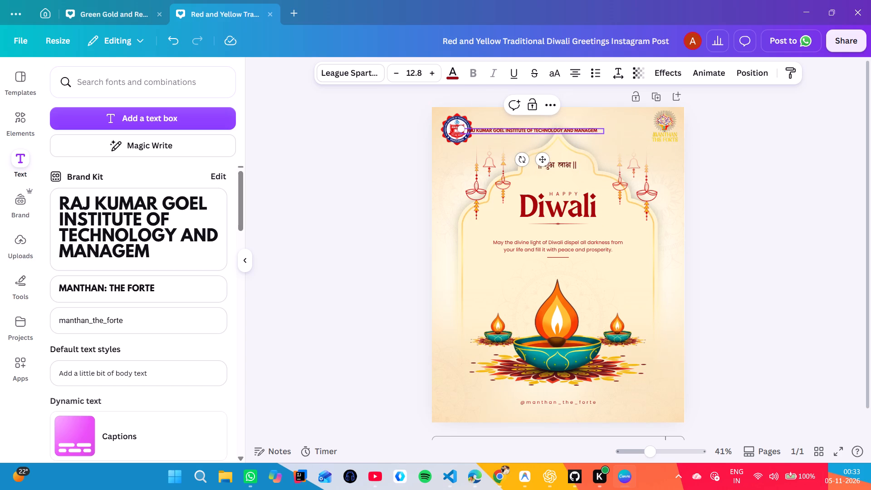
pyautogui.click(597, 130)
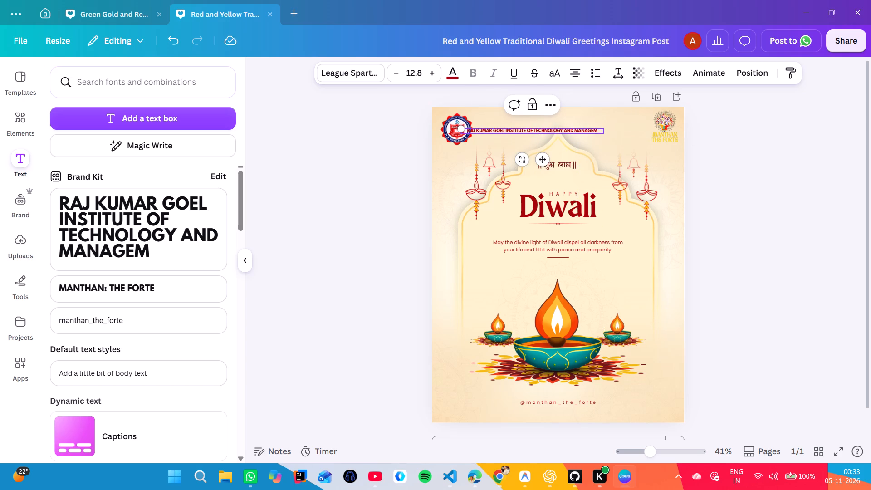
pyautogui.click(591, 131)
pyautogui.doubleClick(591, 131)
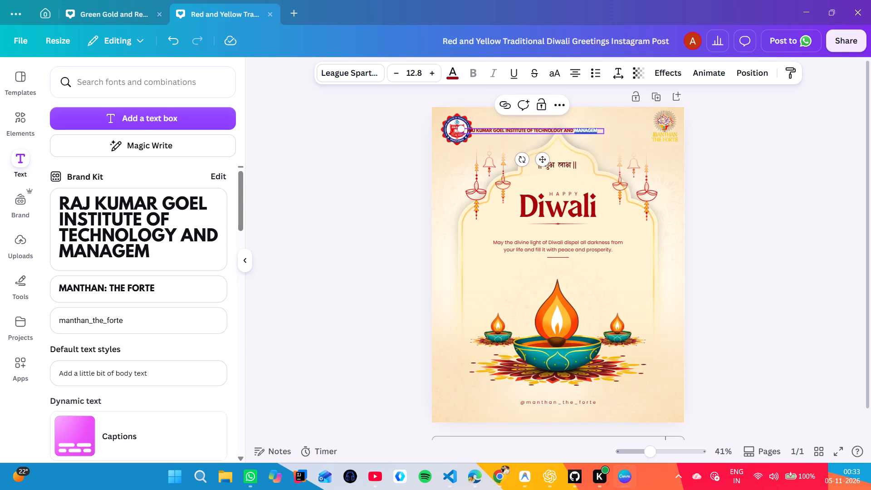
pyautogui.click(591, 131)
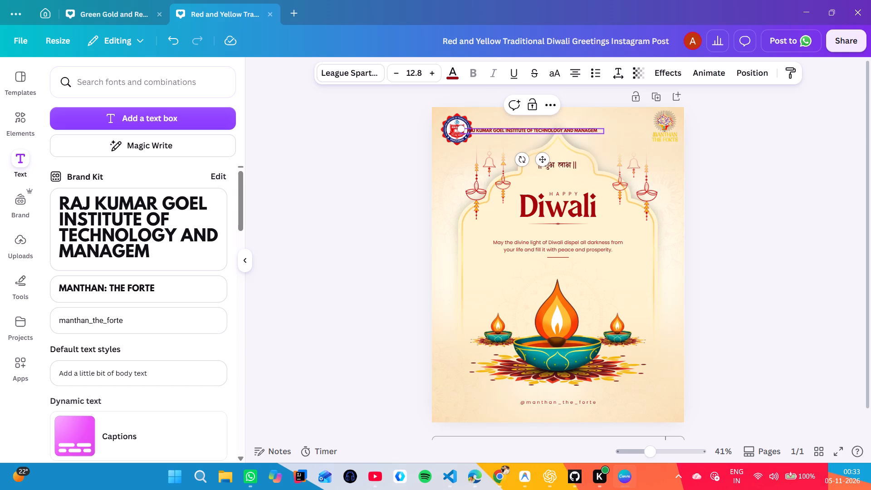
pyautogui.press('n')
pyautogui.press('BackSpace')
pyautogui.press('Right')
pyautogui.press('Right')
pyautogui.press('Right')
pyautogui.press('Right')
pyautogui.press('e')
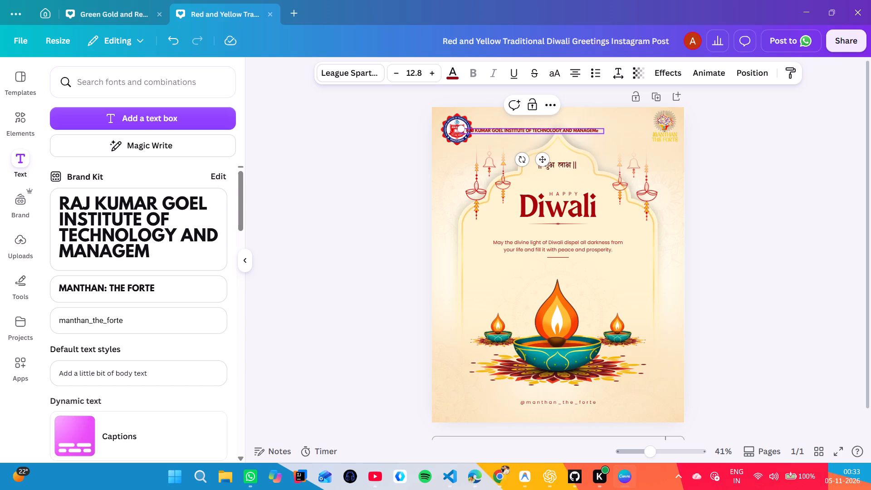
pyautogui.click(706, 115)
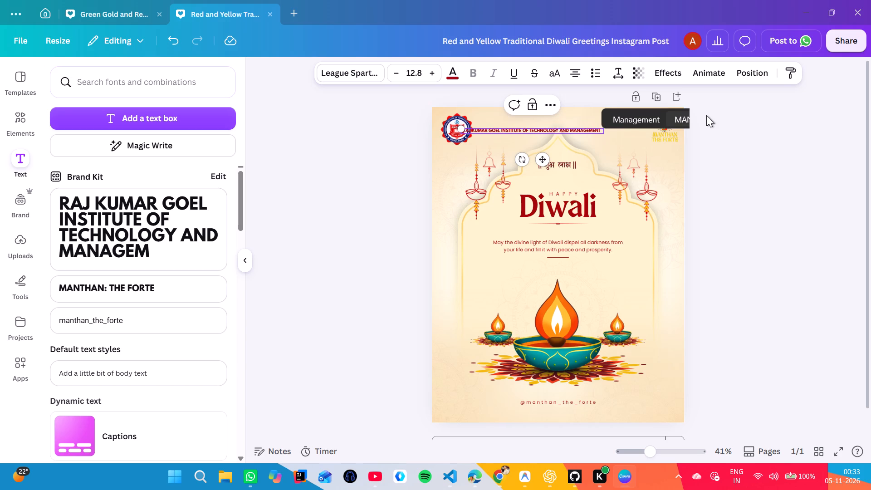
pyautogui.click(734, 141)
# Move the institute name higher on the poster and enlarge it to font size 16.5.
pyautogui.moveTo(539, 128); pyautogui.dragTo(561, 114)
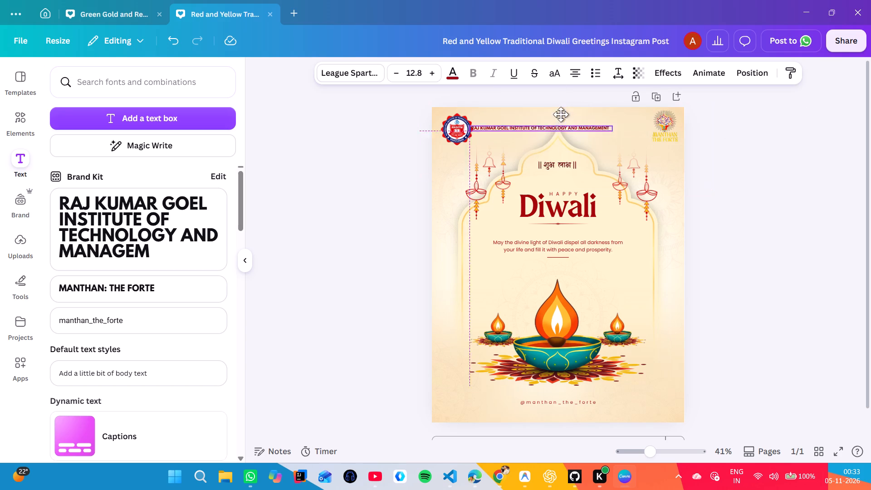
pyautogui.moveTo(561, 114); pyautogui.dragTo(563, 118)
pyautogui.moveTo(483, 121); pyautogui.dragTo(443, 117)
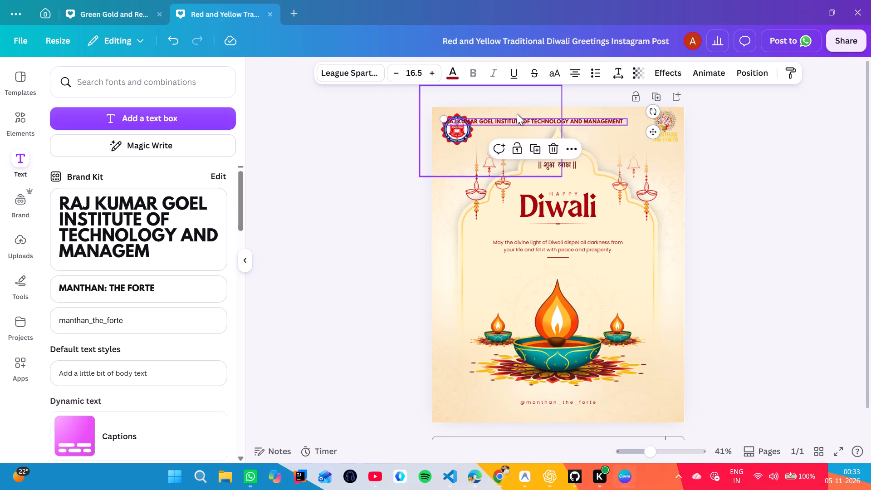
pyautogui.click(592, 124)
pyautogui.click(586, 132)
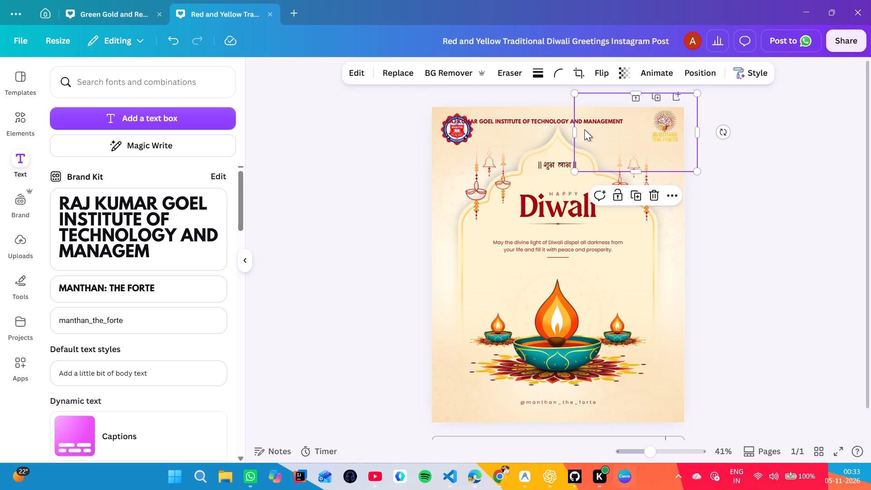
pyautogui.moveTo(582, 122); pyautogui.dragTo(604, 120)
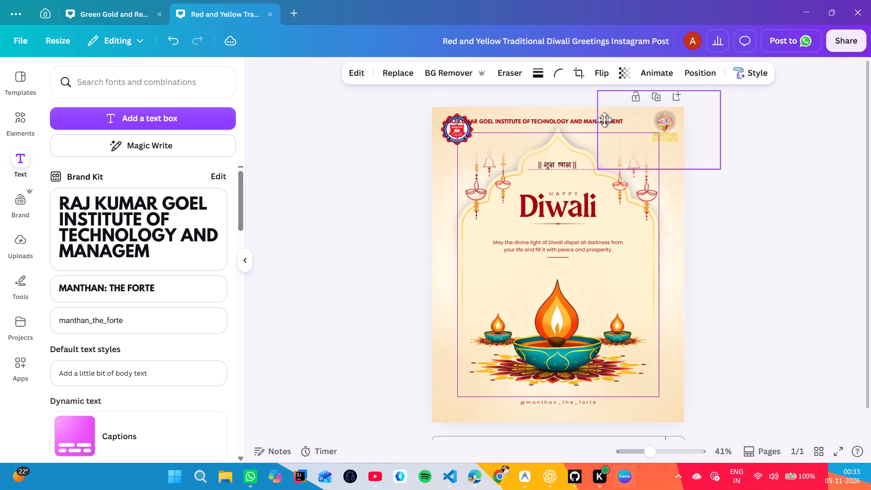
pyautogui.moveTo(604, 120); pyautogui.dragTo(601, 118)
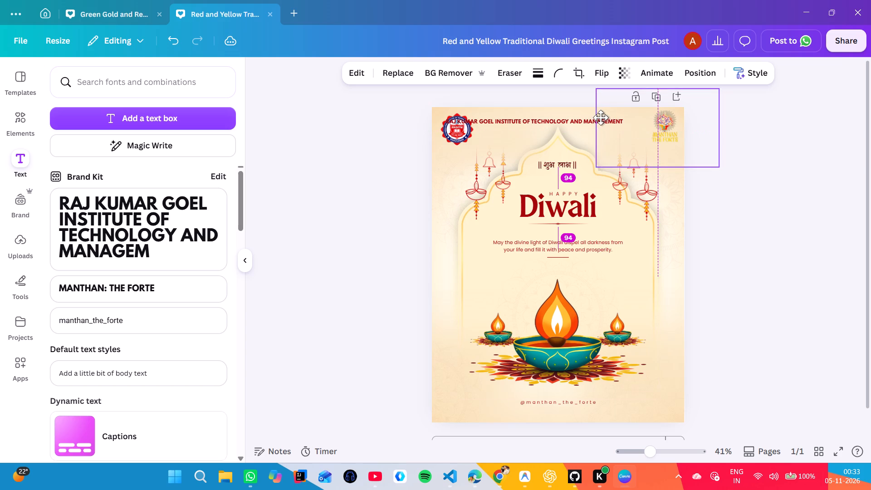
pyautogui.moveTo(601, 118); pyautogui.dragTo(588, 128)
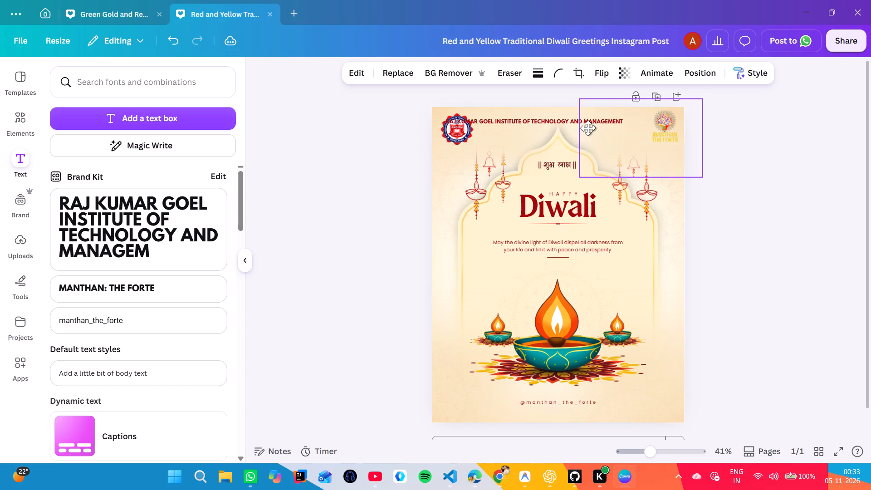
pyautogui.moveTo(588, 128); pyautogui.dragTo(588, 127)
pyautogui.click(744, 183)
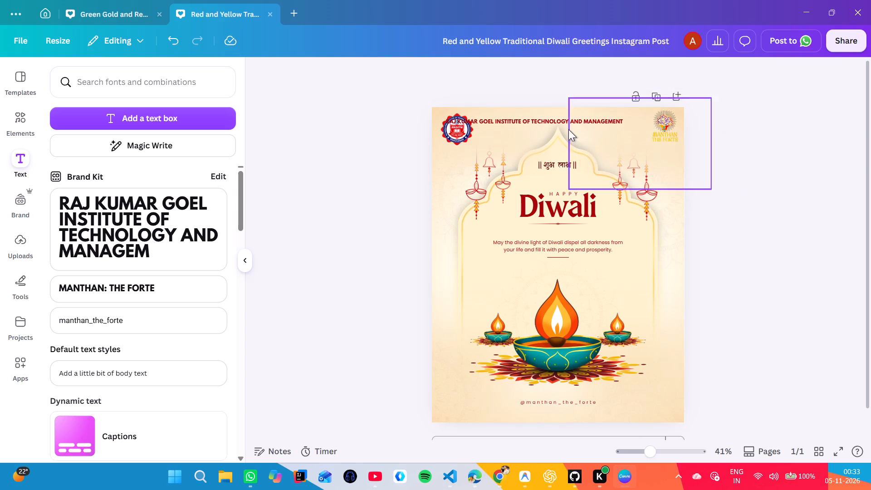
# Move the institute name towards the Manthan logo and reduce it to font size 15, clear of the RKGITM logo.
pyautogui.moveTo(551, 118); pyautogui.dragTo(577, 116)
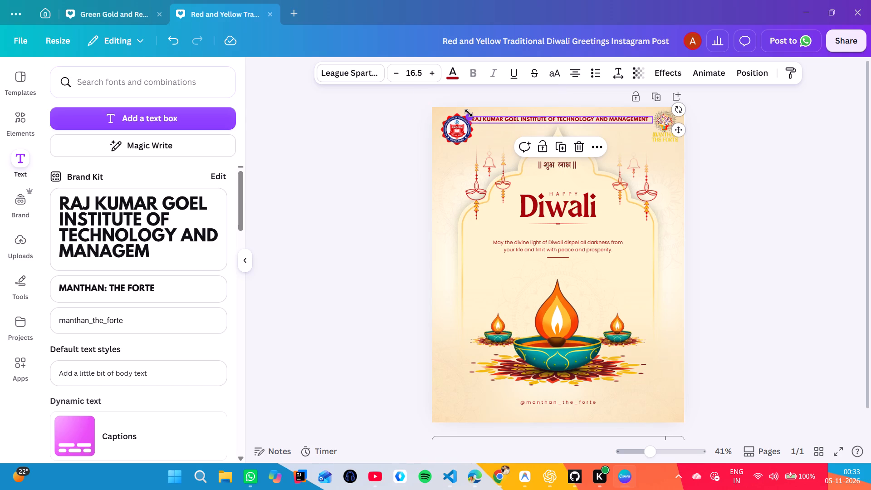
pyautogui.moveTo(469, 113); pyautogui.dragTo(485, 114)
# Shift the RKGITM logo slightly closer to the poster's top-left corner.
pyautogui.click(433, 126)
pyautogui.moveTo(433, 126); pyautogui.dragTo(443, 127)
pyautogui.click(443, 127)
pyautogui.click(443, 127)
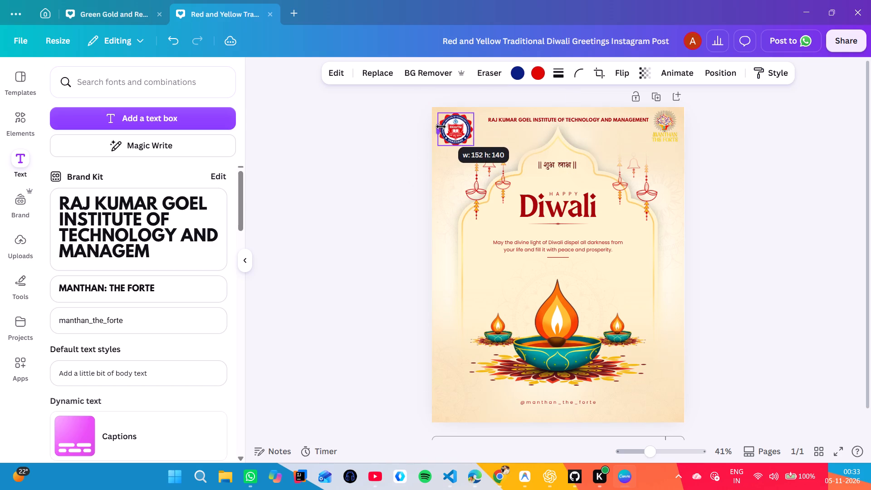
pyautogui.click(452, 129)
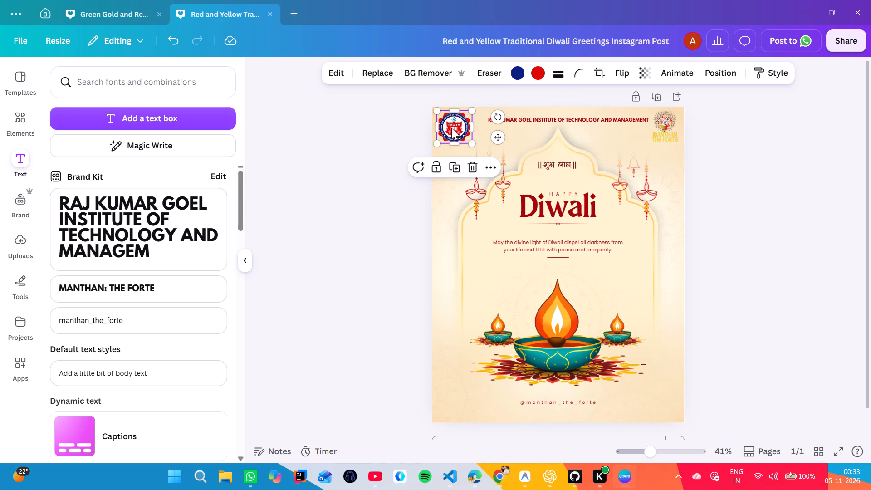
pyautogui.click(396, 139)
# Enlarge the institute name to font size 16 and position it between the two logos along the poster's top edge.
pyautogui.moveTo(513, 120); pyautogui.dragTo(509, 120)
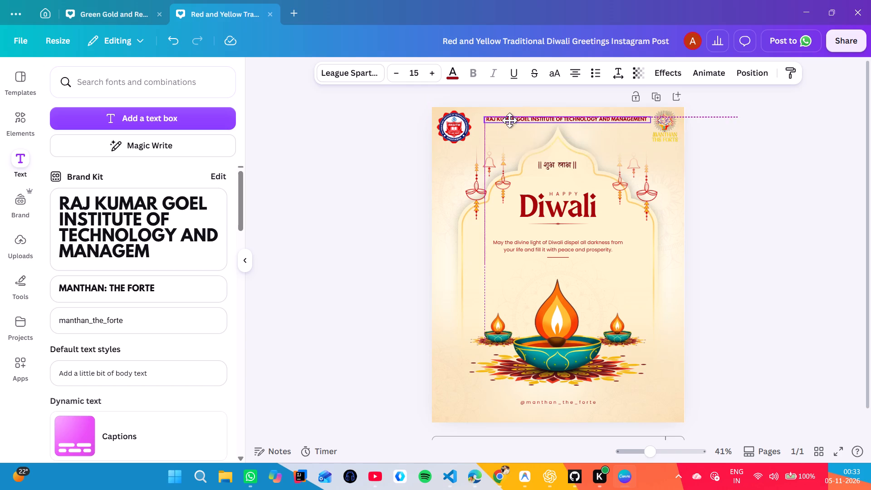
pyautogui.moveTo(509, 120); pyautogui.dragTo(509, 120)
pyautogui.click(485, 118)
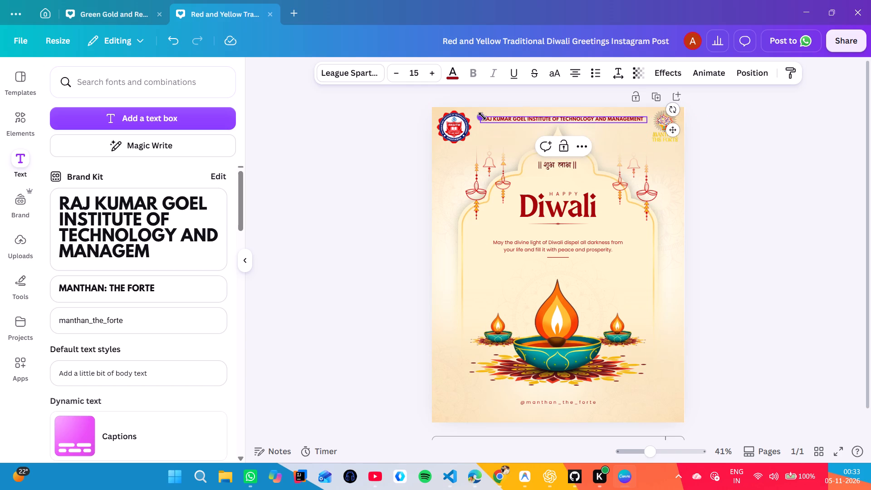
pyautogui.moveTo(482, 116); pyautogui.dragTo(471, 115)
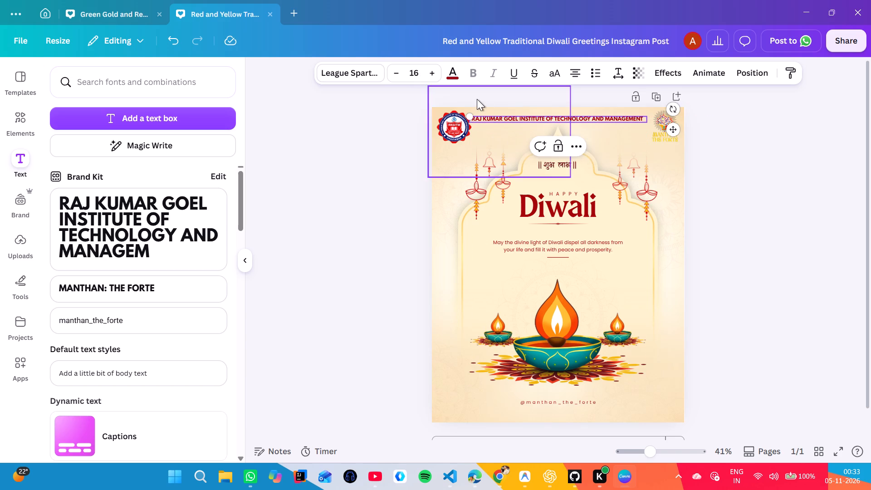
pyautogui.click(477, 99)
pyautogui.moveTo(485, 118); pyautogui.dragTo(492, 119)
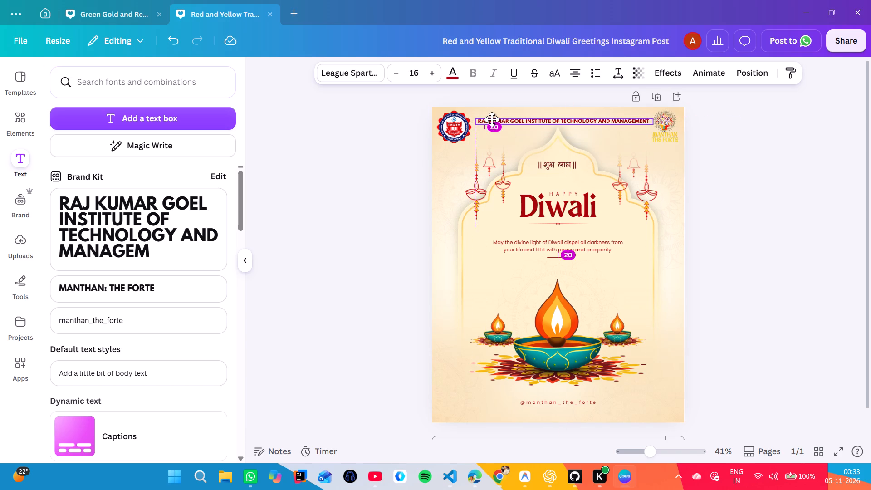
pyautogui.moveTo(492, 119); pyautogui.dragTo(491, 118)
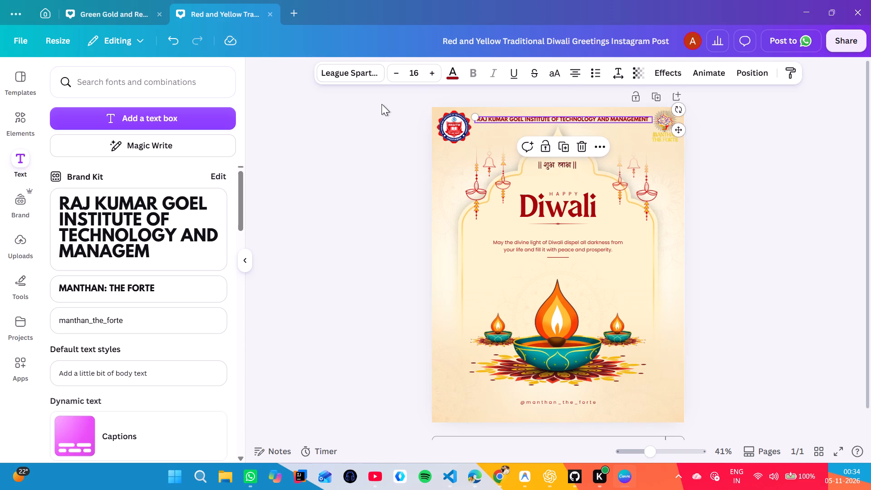
pyautogui.click(382, 104)
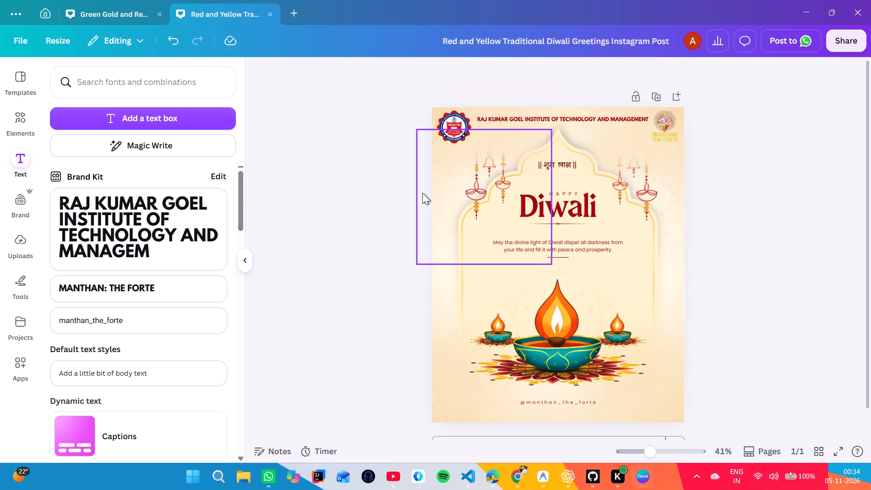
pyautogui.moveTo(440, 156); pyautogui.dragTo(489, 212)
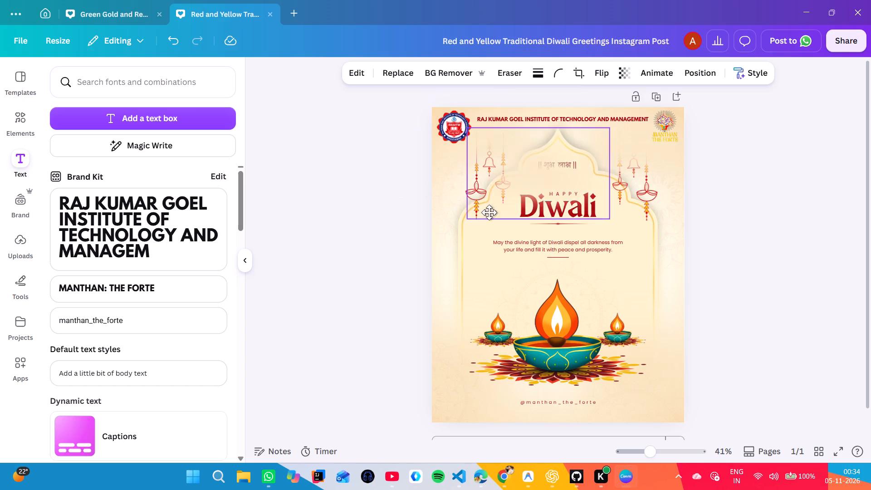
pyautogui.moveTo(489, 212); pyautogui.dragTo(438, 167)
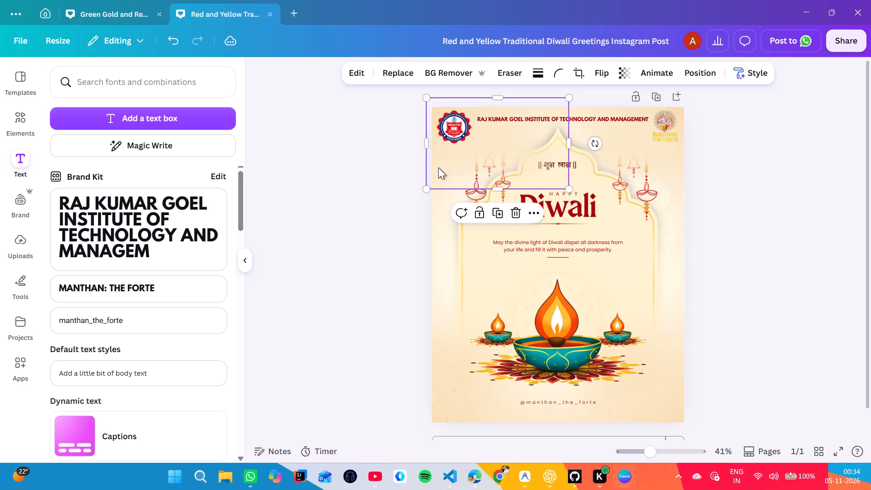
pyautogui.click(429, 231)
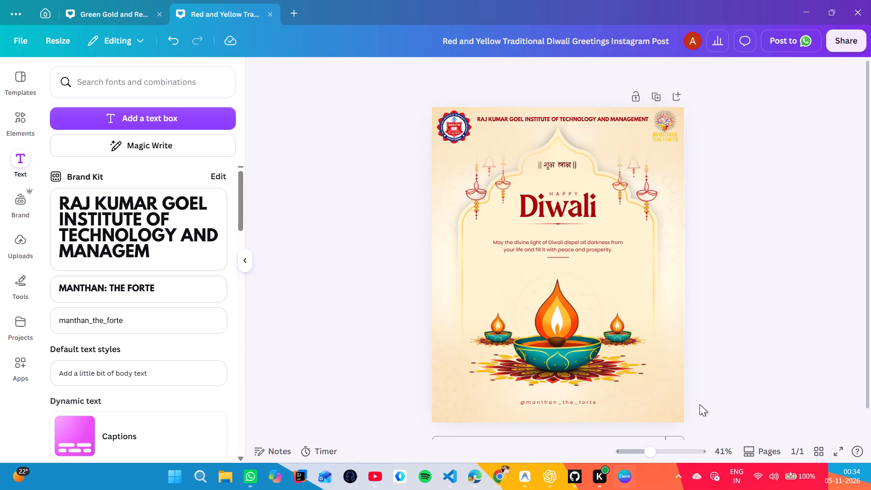
# Group the Diwali artwork and greeting elements below the header, leaving out both logos and the institute name.
pyautogui.moveTo(750, 407); pyautogui.dragTo(420, 145)
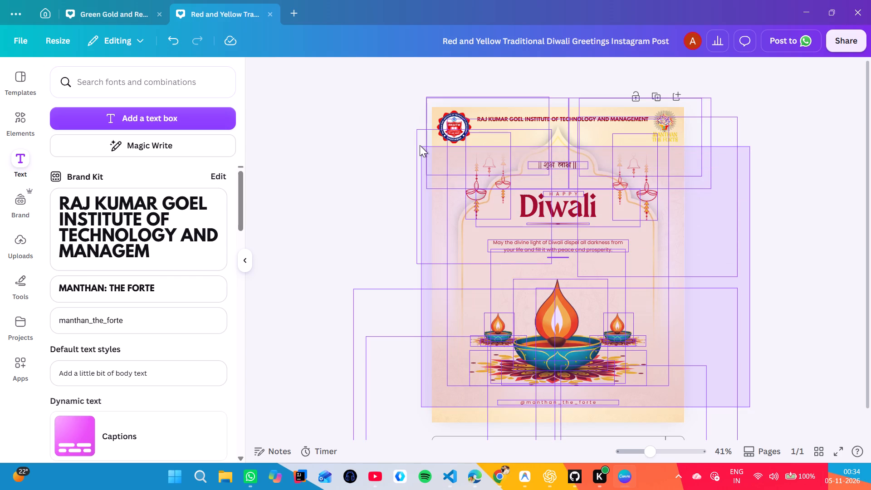
pyautogui.moveTo(420, 145); pyautogui.dragTo(419, 151)
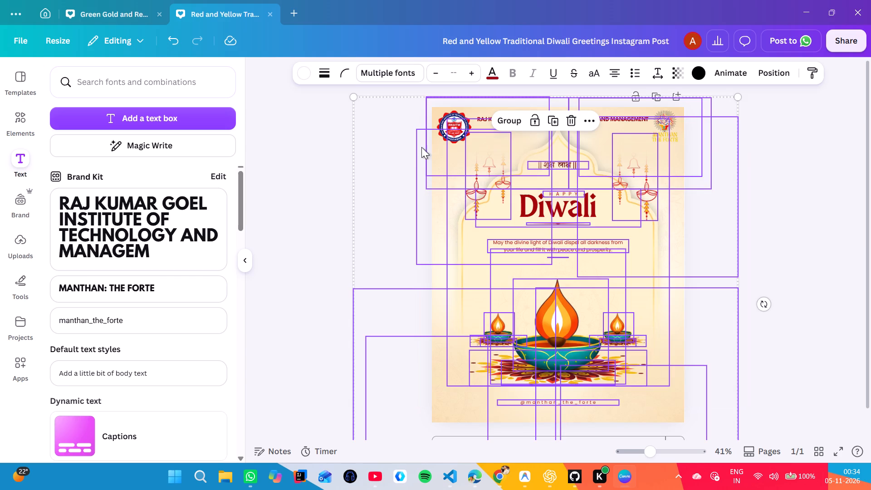
pyautogui.click(504, 119)
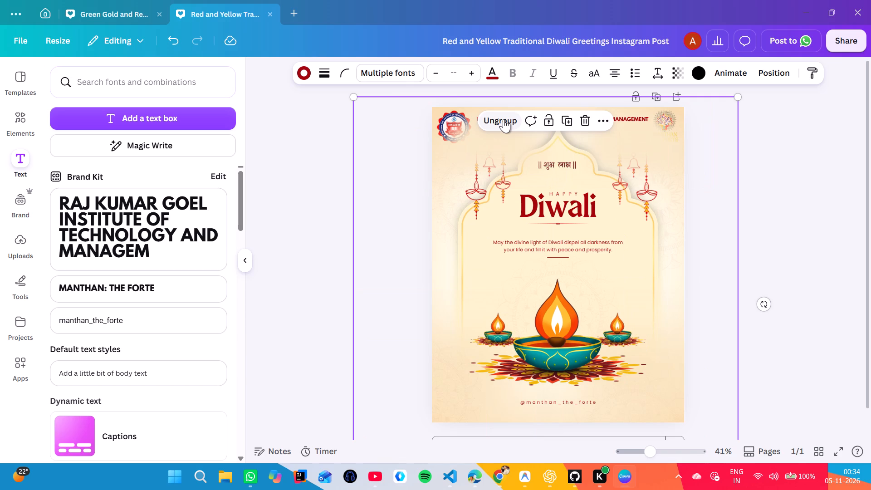
# Move the grouped Diwali artwork slightly down, keeping it horizontally centred and the Manthan handle just inside the poster's bottom edge.
pyautogui.moveTo(409, 170); pyautogui.dragTo(409, 204)
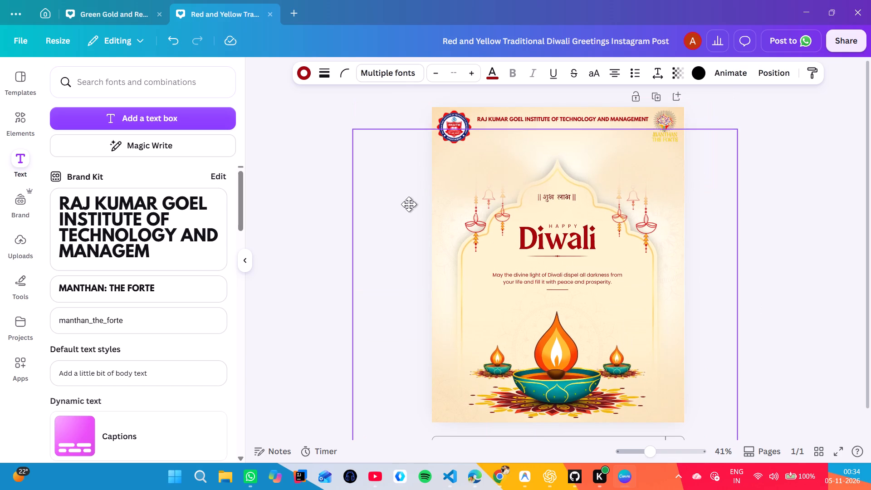
pyautogui.moveTo(409, 204); pyautogui.dragTo(406, 153)
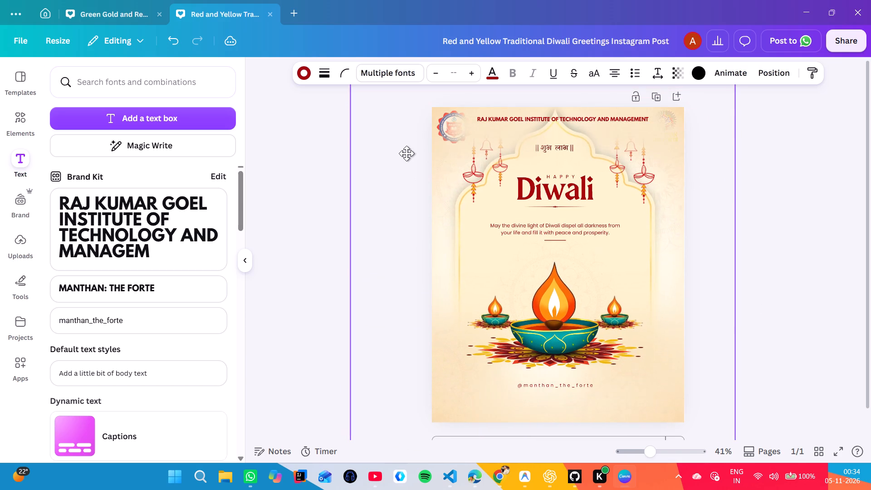
pyautogui.moveTo(406, 153); pyautogui.dragTo(413, 185)
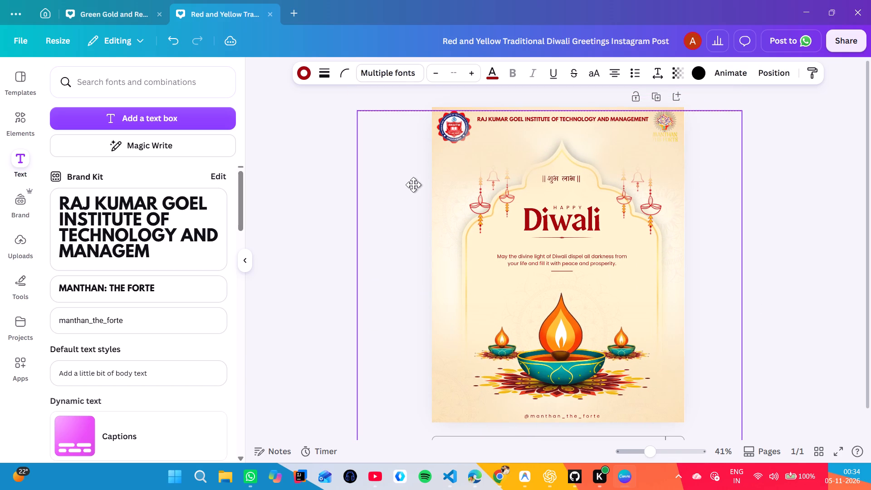
pyautogui.moveTo(413, 185); pyautogui.dragTo(409, 184)
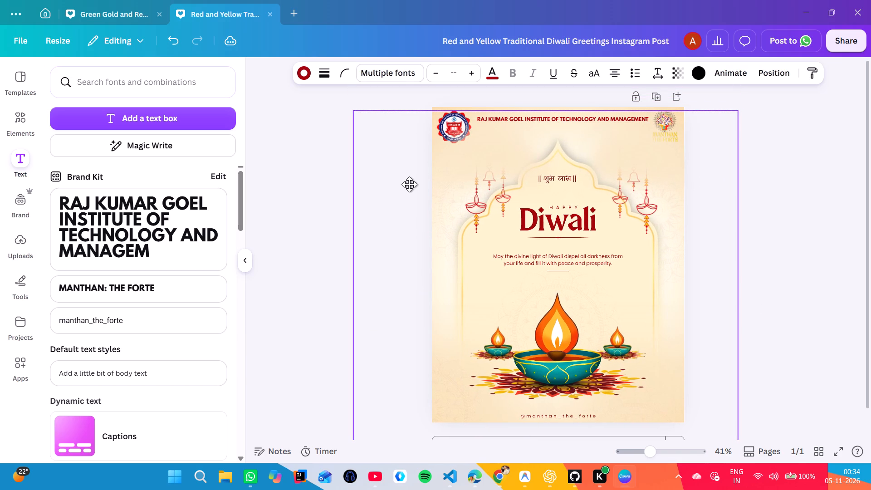
pyautogui.moveTo(409, 184); pyautogui.dragTo(410, 184)
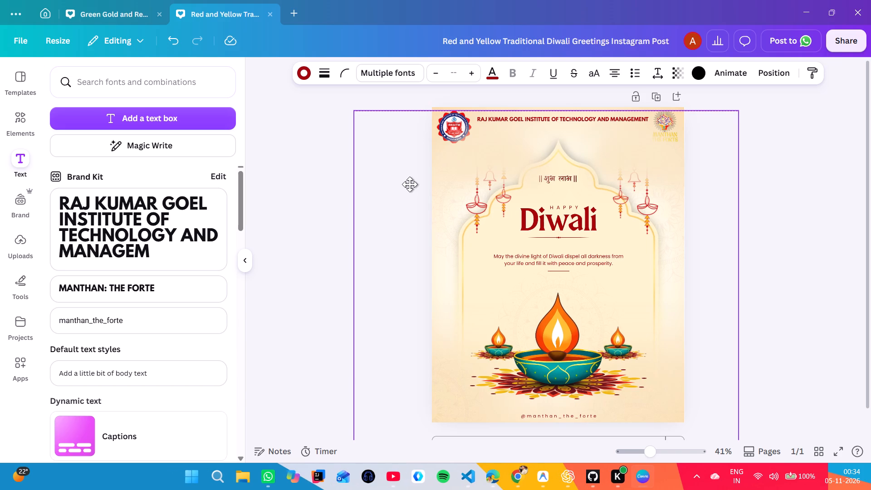
pyautogui.moveTo(410, 184); pyautogui.dragTo(409, 184)
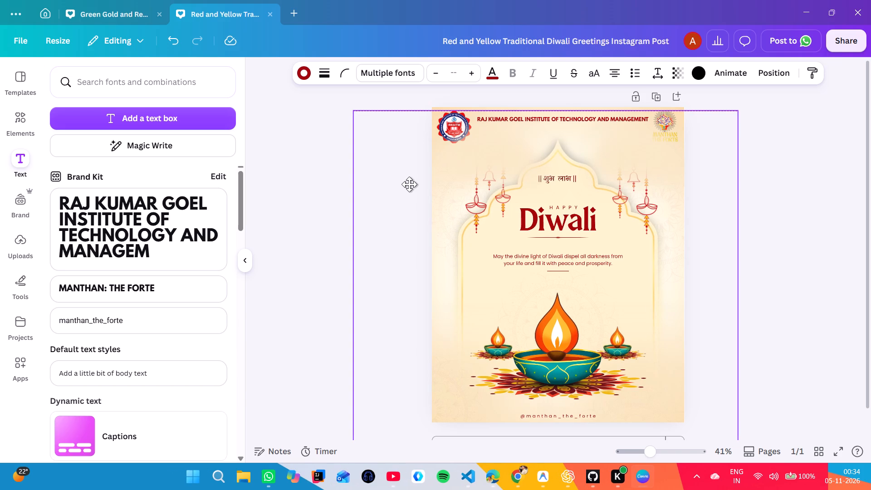
# Nudge the grouped Diwali artwork slightly up and centre it horizontally on the poster.
pyautogui.moveTo(409, 184); pyautogui.dragTo(407, 182)
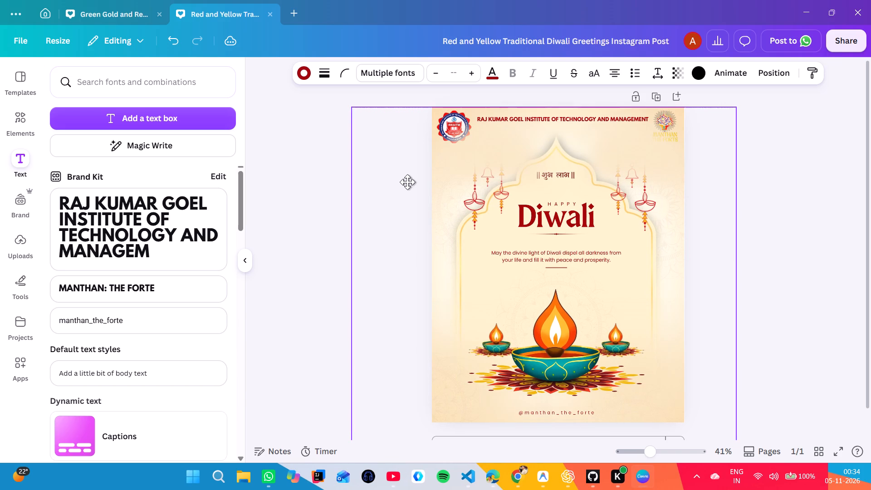
pyautogui.moveTo(407, 182); pyautogui.dragTo(409, 182)
pyautogui.click(367, 173)
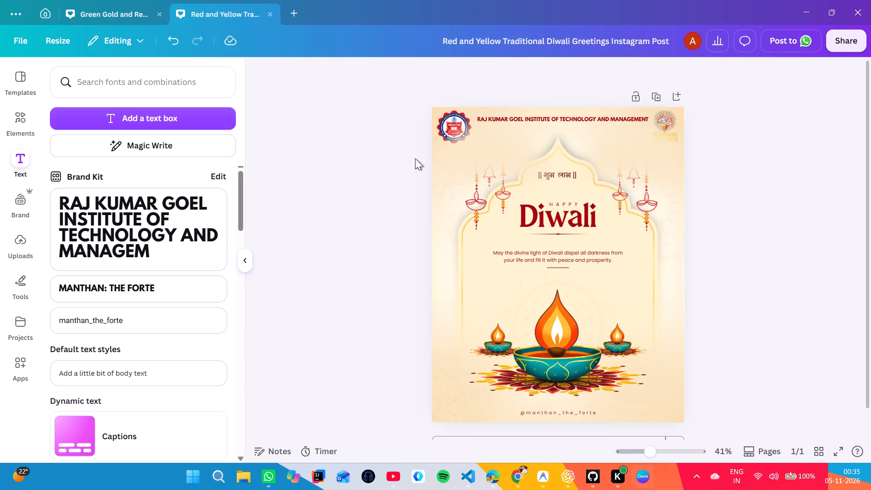
# Ungroup the Diwali artwork into its separate elements.
pyautogui.click(475, 148)
pyautogui.click(490, 133)
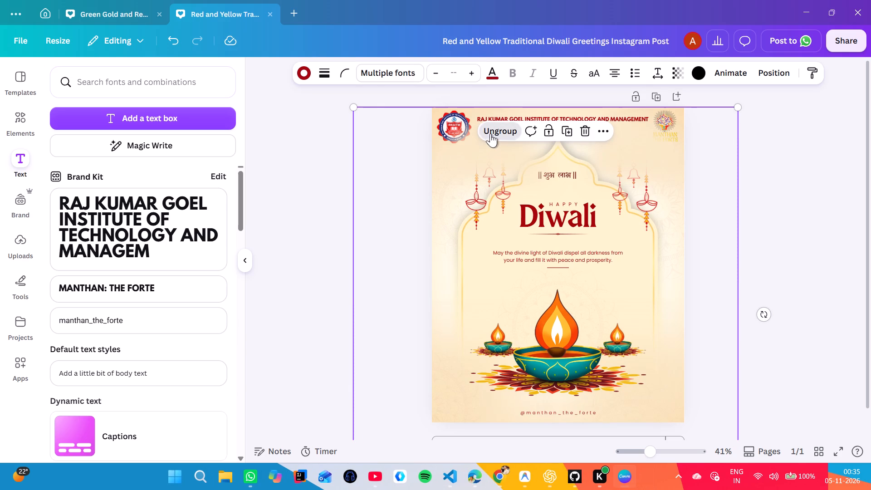
pyautogui.click(312, 168)
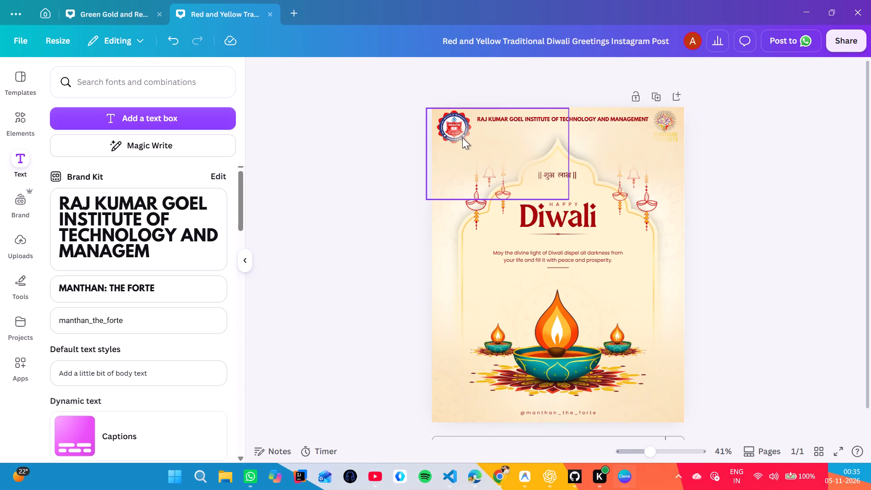
# Shrink the pale overlay image in the poster's top-left corner and move it inward, away from the RKGITM logo.
pyautogui.moveTo(481, 147); pyautogui.dragTo(485, 168)
pyautogui.moveTo(571, 221); pyautogui.dragTo(525, 189)
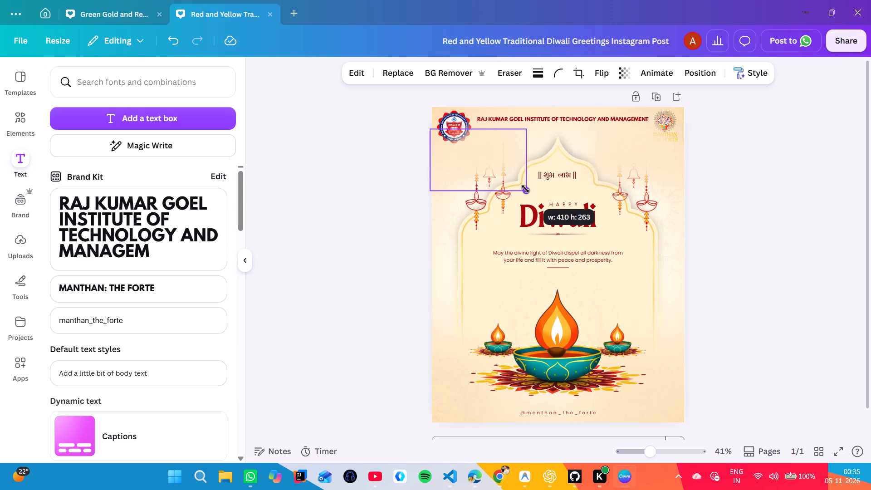
pyautogui.moveTo(525, 189); pyautogui.dragTo(526, 182)
pyautogui.moveTo(488, 161); pyautogui.dragTo(498, 160)
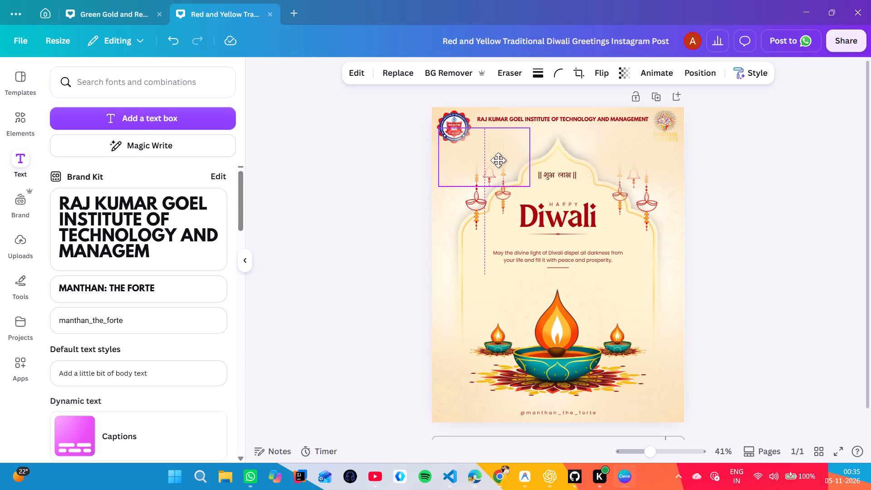
pyautogui.moveTo(498, 160); pyautogui.dragTo(503, 156)
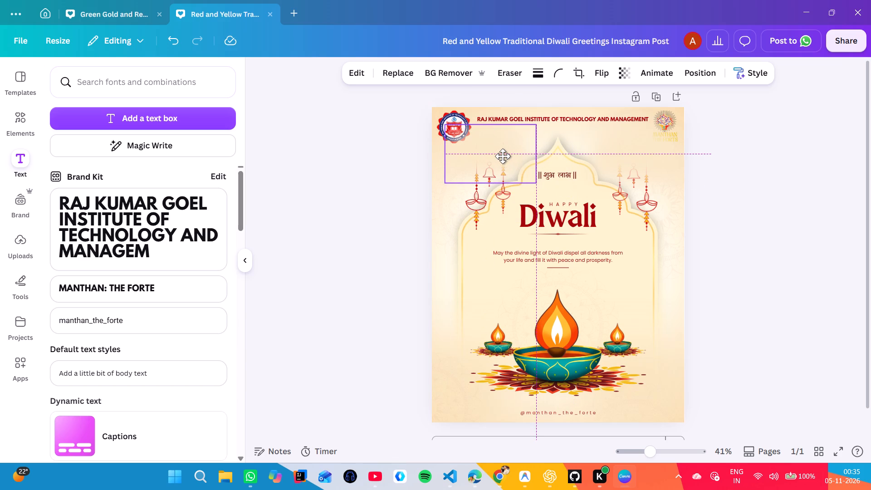
pyautogui.moveTo(503, 156); pyautogui.dragTo(508, 156)
pyautogui.click(342, 186)
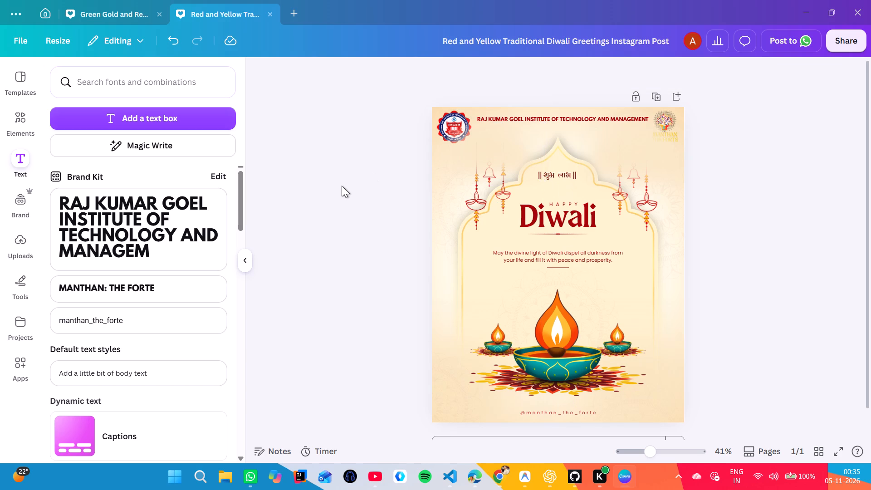
# Shrink the pale overlay image over the Manthan logo and place it just below the header, above the right-hand hanging lamps.
pyautogui.click(626, 139)
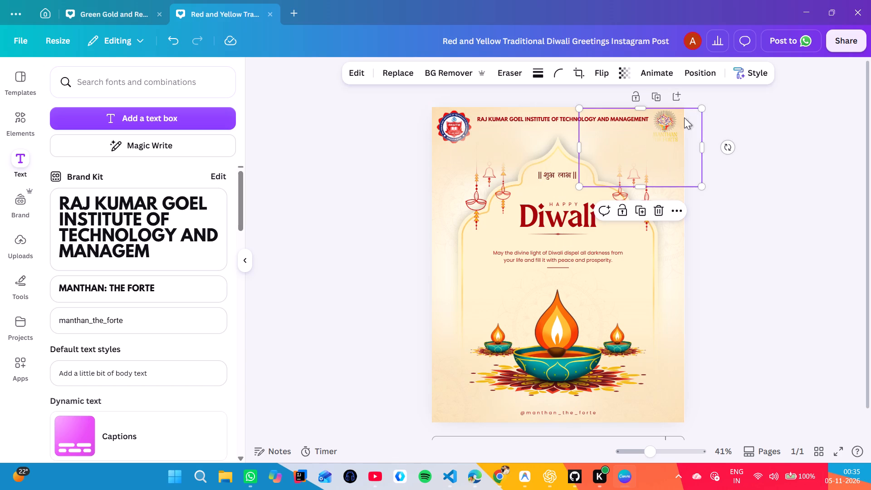
pyautogui.moveTo(700, 106); pyautogui.dragTo(626, 138)
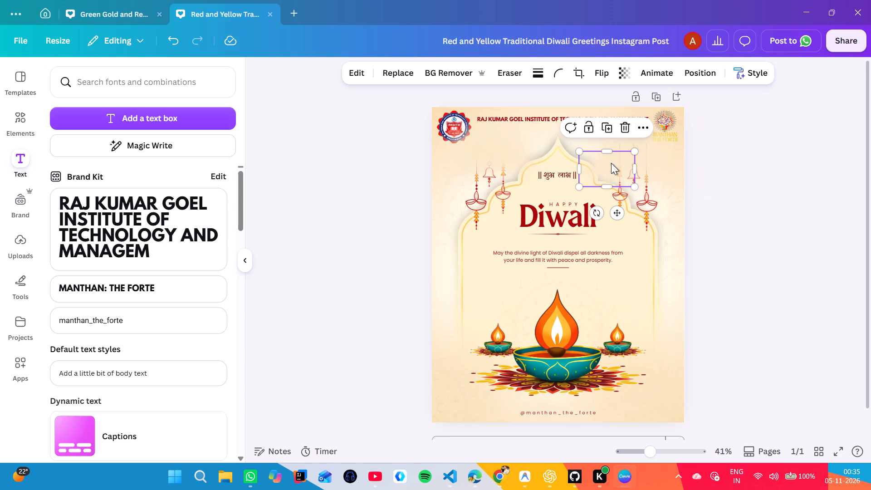
pyautogui.click(616, 164)
pyautogui.moveTo(613, 165); pyautogui.dragTo(637, 147)
pyautogui.click(734, 169)
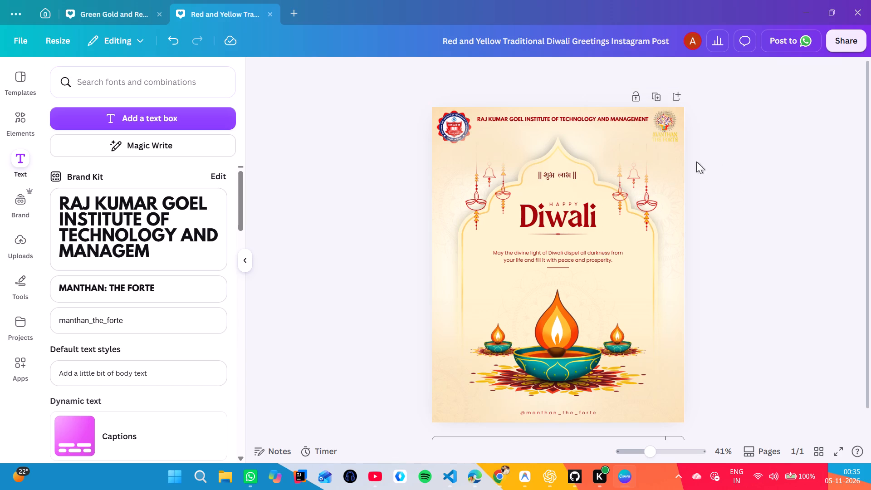
# Resize the shrunken overlay image beside the RKGITM logo to about 421 by 270 px.
pyautogui.click(405, 162)
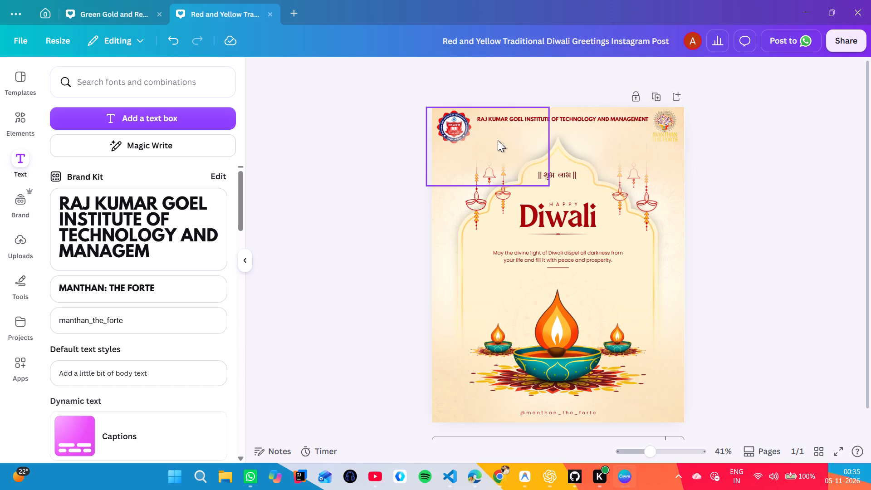
pyautogui.click(498, 140)
pyautogui.moveTo(452, 125); pyautogui.dragTo(454, 128)
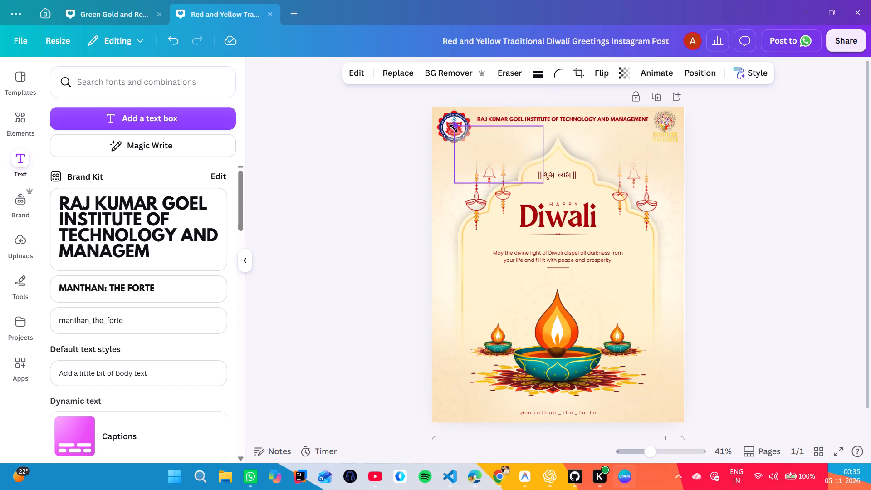
pyautogui.moveTo(454, 128); pyautogui.dragTo(444, 122)
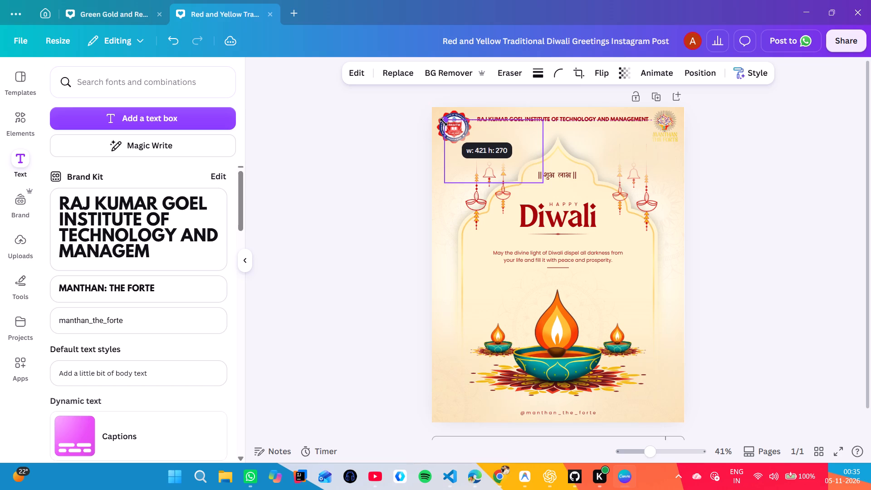
pyautogui.moveTo(444, 122); pyautogui.dragTo(445, 122)
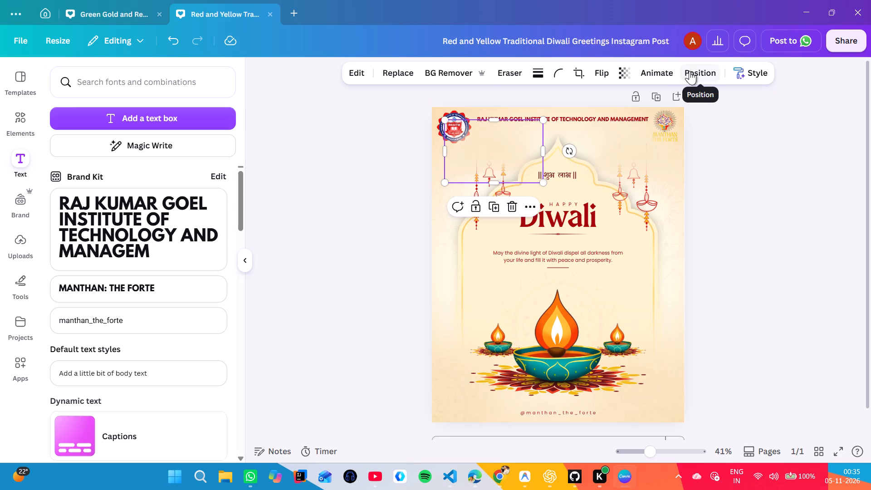
# Shrink the larger 525 px wide overlay image covering the RKGITM logo by pulling its top-left corner inward.
pyautogui.click(690, 71)
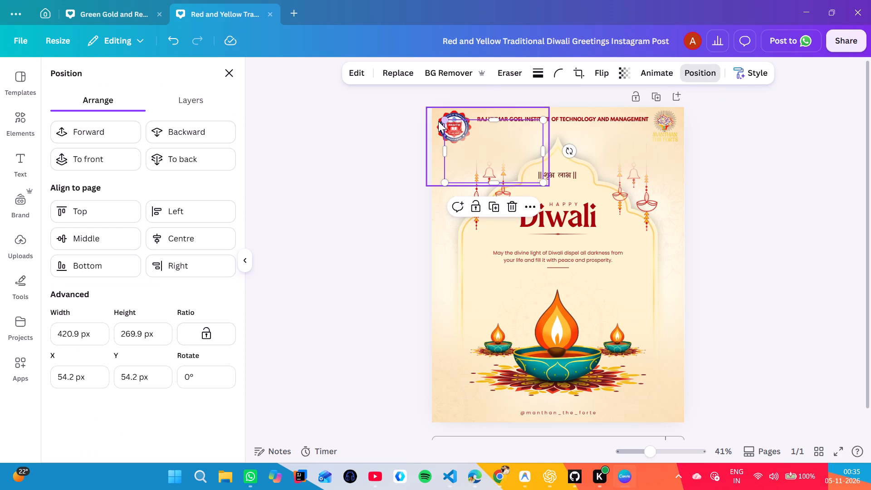
pyautogui.click(438, 121)
pyautogui.click(441, 122)
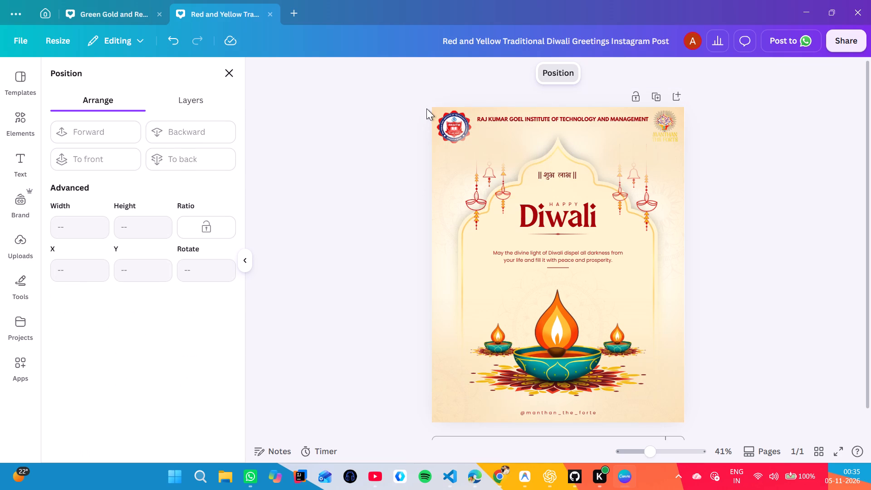
pyautogui.click(449, 123)
pyautogui.click(439, 115)
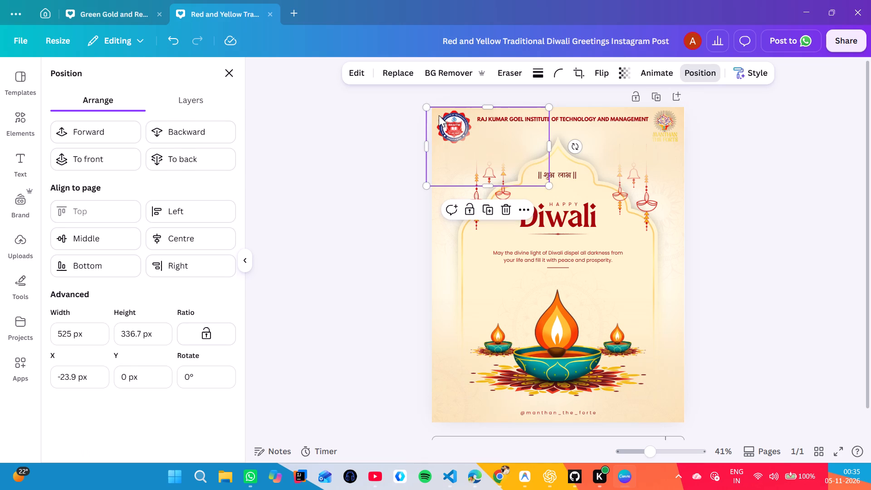
pyautogui.moveTo(428, 107); pyautogui.dragTo(454, 137)
# Bring the RKGITM logo to the front layer.
pyautogui.click(440, 129)
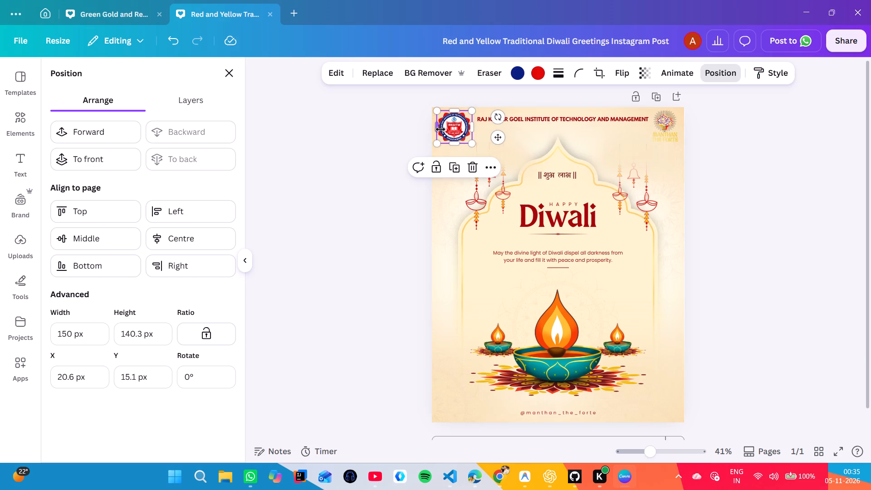
pyautogui.click(484, 171)
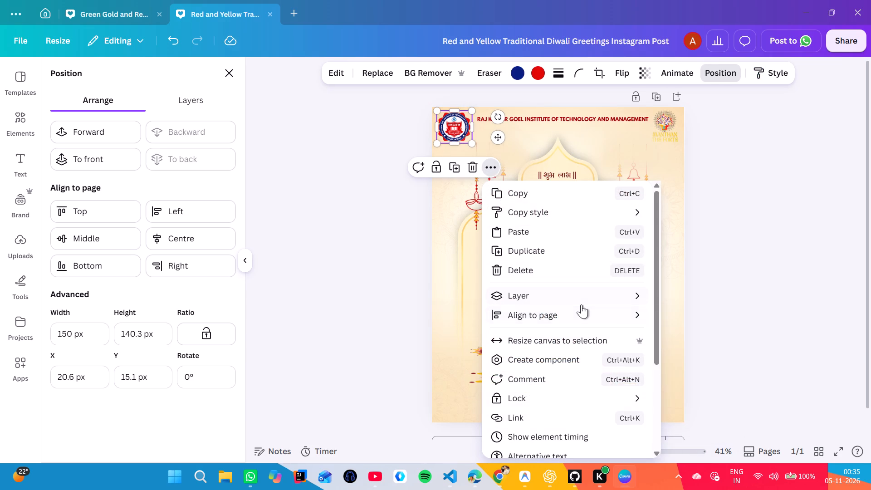
pyautogui.click(678, 302)
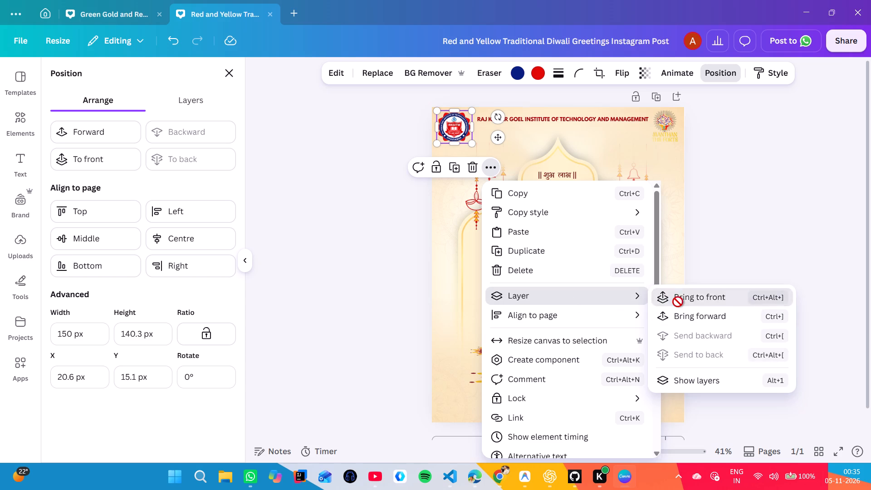
pyautogui.click(387, 225)
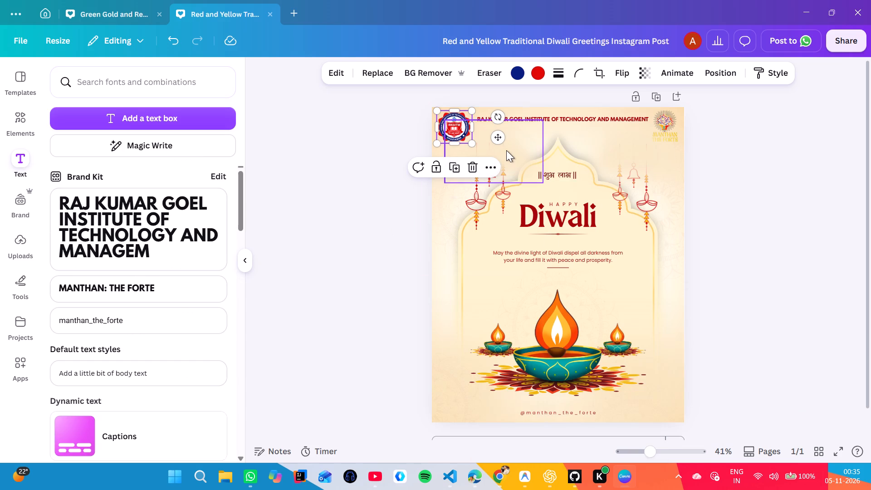
# Enlarge the pale overlay image below the RKGITM logo and shift it over the poster's top-left corner, behind the logo.
pyautogui.click(506, 150)
pyautogui.click(506, 150)
pyautogui.moveTo(506, 150); pyautogui.dragTo(497, 149)
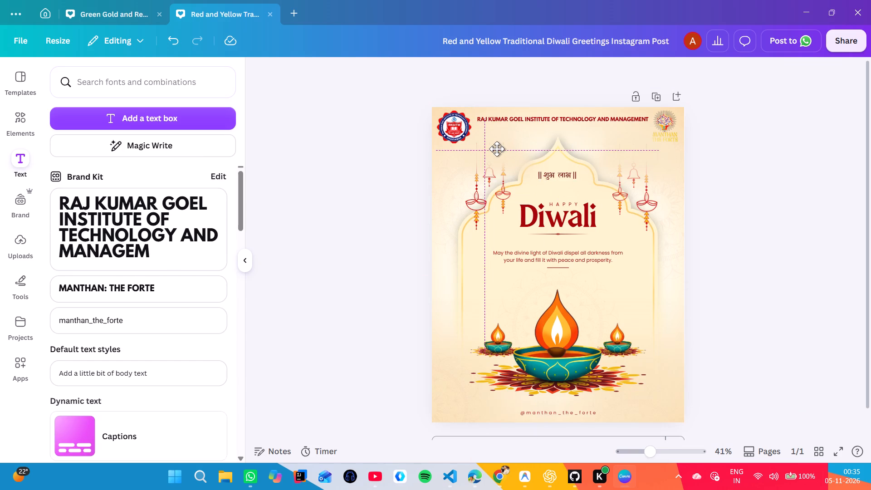
pyautogui.moveTo(497, 149); pyautogui.dragTo(491, 142)
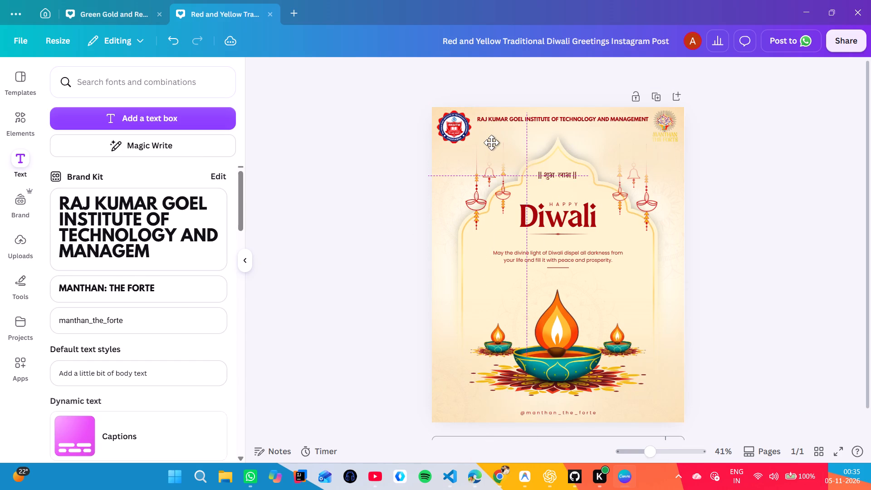
pyautogui.moveTo(491, 142); pyautogui.dragTo(489, 142)
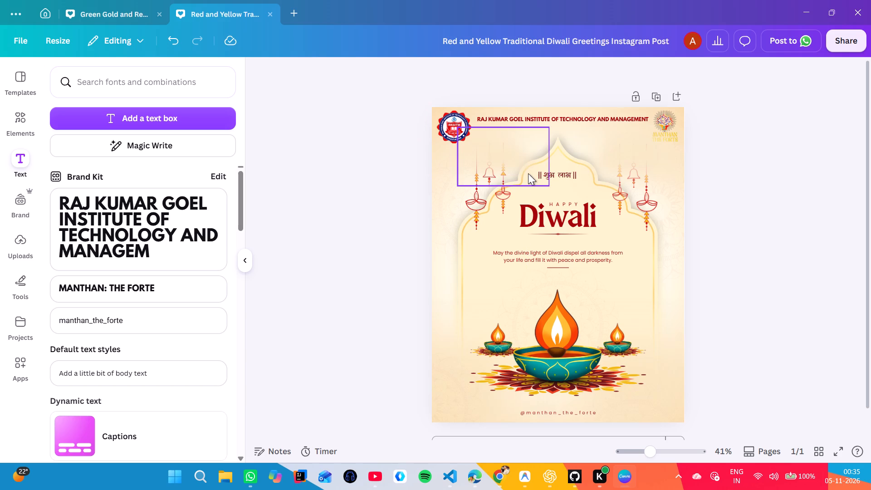
pyautogui.click(510, 136)
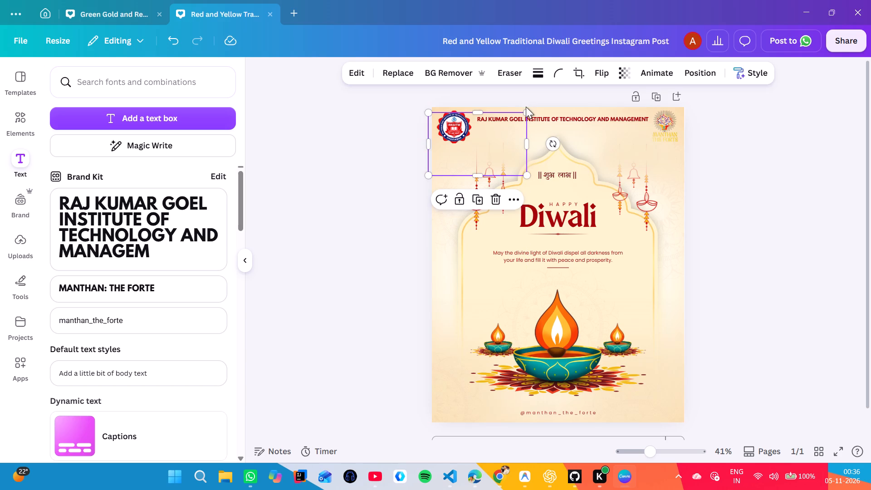
pyautogui.moveTo(526, 108); pyautogui.dragTo(536, 90)
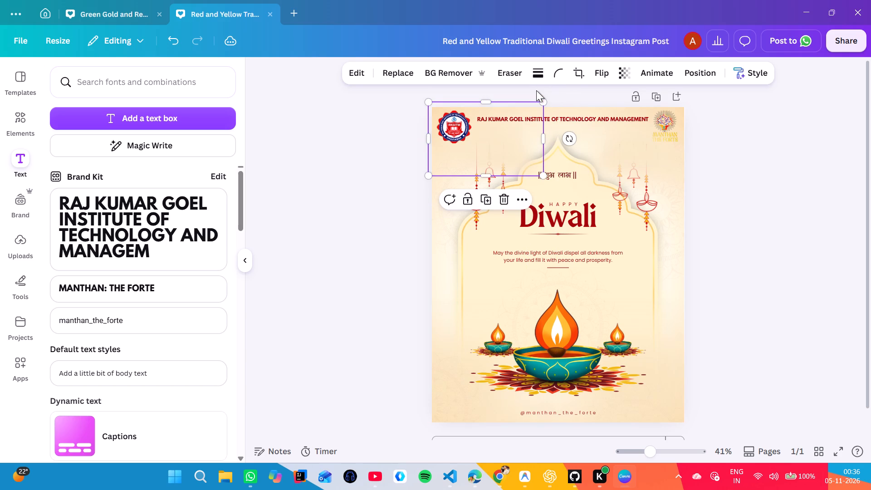
pyautogui.moveTo(507, 135); pyautogui.dragTo(493, 143)
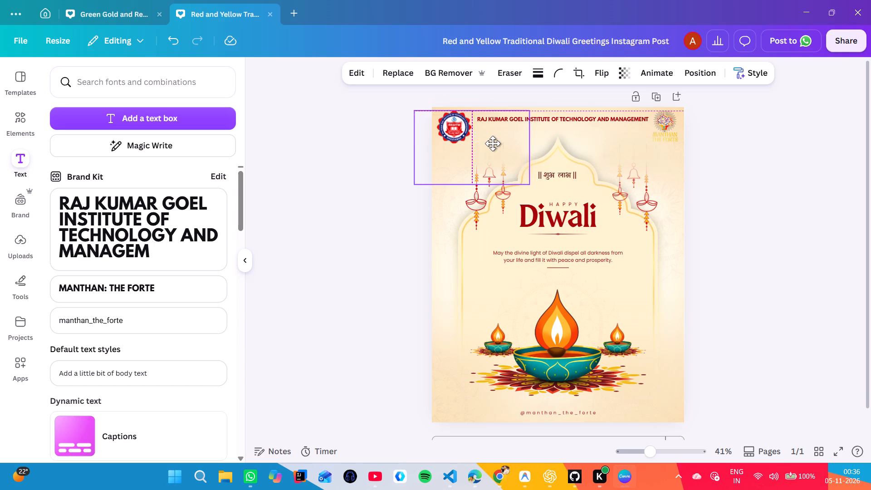
pyautogui.moveTo(493, 143); pyautogui.dragTo(492, 138)
pyautogui.click(378, 150)
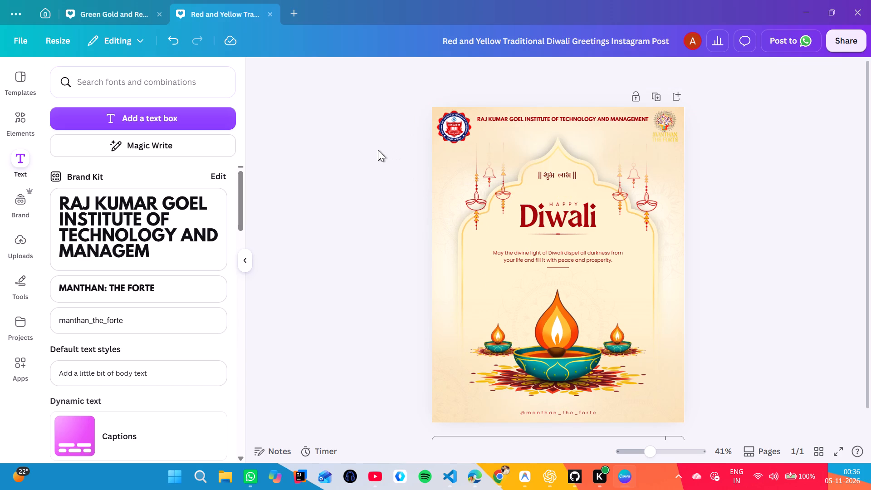
# Shrink the larger overlay image covering the Manthan logo by pulling its top-right corner inward.
pyautogui.click(621, 139)
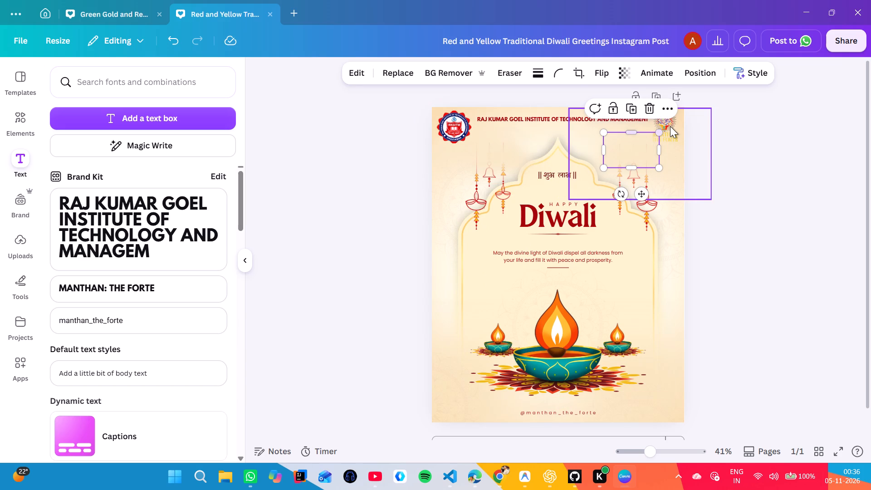
pyautogui.click(675, 126)
pyautogui.click(665, 126)
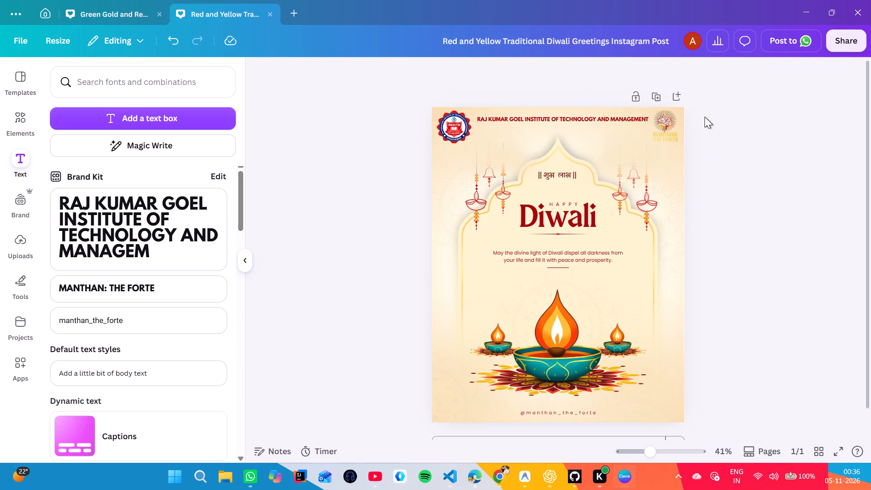
pyautogui.click(664, 134)
pyautogui.moveTo(714, 112); pyautogui.dragTo(678, 139)
pyautogui.moveTo(678, 139); pyautogui.dragTo(636, 153)
# Move the small overlay image near the Manthan logo slightly up, above the right-hand hanging lamps.
pyautogui.click(636, 153)
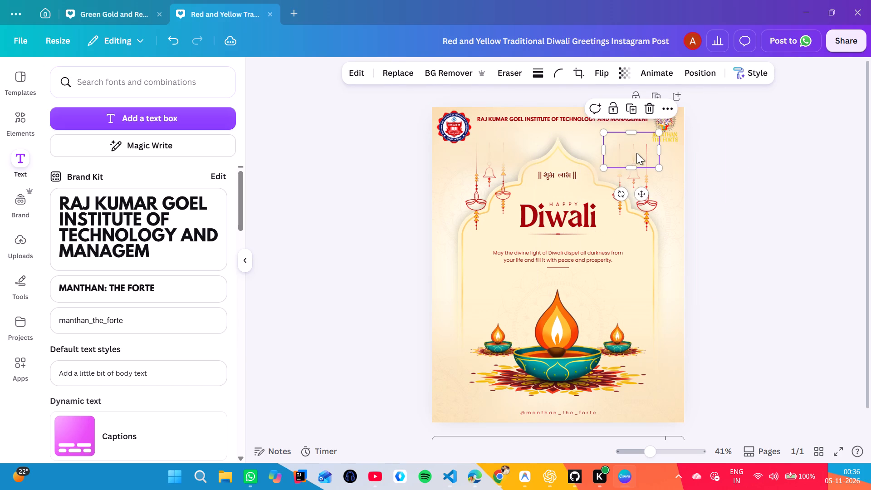
pyautogui.moveTo(625, 147); pyautogui.dragTo(626, 137)
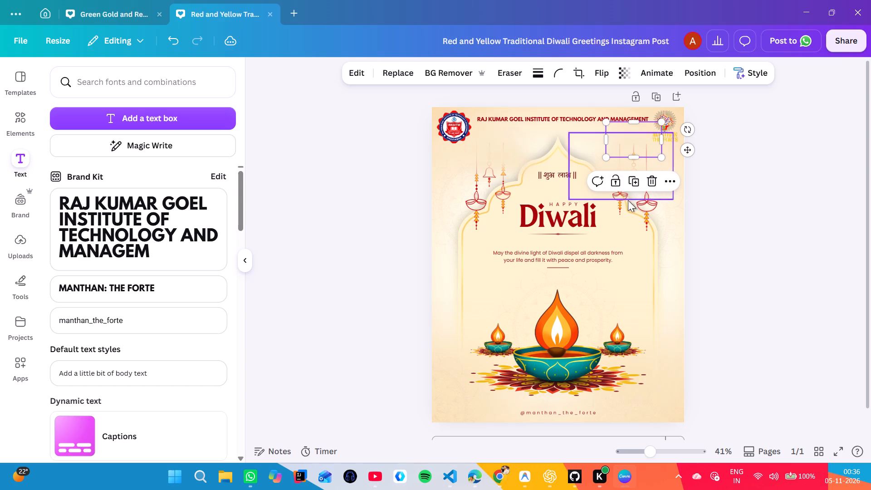
pyautogui.click(689, 193)
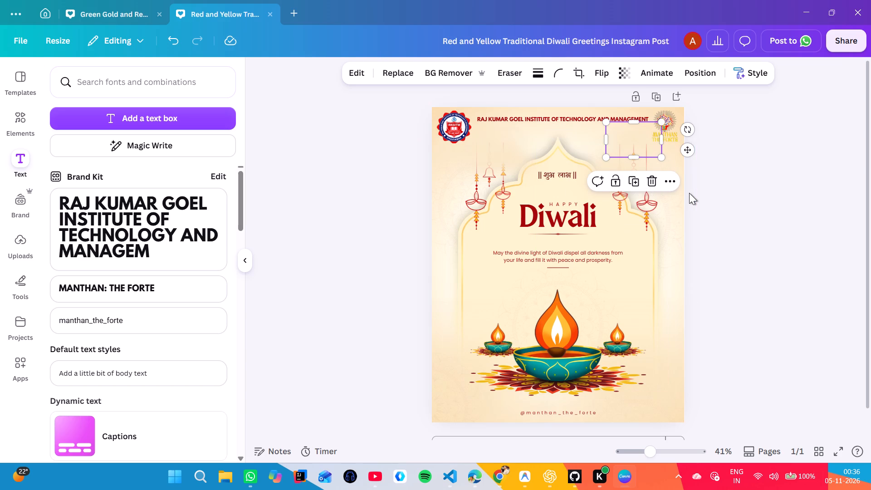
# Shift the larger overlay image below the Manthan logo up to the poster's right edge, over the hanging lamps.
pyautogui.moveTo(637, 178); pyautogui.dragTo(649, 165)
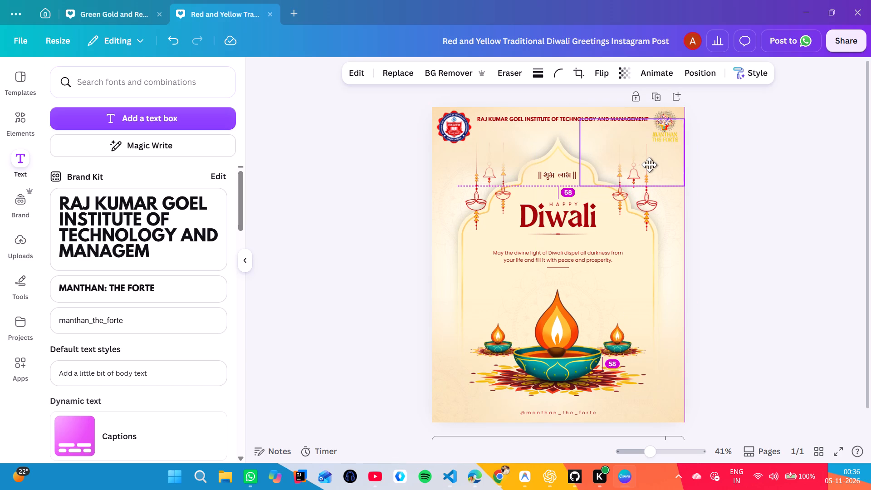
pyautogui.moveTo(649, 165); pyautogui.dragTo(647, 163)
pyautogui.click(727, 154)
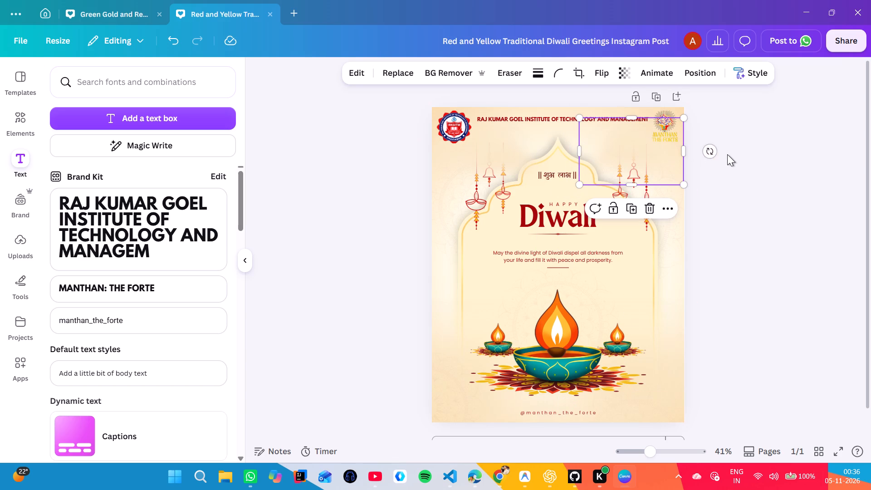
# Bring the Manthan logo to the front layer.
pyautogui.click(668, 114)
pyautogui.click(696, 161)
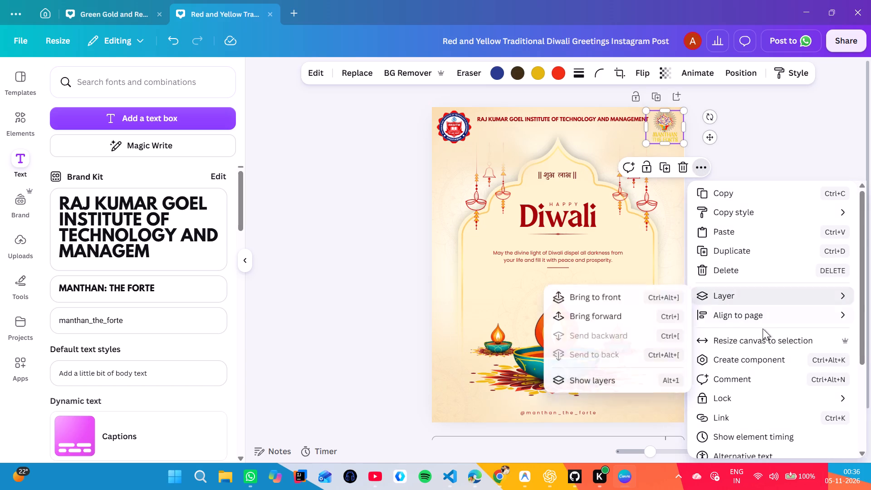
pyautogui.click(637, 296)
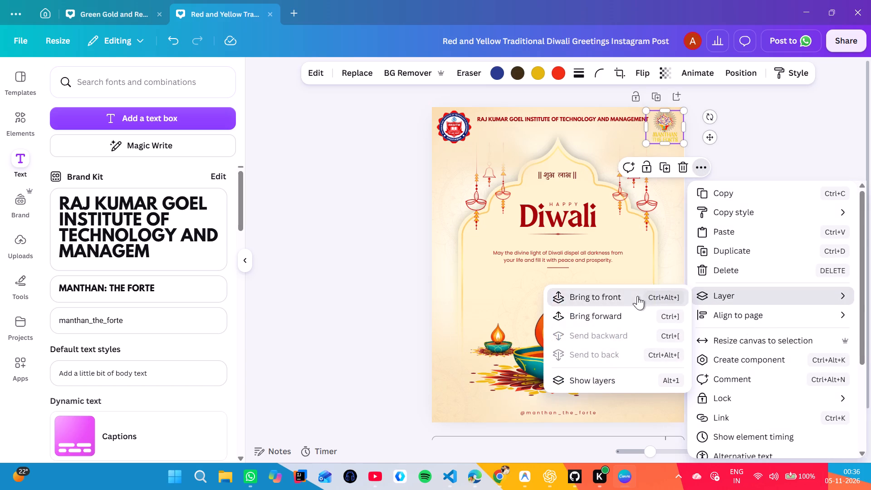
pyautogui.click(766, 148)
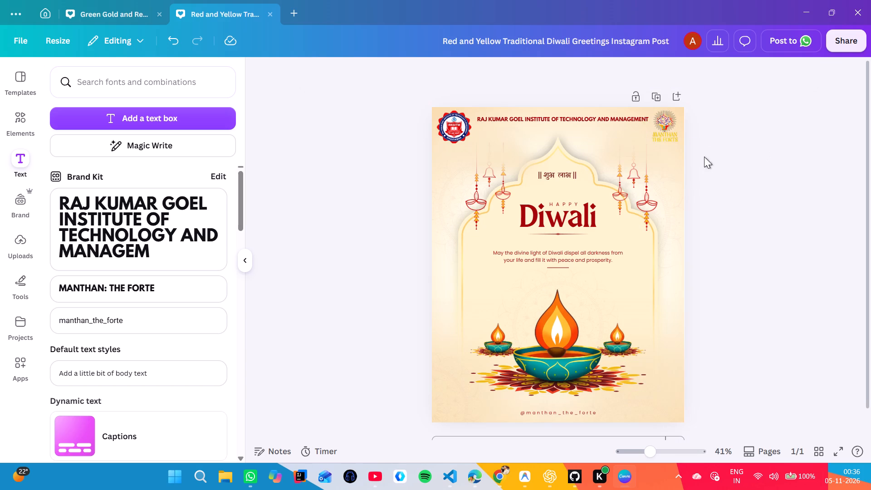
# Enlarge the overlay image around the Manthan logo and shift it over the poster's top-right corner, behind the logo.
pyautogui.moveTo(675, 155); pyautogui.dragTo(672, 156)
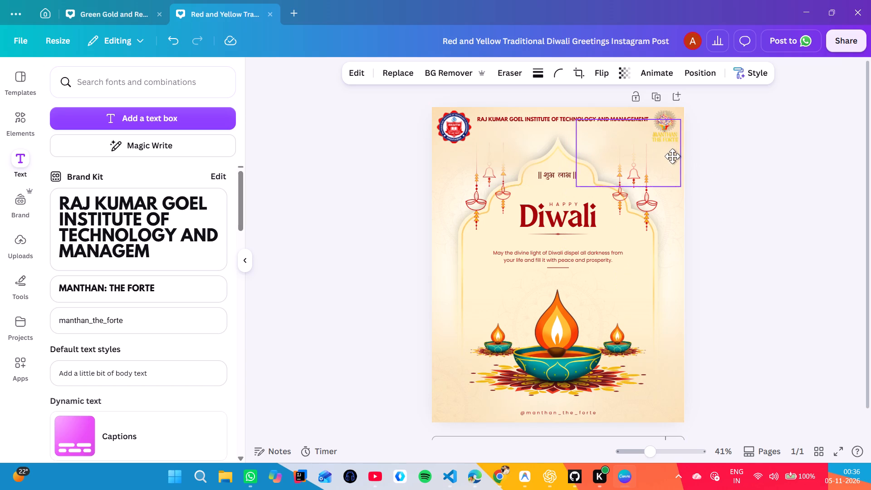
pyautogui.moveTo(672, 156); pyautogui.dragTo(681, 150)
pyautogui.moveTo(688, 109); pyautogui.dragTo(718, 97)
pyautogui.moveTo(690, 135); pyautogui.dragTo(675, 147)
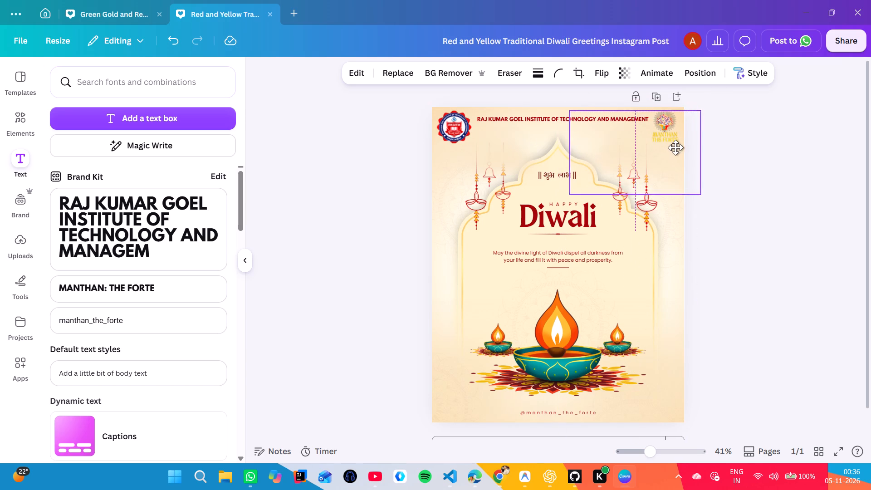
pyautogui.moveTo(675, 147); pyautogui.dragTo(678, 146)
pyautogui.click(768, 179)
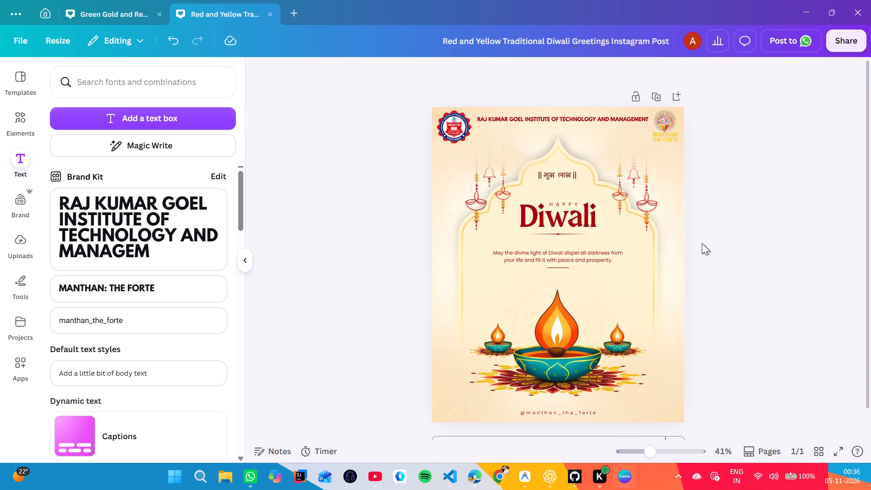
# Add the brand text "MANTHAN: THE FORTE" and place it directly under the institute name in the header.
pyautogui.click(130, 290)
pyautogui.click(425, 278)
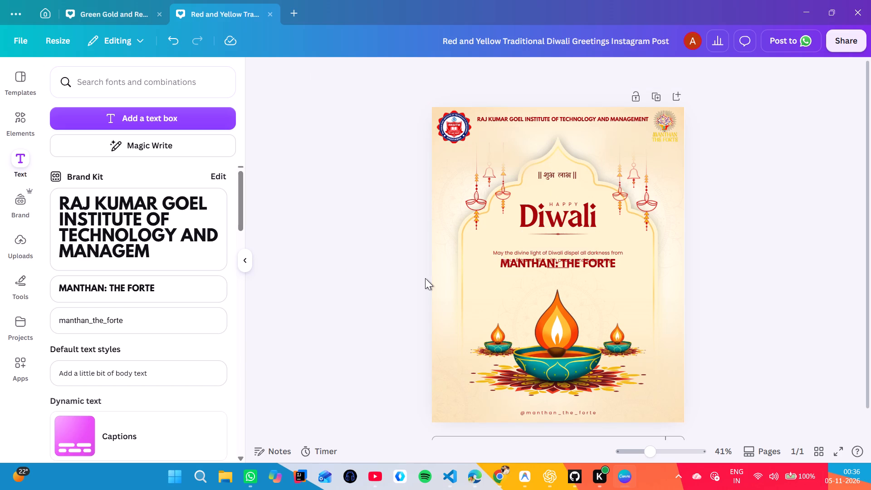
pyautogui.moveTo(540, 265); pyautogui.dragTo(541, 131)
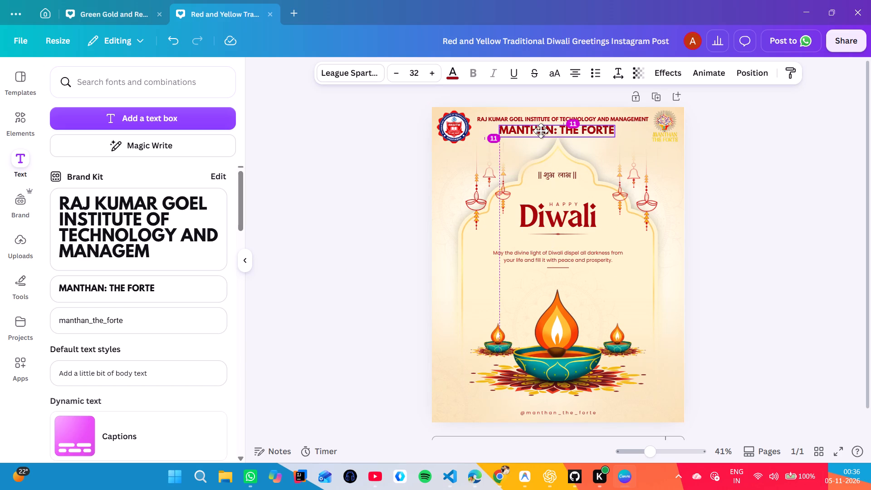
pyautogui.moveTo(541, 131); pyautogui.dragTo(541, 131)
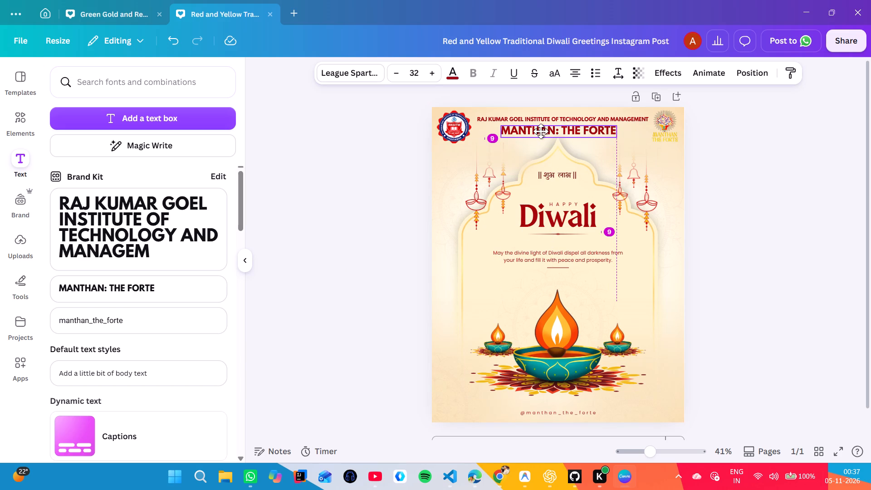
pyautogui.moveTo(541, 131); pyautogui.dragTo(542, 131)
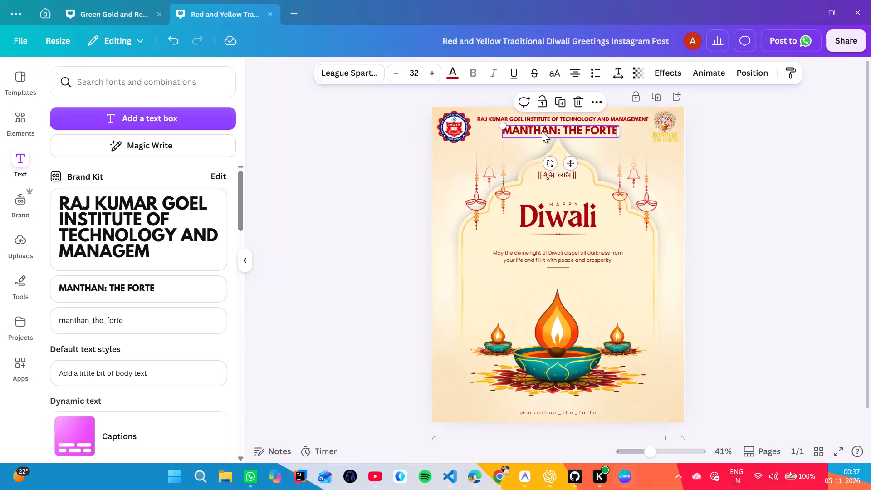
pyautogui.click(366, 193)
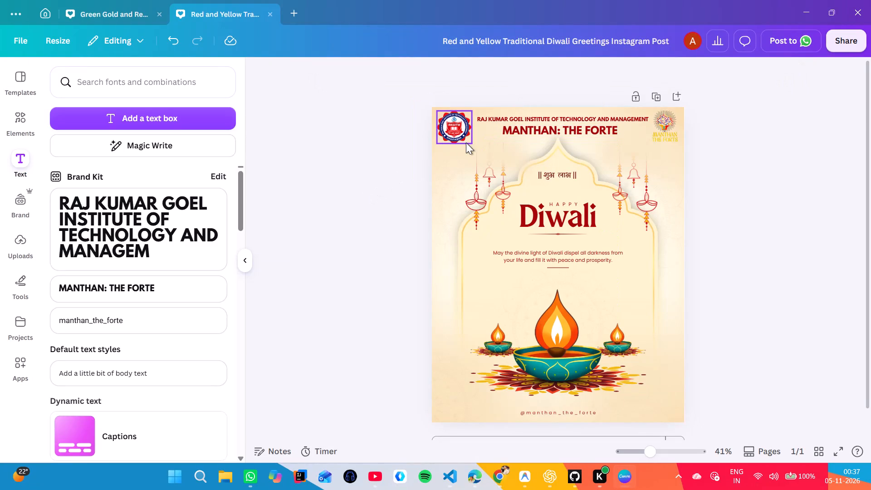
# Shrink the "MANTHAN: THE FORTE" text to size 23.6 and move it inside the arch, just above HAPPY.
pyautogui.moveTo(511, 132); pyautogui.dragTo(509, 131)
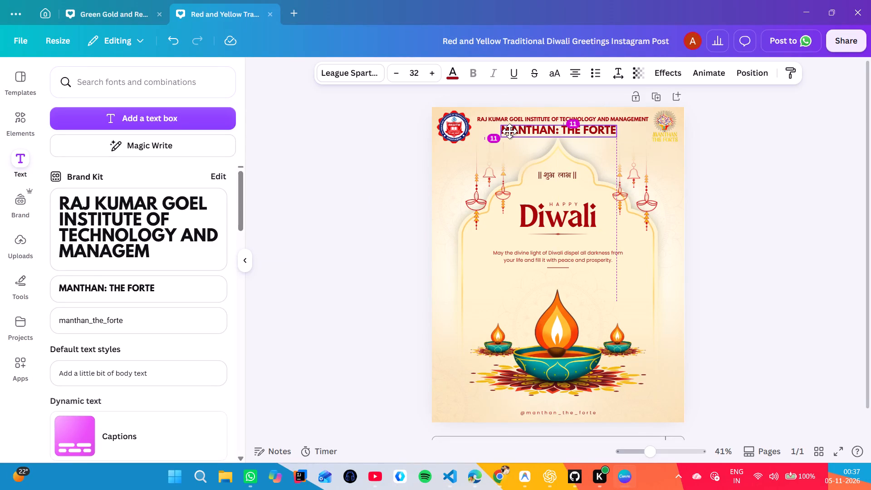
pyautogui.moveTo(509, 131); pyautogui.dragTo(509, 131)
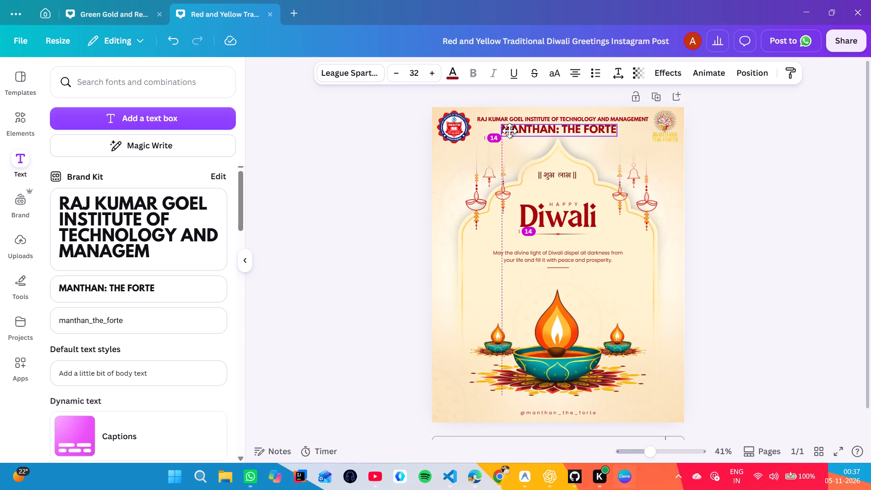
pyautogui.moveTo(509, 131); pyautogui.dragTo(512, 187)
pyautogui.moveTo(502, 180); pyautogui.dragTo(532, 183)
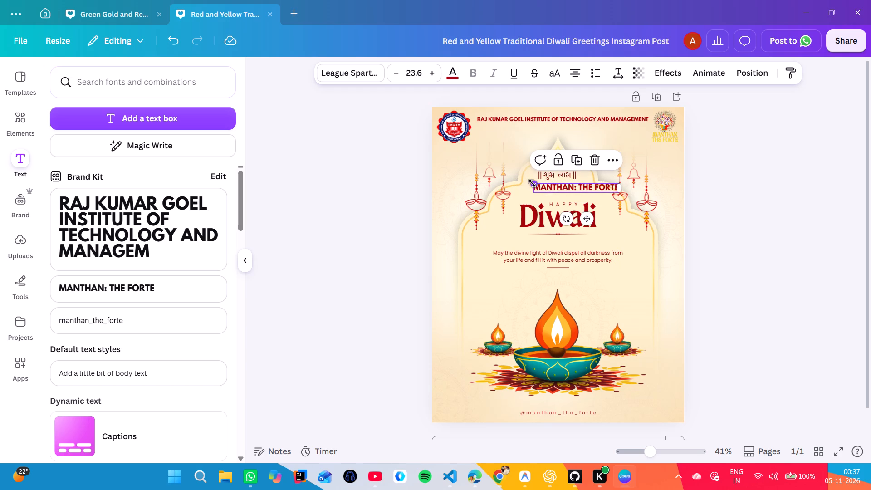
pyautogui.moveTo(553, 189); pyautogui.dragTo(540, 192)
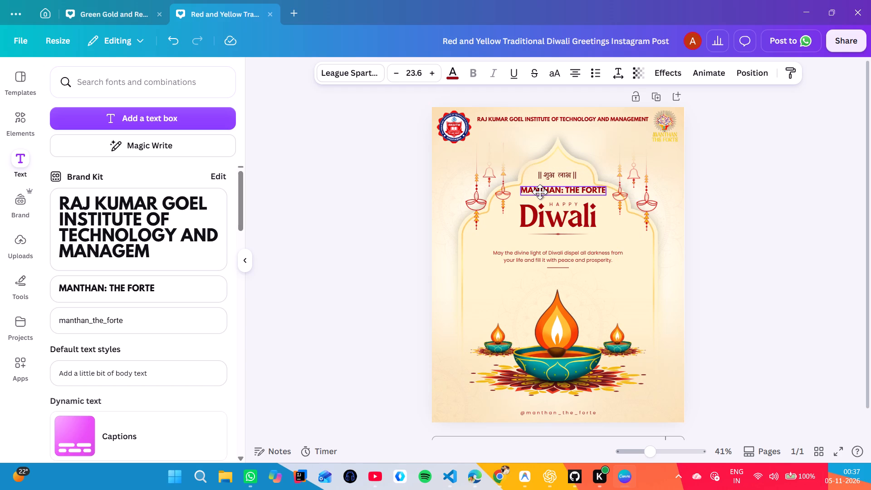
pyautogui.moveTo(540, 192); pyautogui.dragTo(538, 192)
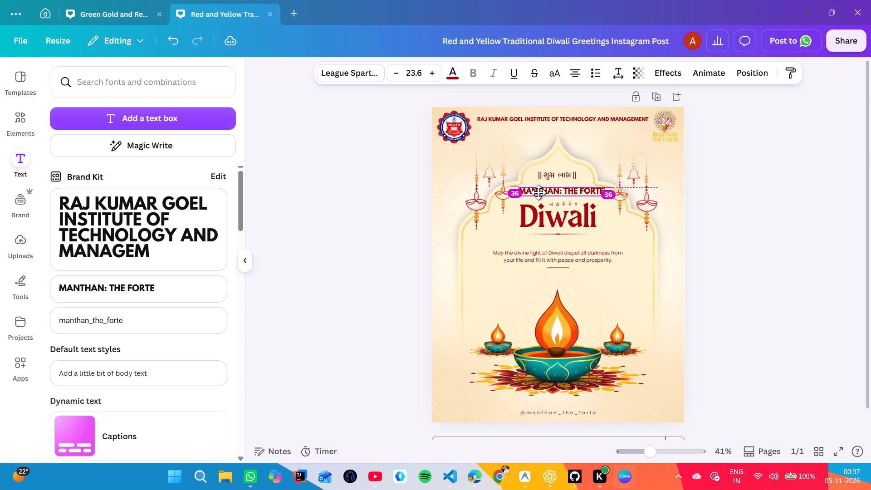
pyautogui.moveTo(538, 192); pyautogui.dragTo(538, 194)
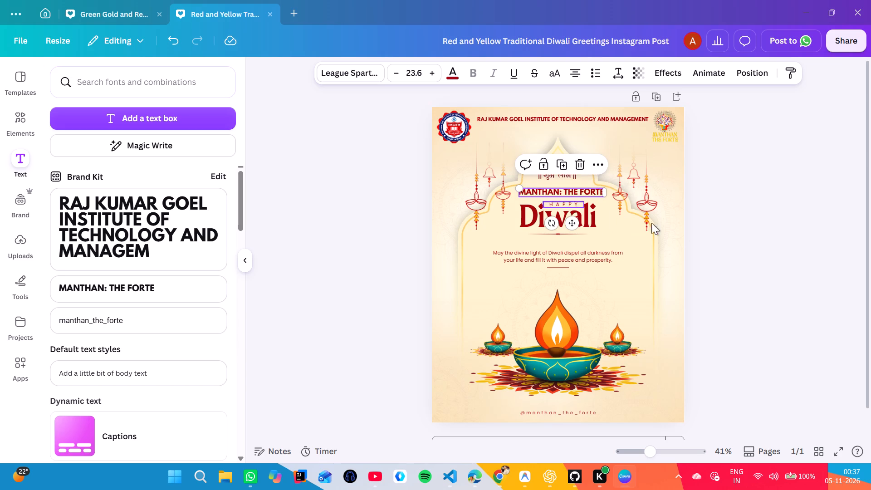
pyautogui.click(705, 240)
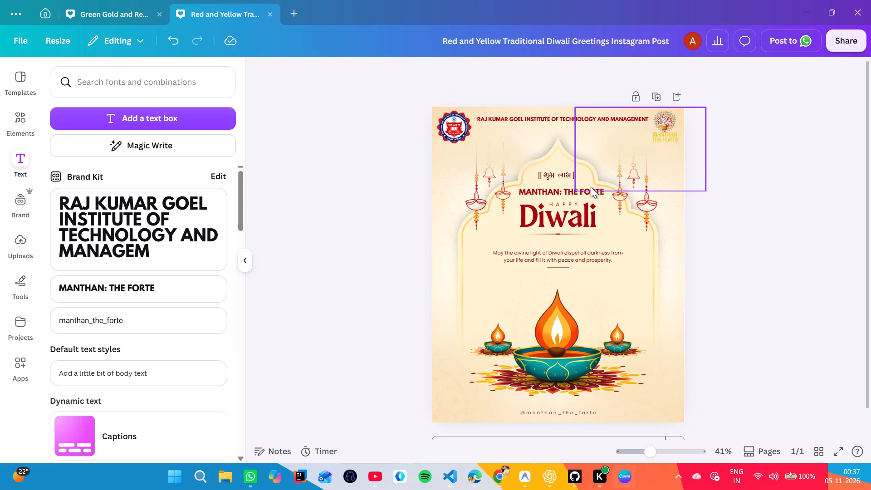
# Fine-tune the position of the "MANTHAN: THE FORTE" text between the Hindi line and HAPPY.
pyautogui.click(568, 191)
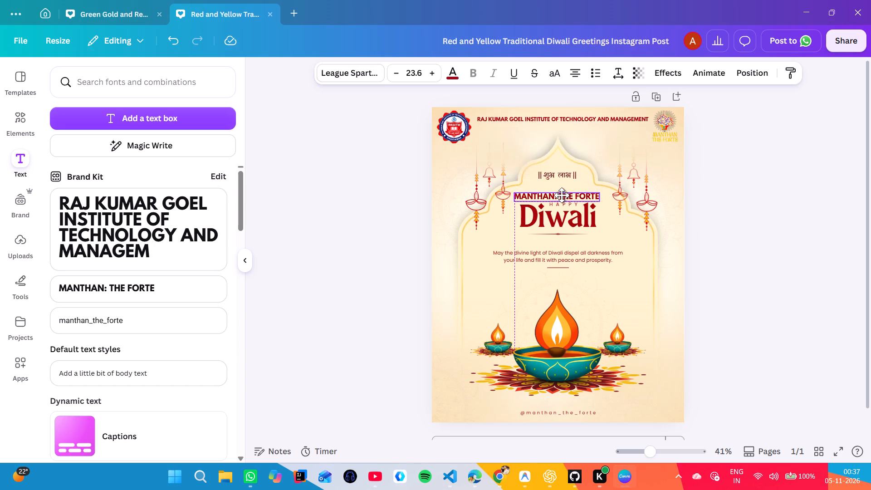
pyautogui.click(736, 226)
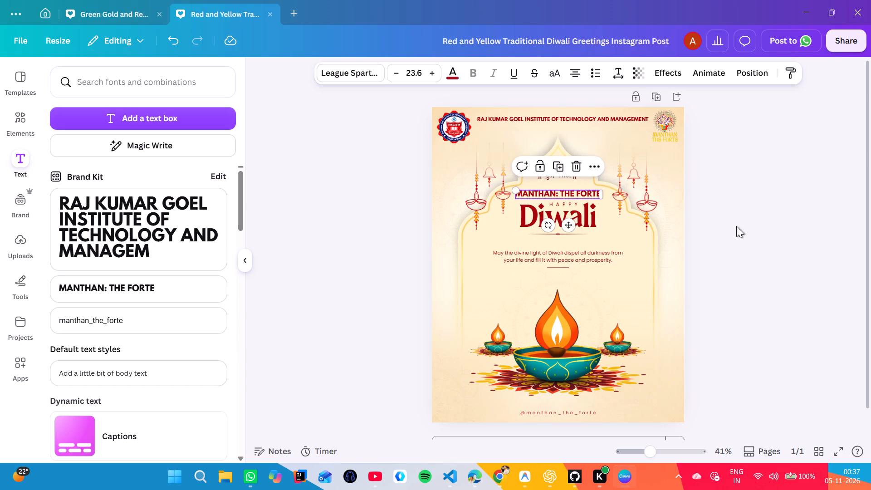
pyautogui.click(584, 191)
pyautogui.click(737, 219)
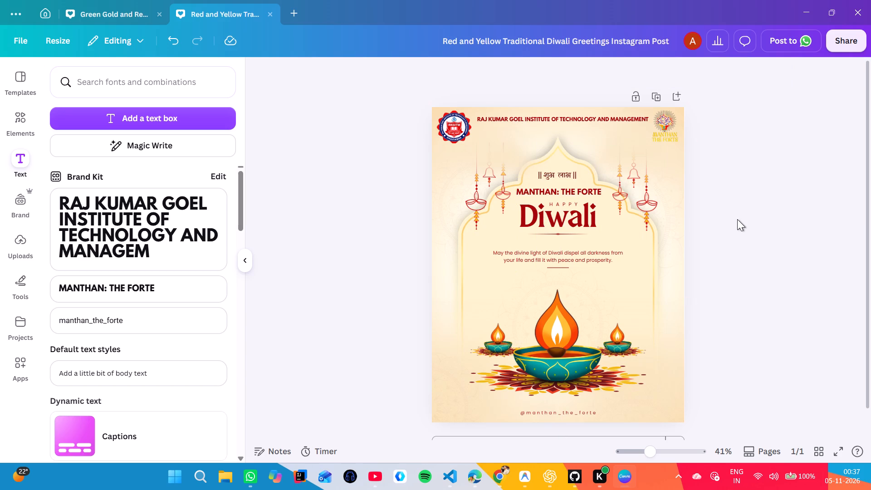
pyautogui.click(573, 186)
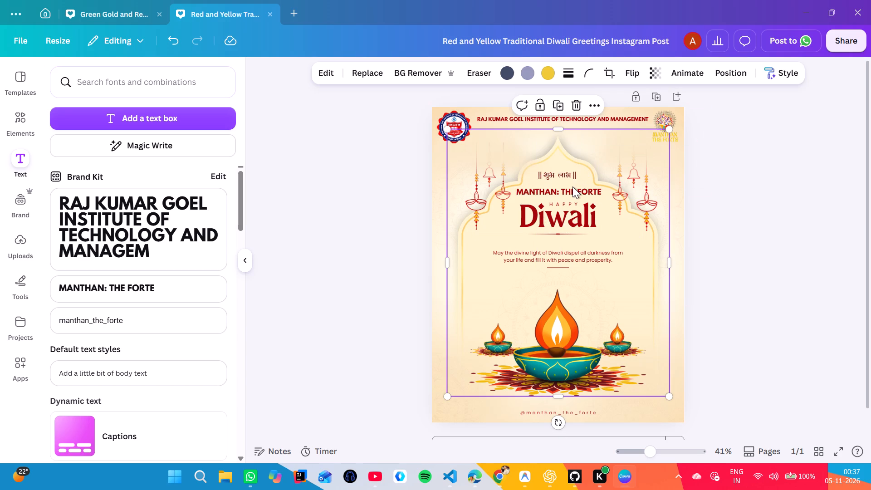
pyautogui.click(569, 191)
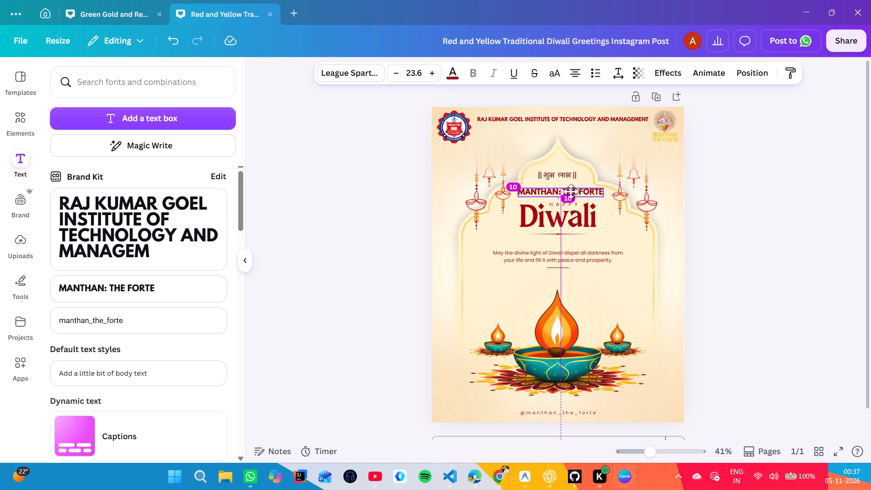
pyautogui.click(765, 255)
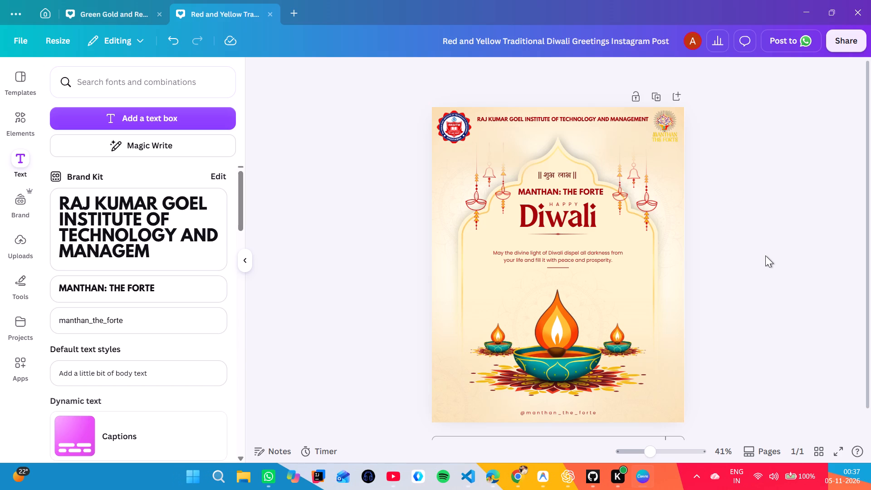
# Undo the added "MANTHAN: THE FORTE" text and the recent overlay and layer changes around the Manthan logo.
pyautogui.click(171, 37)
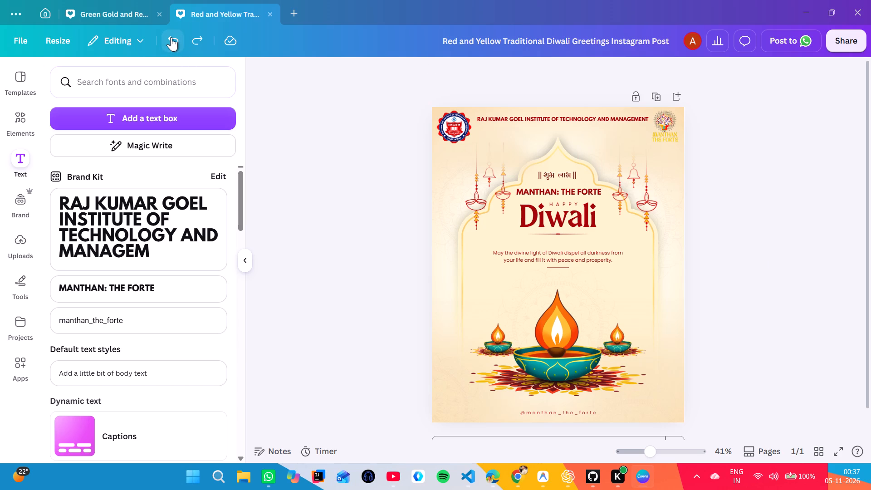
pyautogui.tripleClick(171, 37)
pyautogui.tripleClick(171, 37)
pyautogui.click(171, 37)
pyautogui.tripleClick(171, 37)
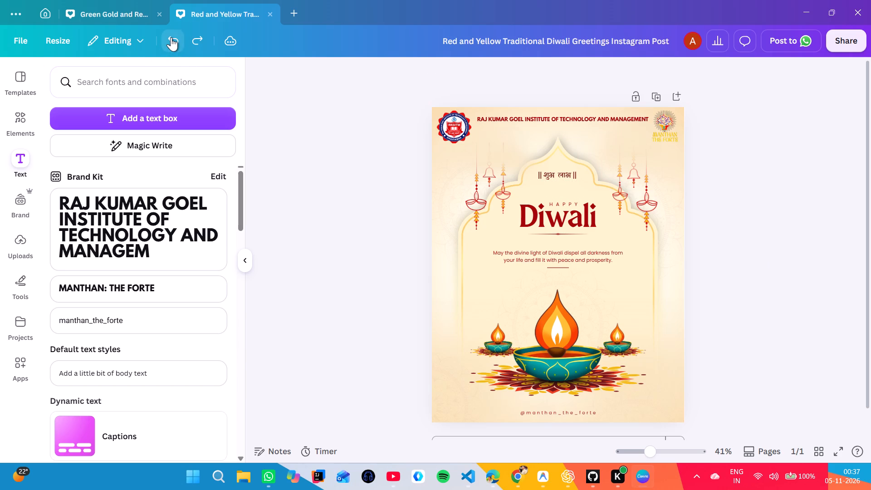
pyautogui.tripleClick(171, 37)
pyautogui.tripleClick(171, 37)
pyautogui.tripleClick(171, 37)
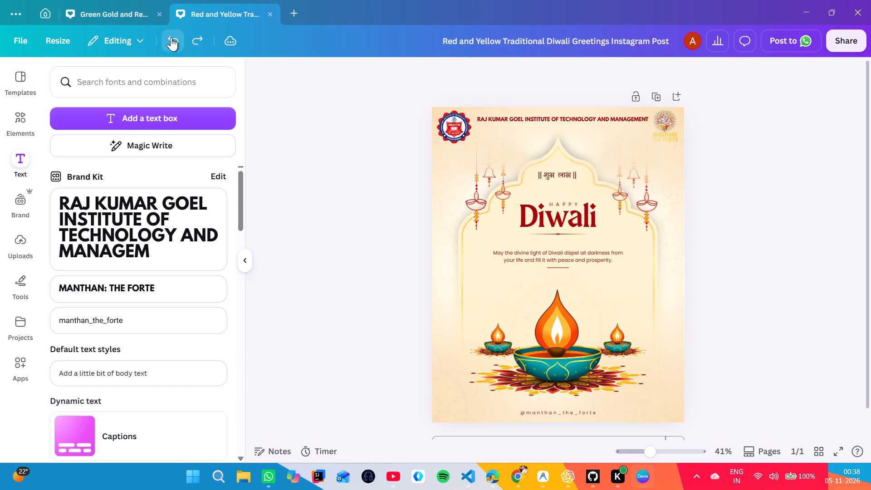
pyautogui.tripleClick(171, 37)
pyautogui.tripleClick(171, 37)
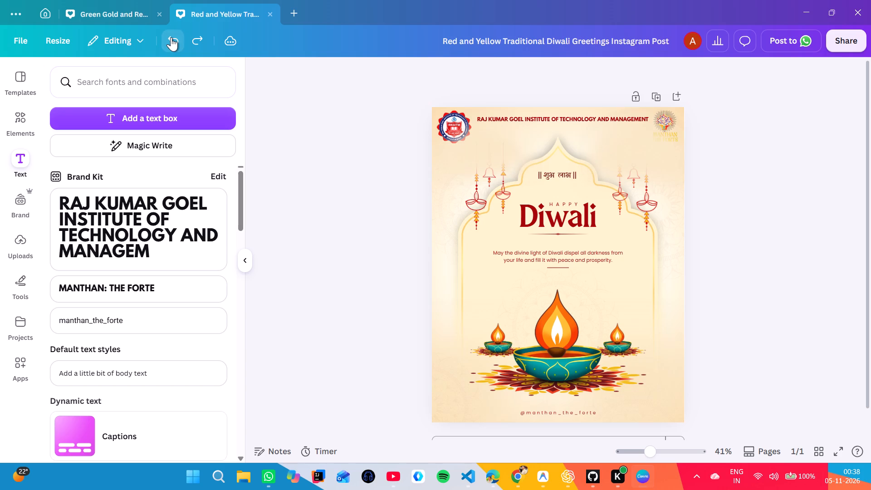
# Undo the greeting content's downward shift, the logo overlay, and the header's institute name and logo adjustments.
pyautogui.tripleClick(171, 37)
pyautogui.click(171, 37)
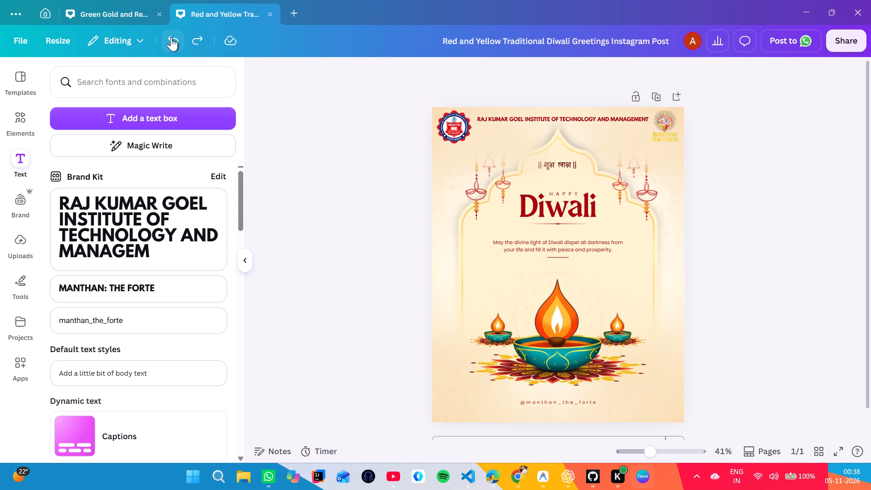
pyautogui.click(171, 37)
pyautogui.click(171, 37)
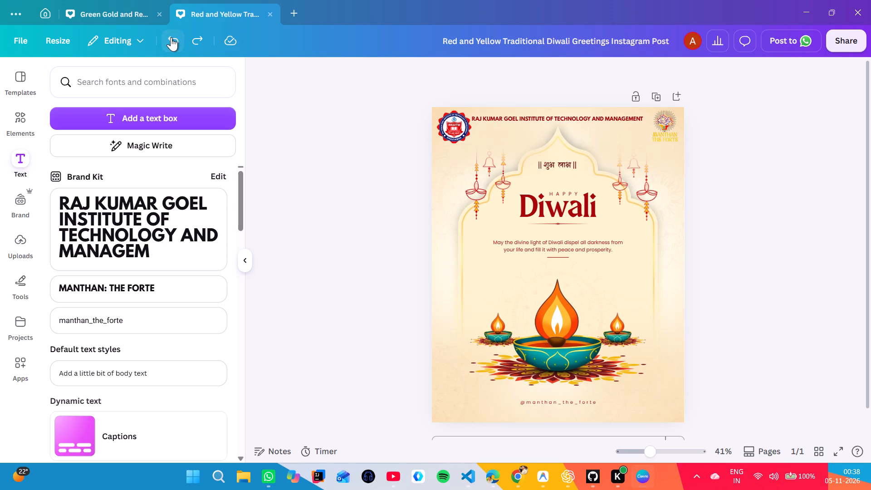
pyautogui.click(171, 37)
pyautogui.click(171, 37)
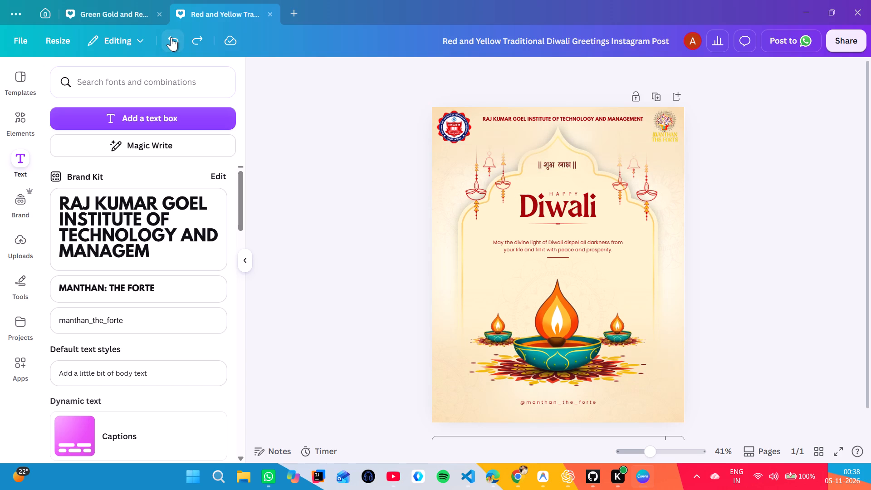
pyautogui.click(171, 37)
pyautogui.click(171, 37)
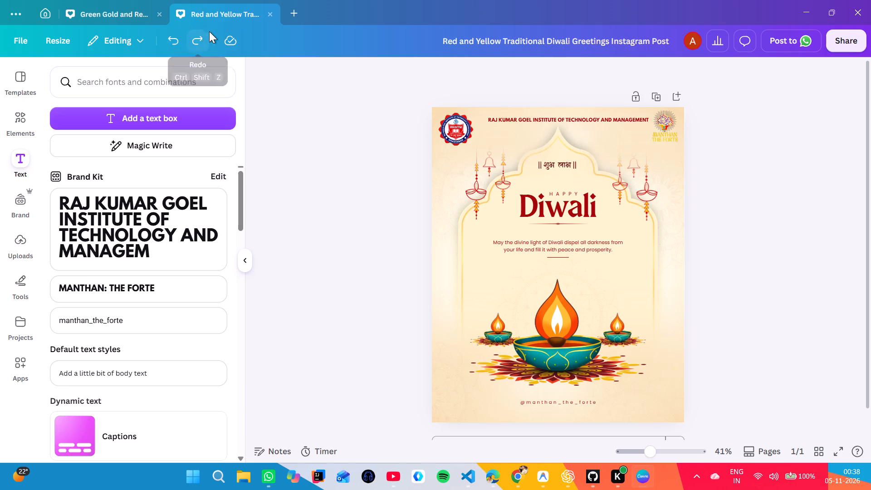
# Redo the institute name and logo adjustments in the header, settling on the version just before the overlay over the logos.
pyautogui.tripleClick(194, 33)
pyautogui.click(194, 33)
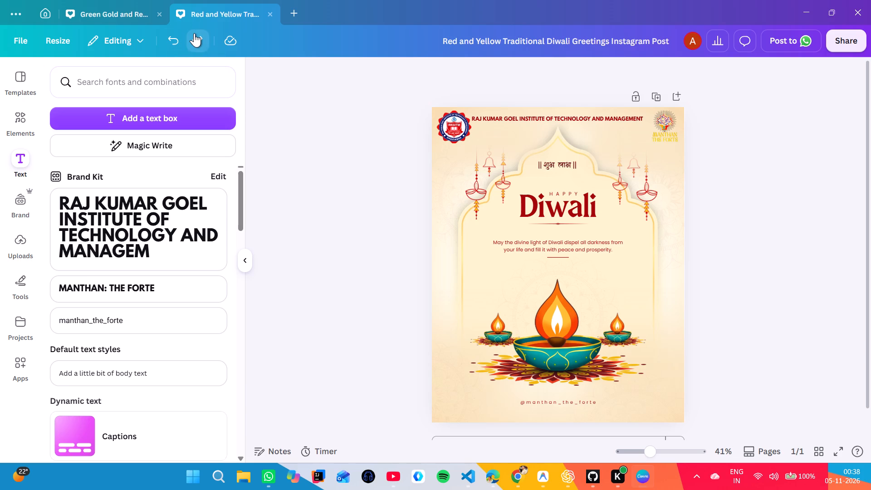
pyautogui.tripleClick(194, 33)
pyautogui.click(194, 33)
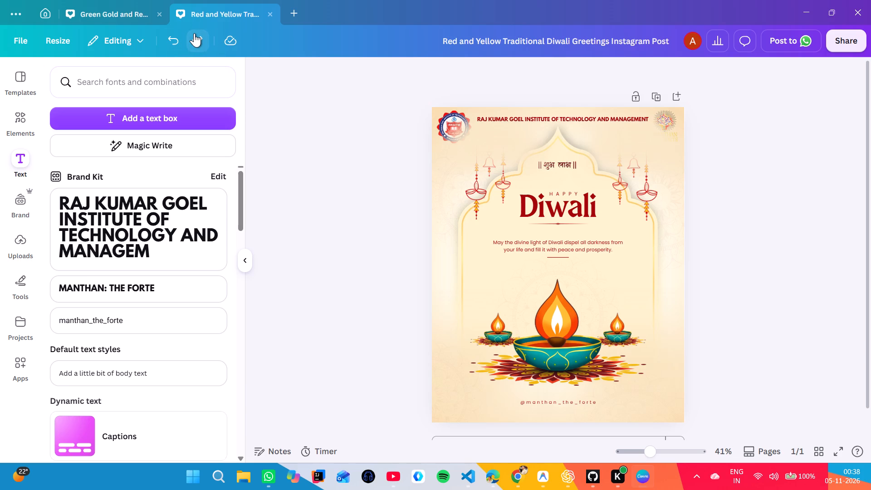
pyautogui.doubleClick(163, 40)
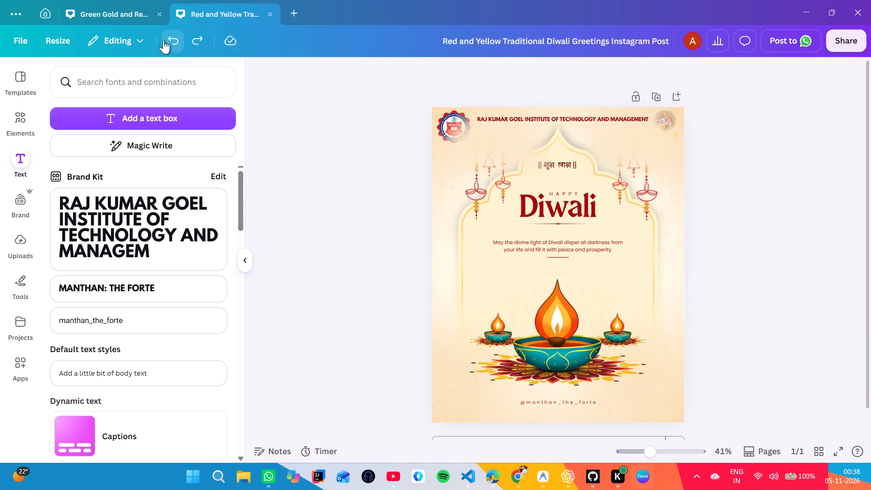
pyautogui.click(193, 45)
pyautogui.click(170, 46)
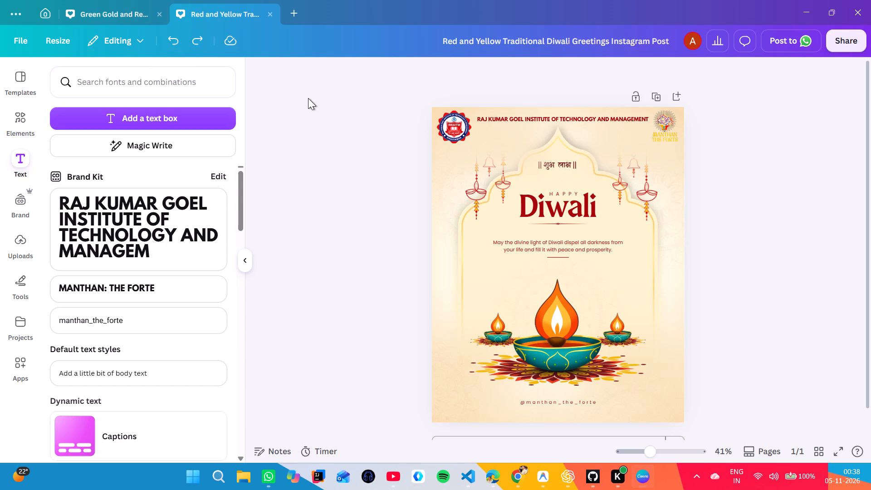
pyautogui.click(308, 98)
# Add the brand text "MANTHAN: THE FORTE", shrink it to size 24.2, and place it between the Hindi line and HAPPY.
pyautogui.click(152, 288)
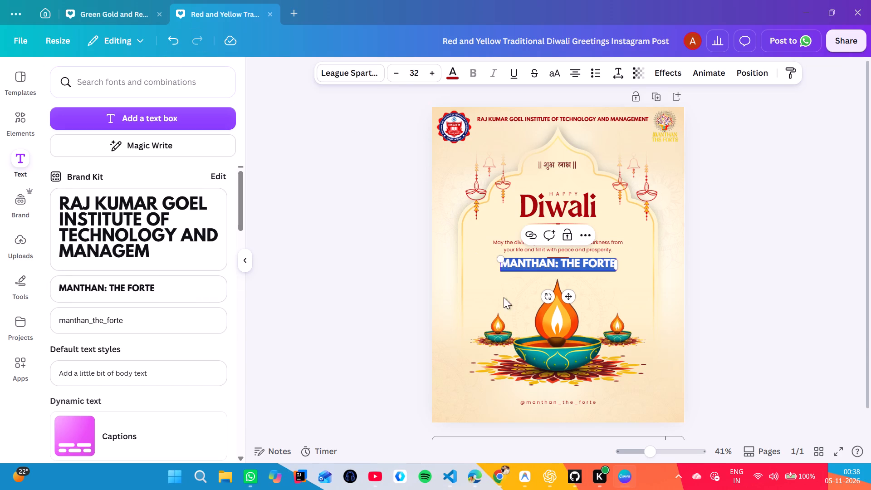
pyautogui.moveTo(572, 296); pyautogui.dragTo(570, 212)
pyautogui.moveTo(497, 177); pyautogui.dragTo(499, 178)
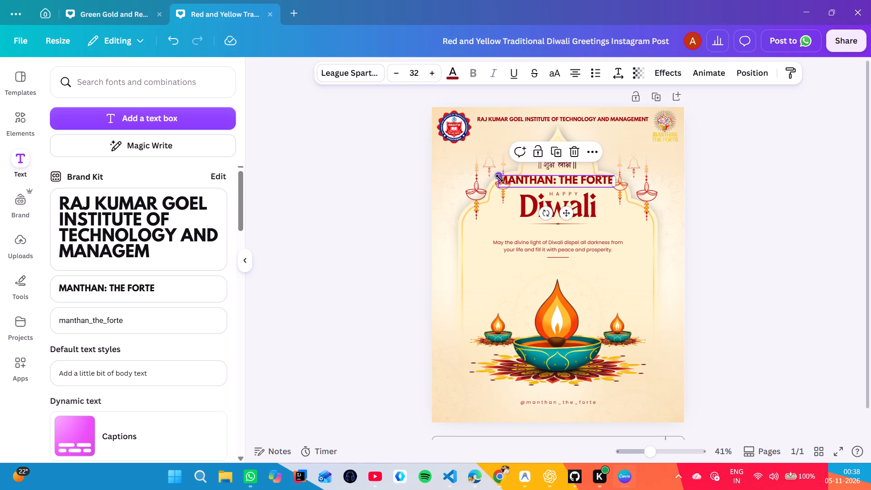
pyautogui.moveTo(499, 178); pyautogui.dragTo(523, 187)
pyautogui.moveTo(581, 216); pyautogui.dragTo(570, 213)
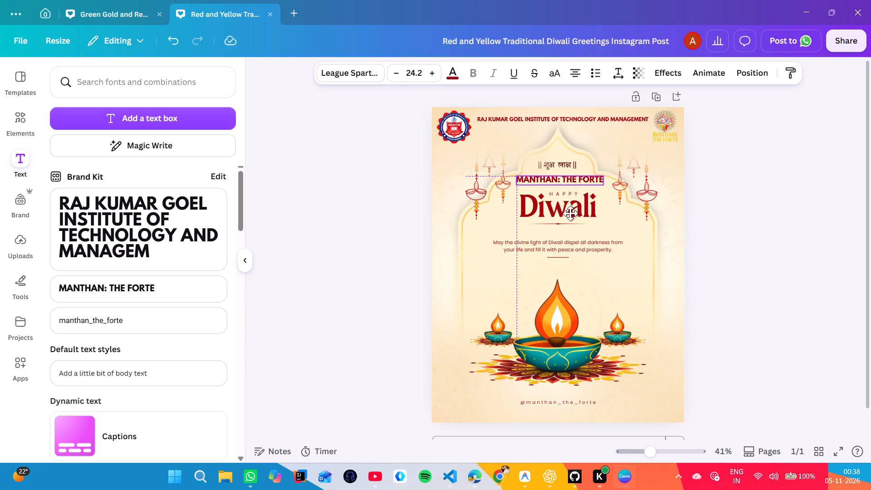
pyautogui.moveTo(570, 213); pyautogui.dragTo(571, 215)
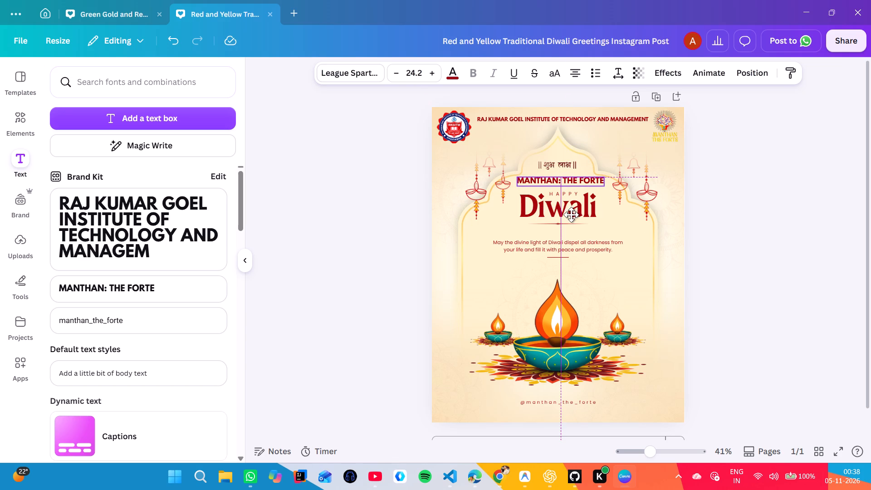
pyautogui.moveTo(571, 215); pyautogui.dragTo(572, 214)
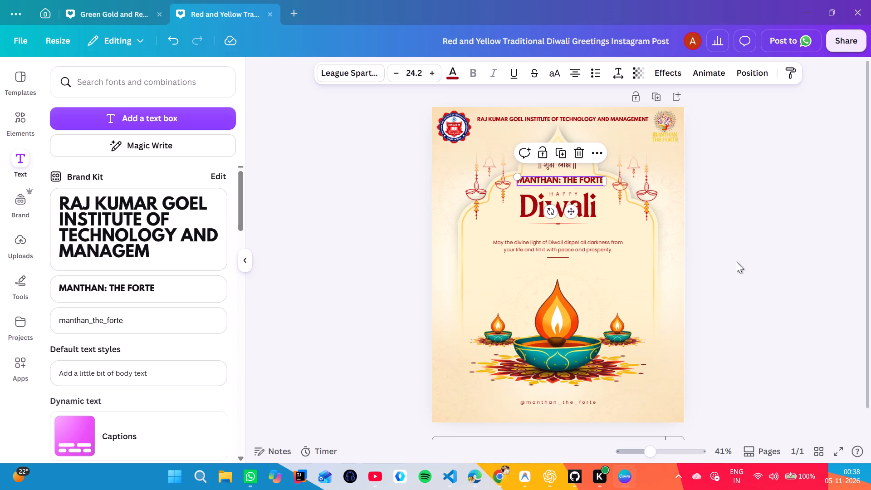
pyautogui.click(736, 261)
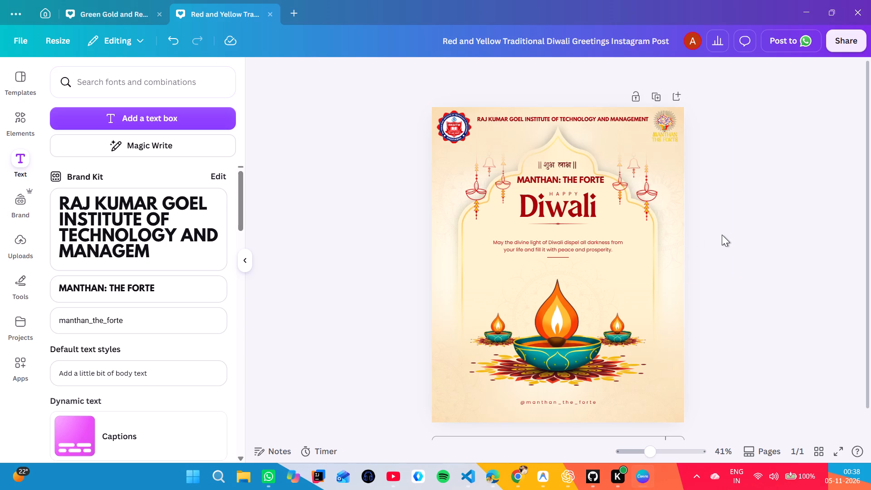
# Bring the Manthan logo in the header to the front layer.
pyautogui.click(663, 138)
pyautogui.click(699, 165)
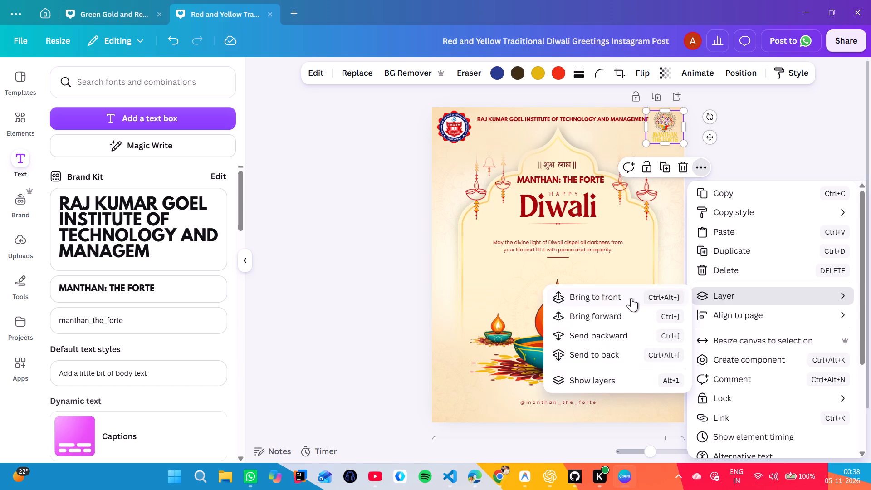
pyautogui.click(631, 298)
pyautogui.click(772, 155)
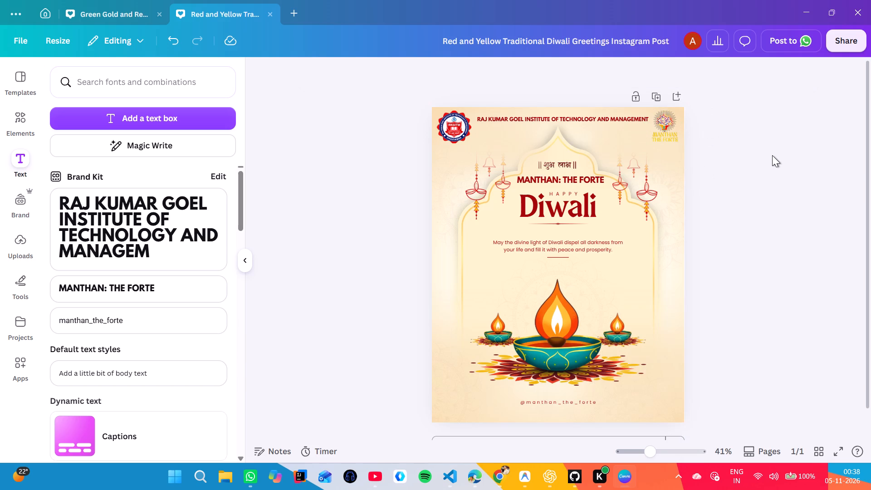
# Download the Diwali post as a PNG.
pyautogui.click(851, 42)
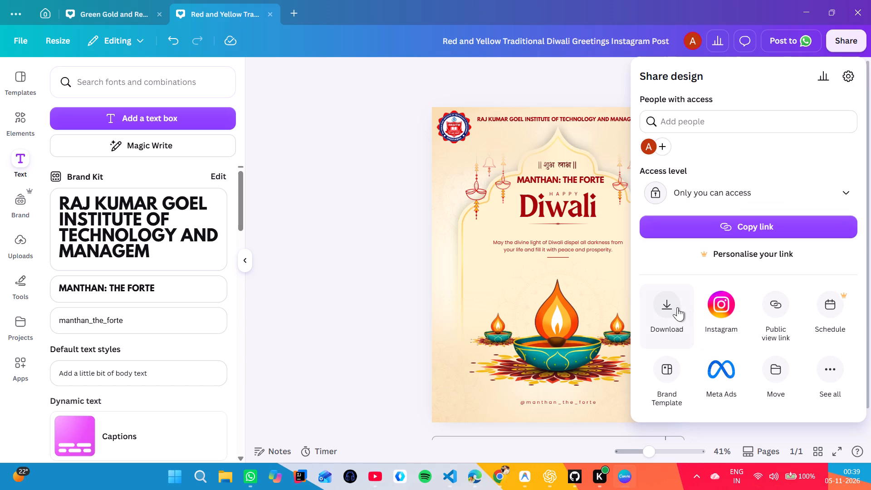
pyautogui.click(672, 306)
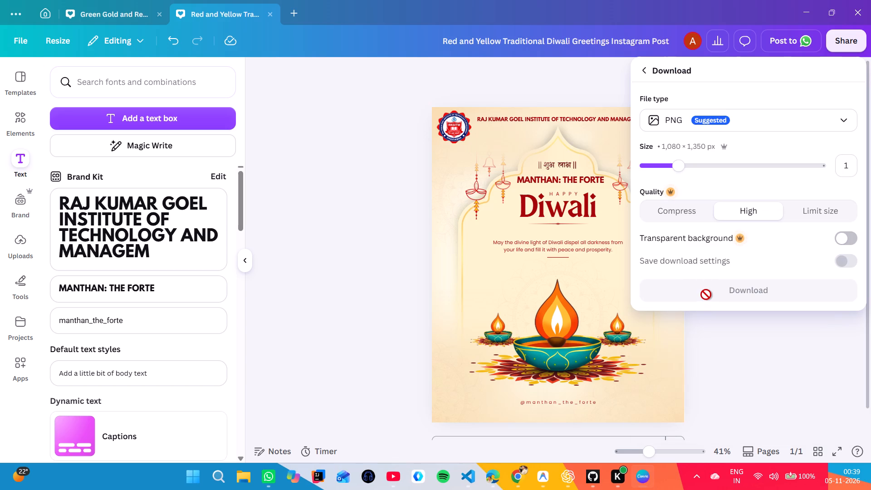
pyautogui.click(706, 294)
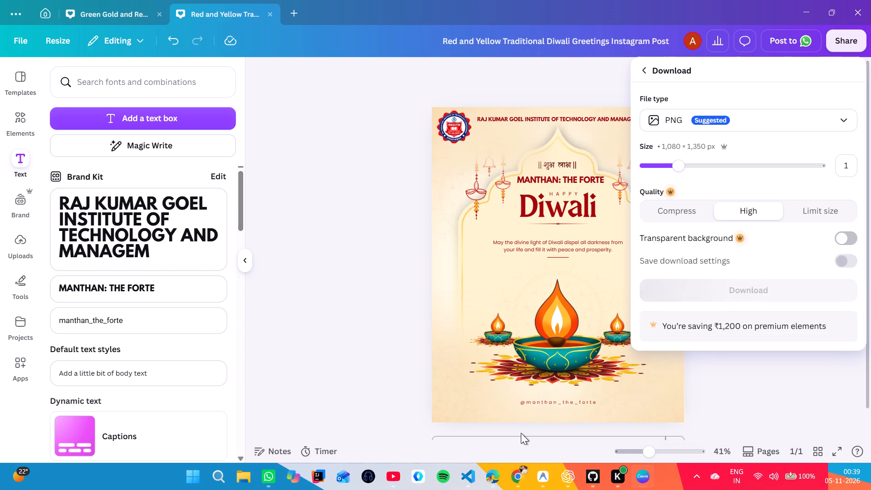